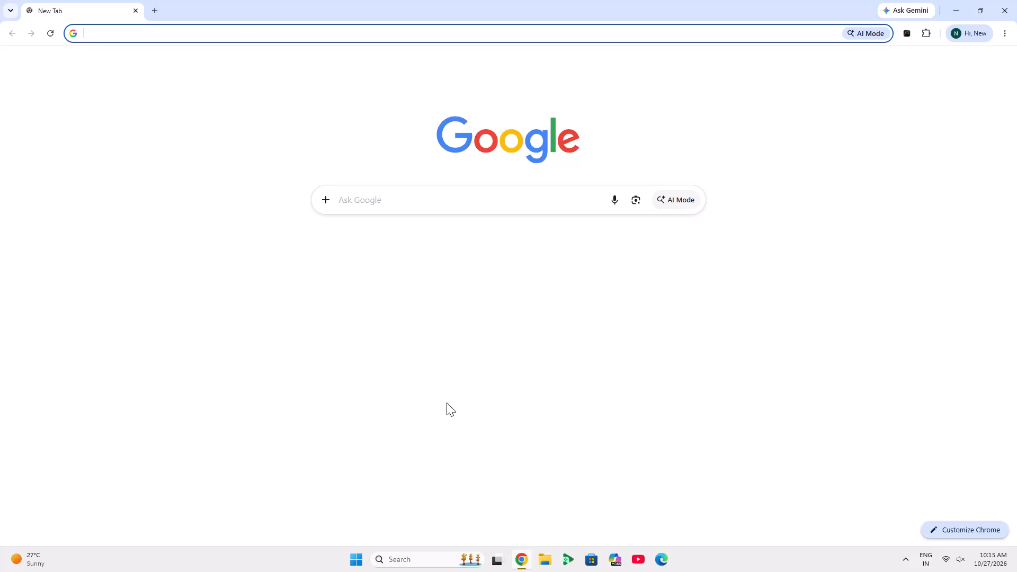
Search Google for "explain the concept of accounting theory".
left_click(467, 194)
left_click(434, 243)
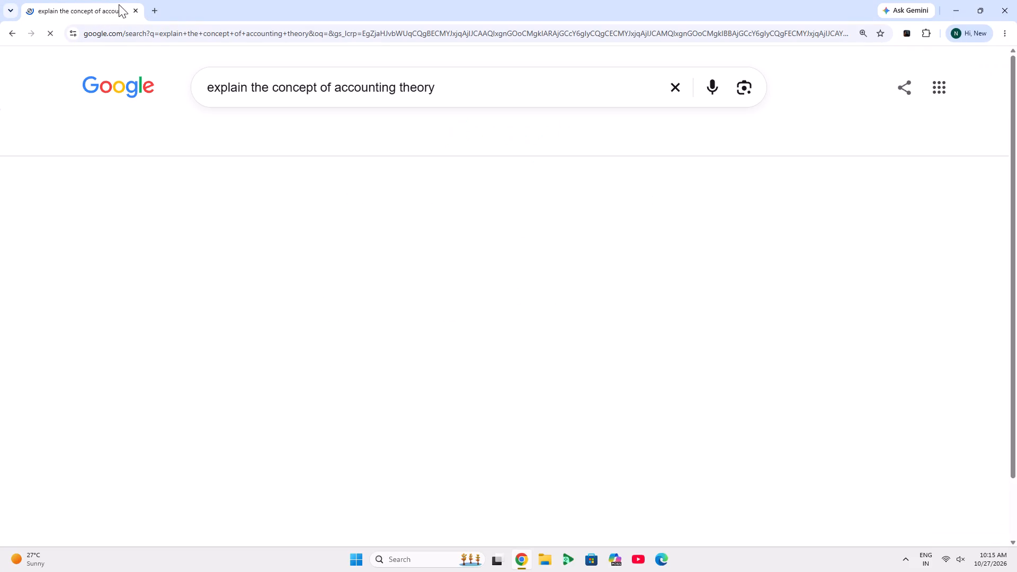
Search for tradingview in a new browser tab and open the TradingView site.
left_click(148, 14)
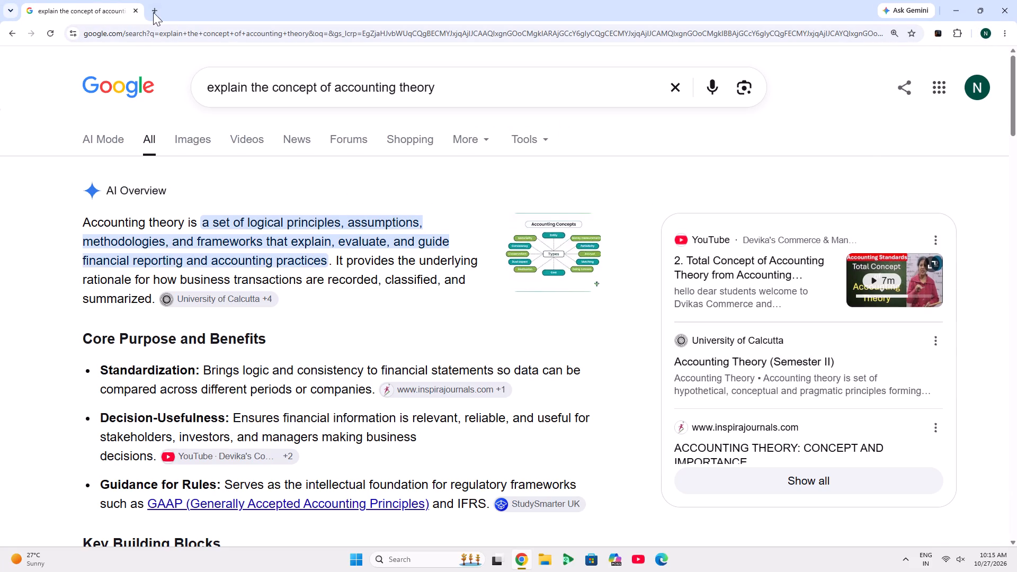
left_click(150, 12)
left_click(362, 200)
left_click(356, 233)
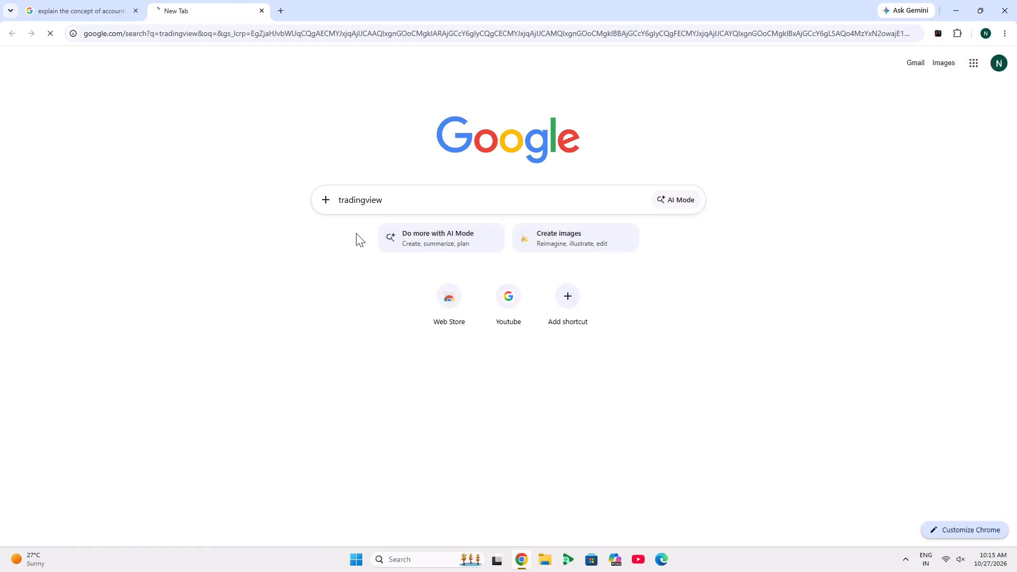
left_click(226, 225)
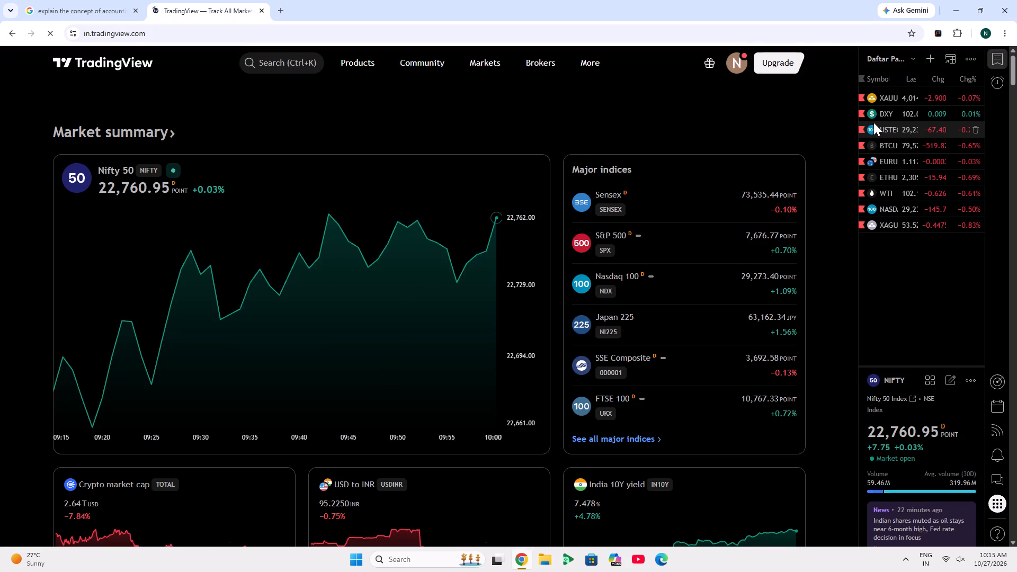
Select XAUUSD in the watchlist and open its full chart.
left_click(896, 89)
left_click(903, 100)
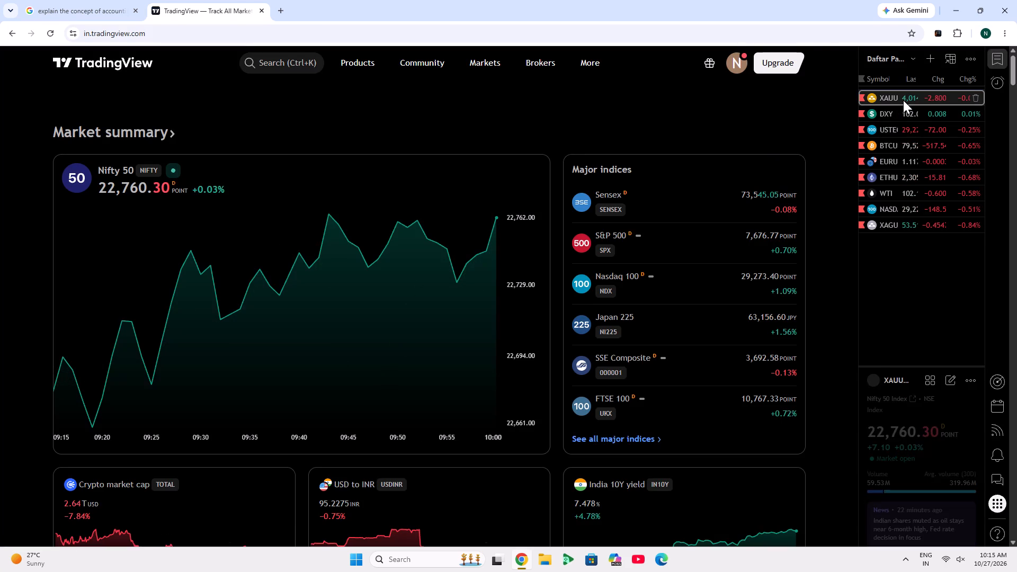
scroll(474, 0, "down", 5)
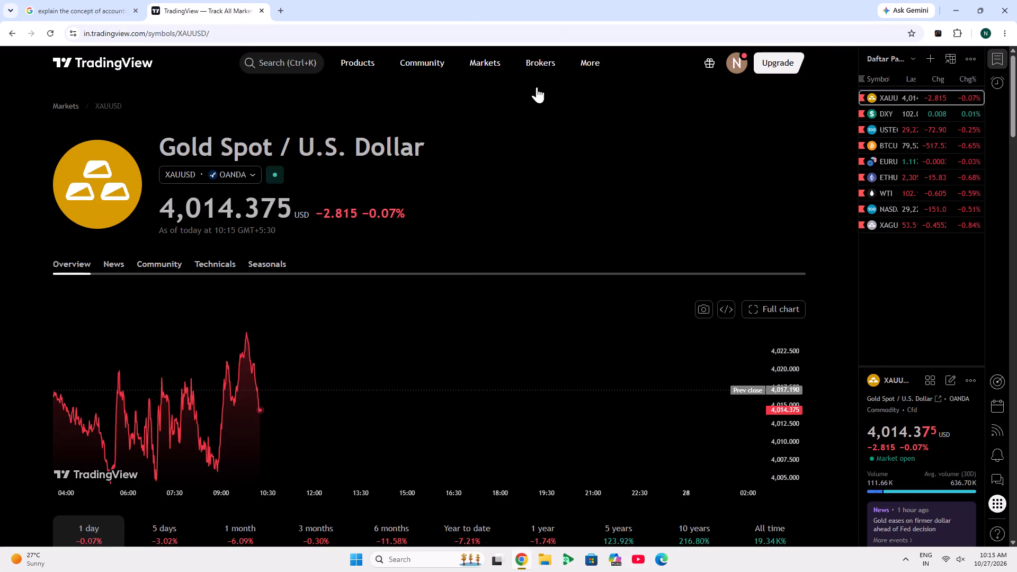
left_click(755, 309)
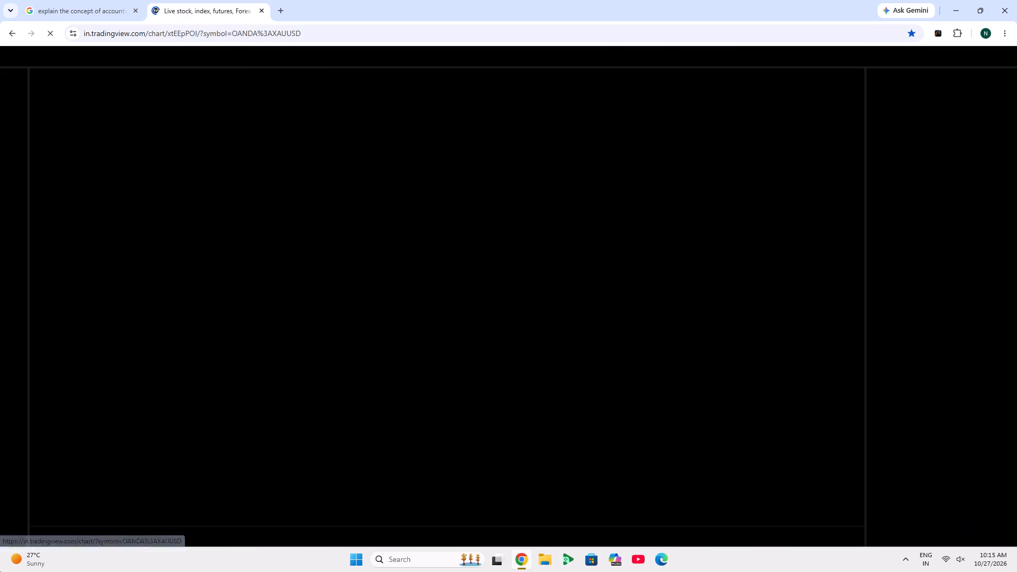
Dismiss the indicator templates tip and set the gold chart to the 15-minute timeframe.
scroll(723, 283, "down", 20)
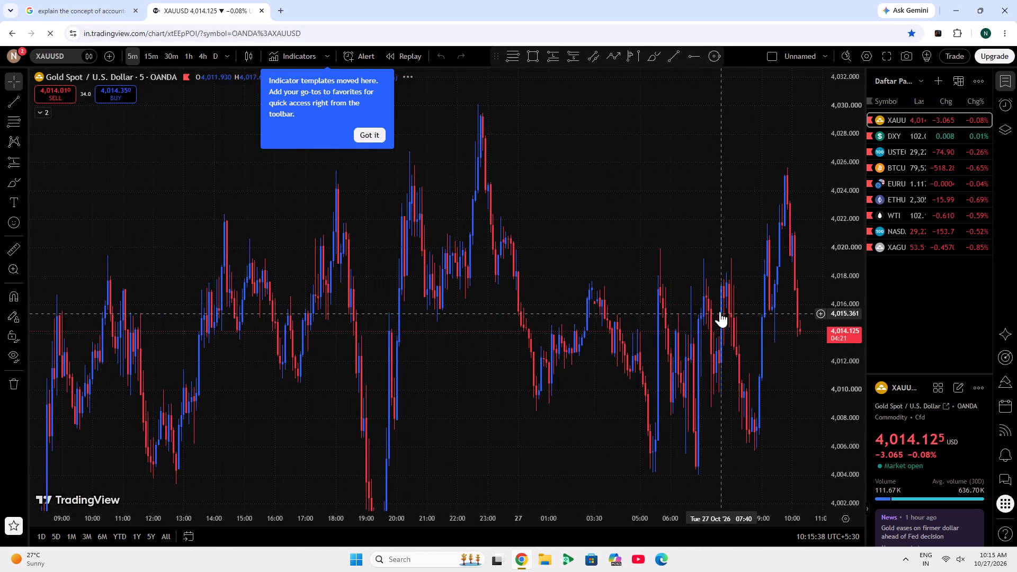
scroll(660, 121, "down", 12)
scroll(746, 209, "up", 7)
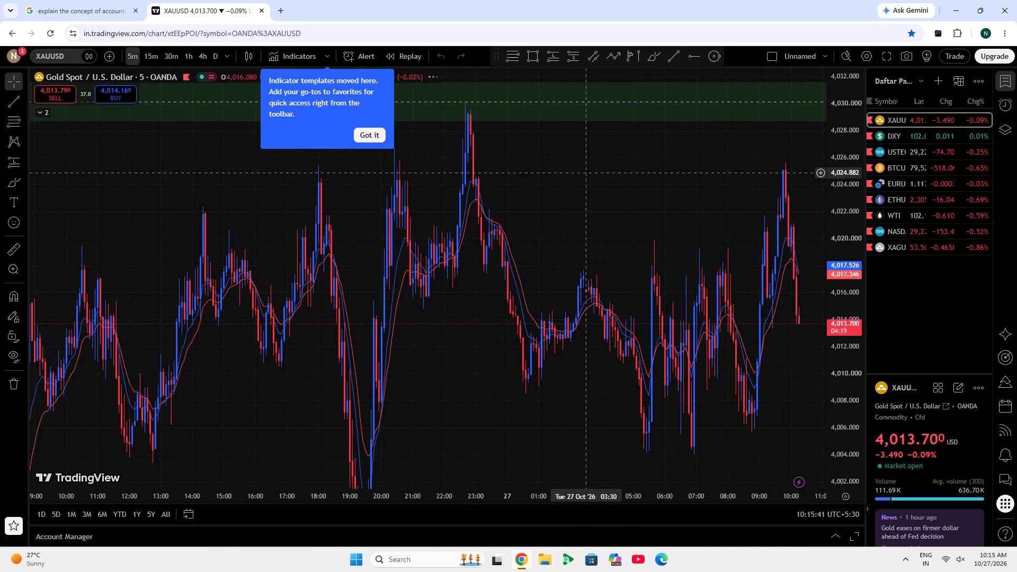
left_click(371, 137)
left_click(144, 56)
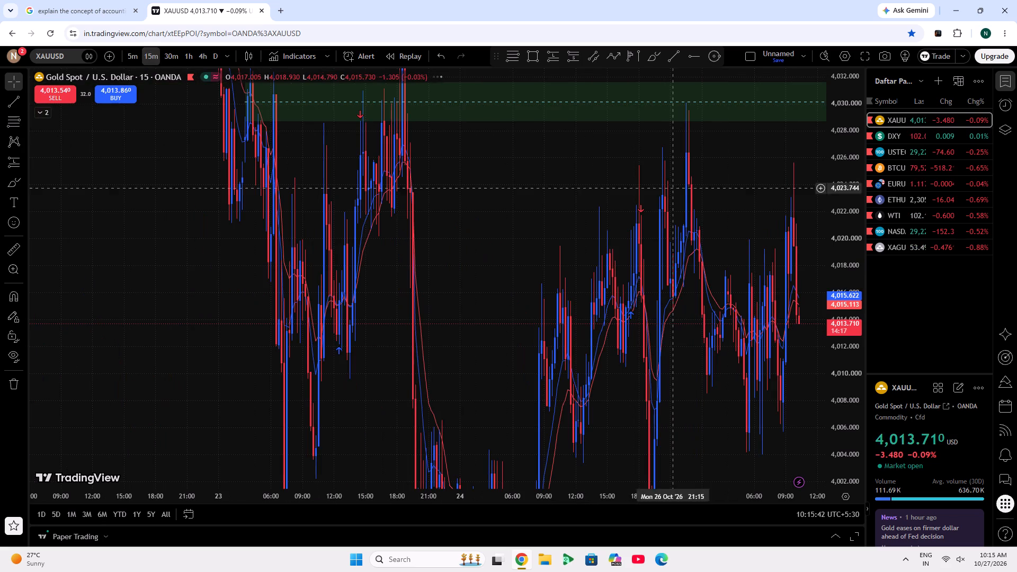
Examine the 15-minute XAUUSD price action between the green zones and around the latest candles.
double_click(834, 207)
scroll(841, 247, "up", 15)
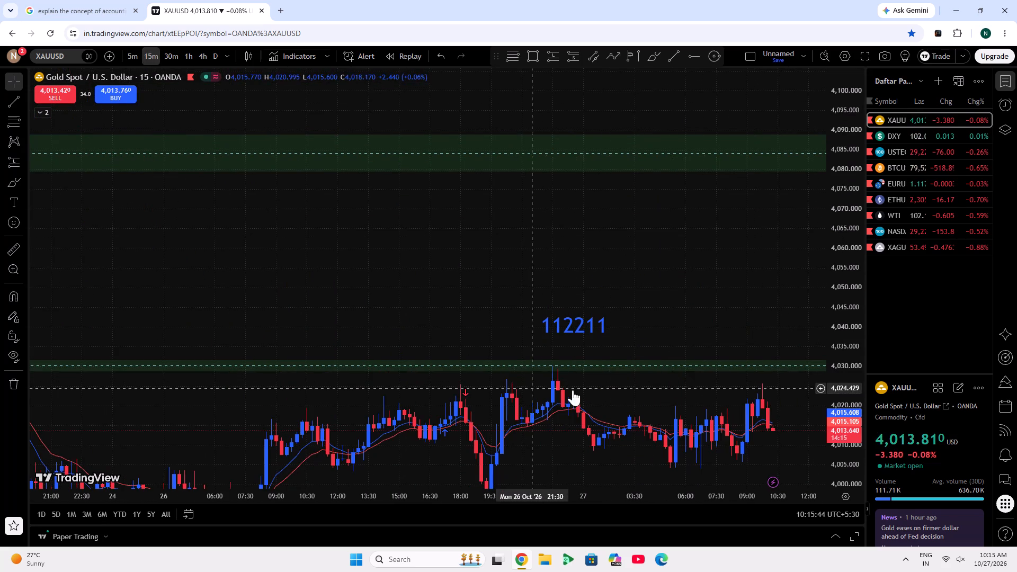
left_click_drag(655, 369, 710, 130)
scroll(697, 146, "down", 4)
left_click_drag(606, 120, 556, 128)
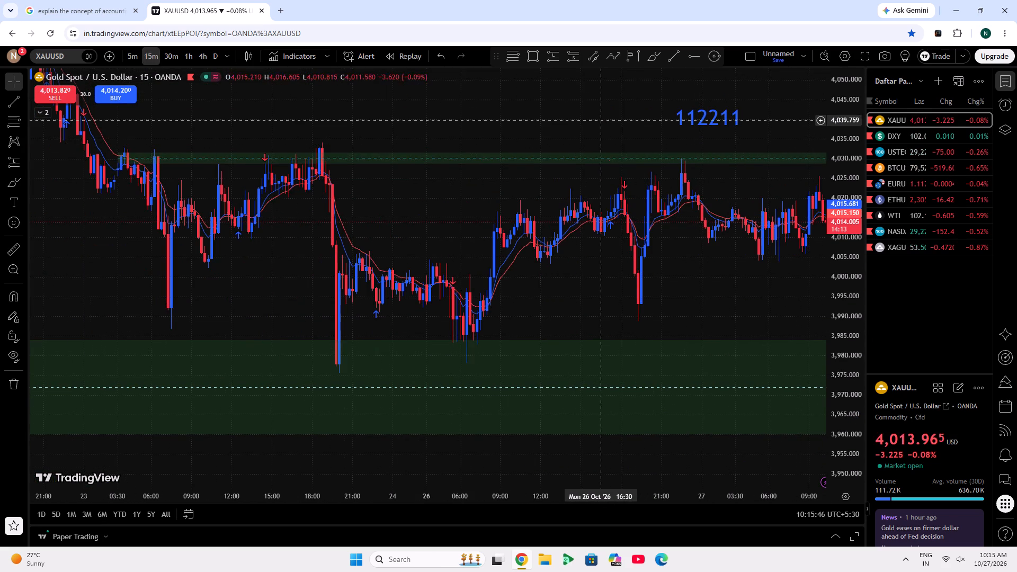
left_click_drag(556, 128, 374, 151)
left_click_drag(374, 151, 510, 169)
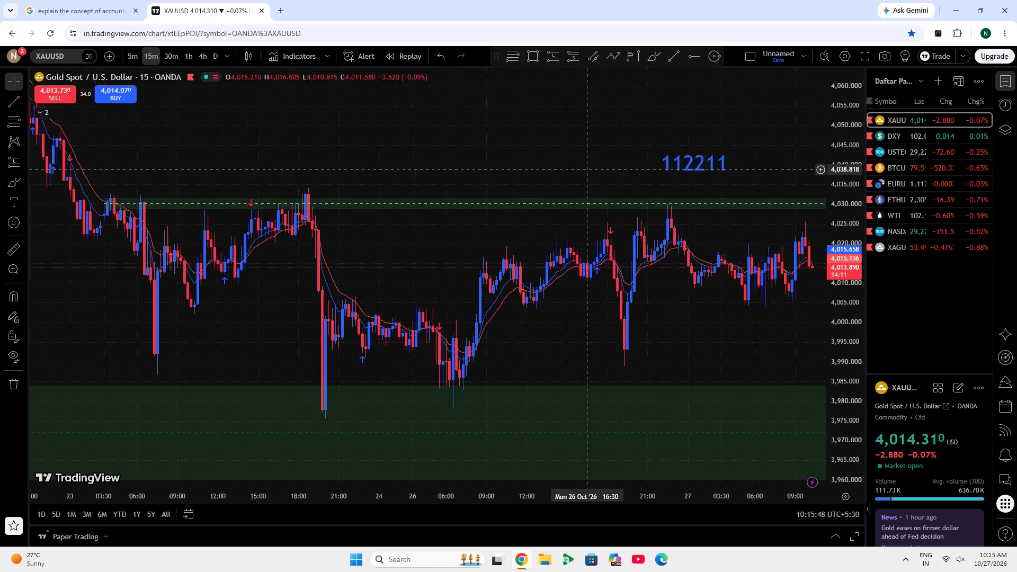
left_click_drag(510, 169, 328, 155)
scroll(835, 315, "up", 5)
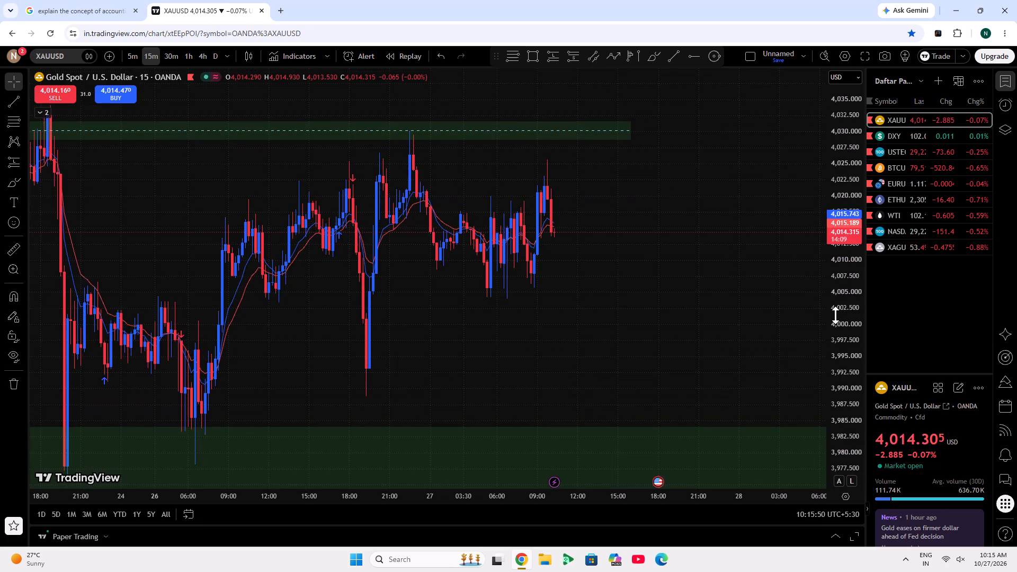
scroll(728, 311, "up", 4)
left_click_drag(677, 297, 815, 368)
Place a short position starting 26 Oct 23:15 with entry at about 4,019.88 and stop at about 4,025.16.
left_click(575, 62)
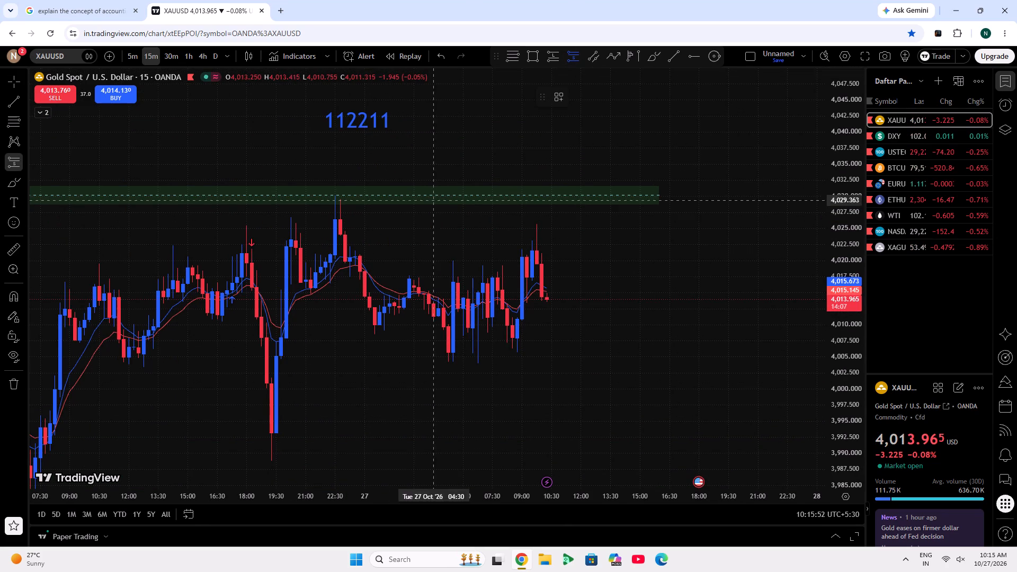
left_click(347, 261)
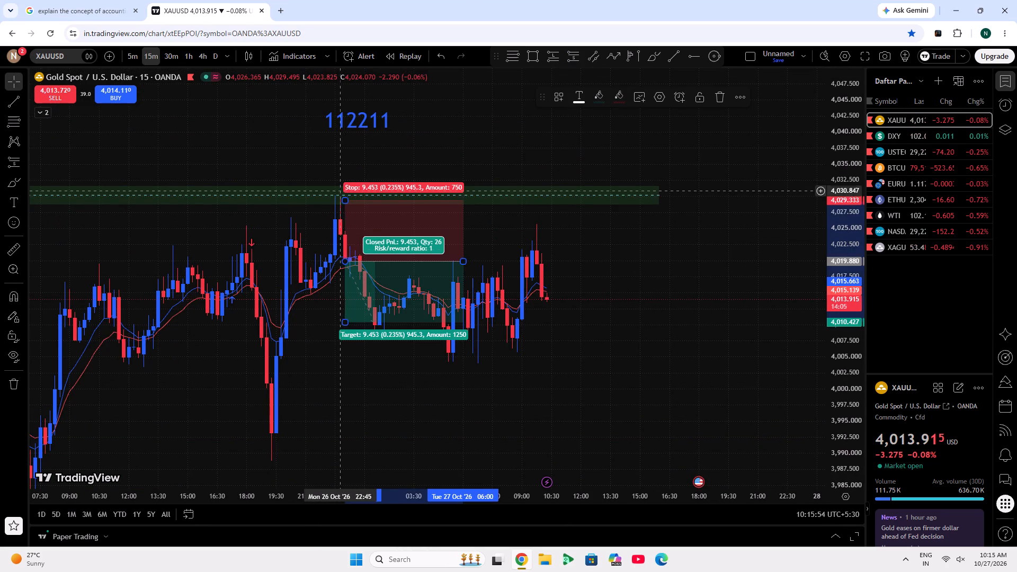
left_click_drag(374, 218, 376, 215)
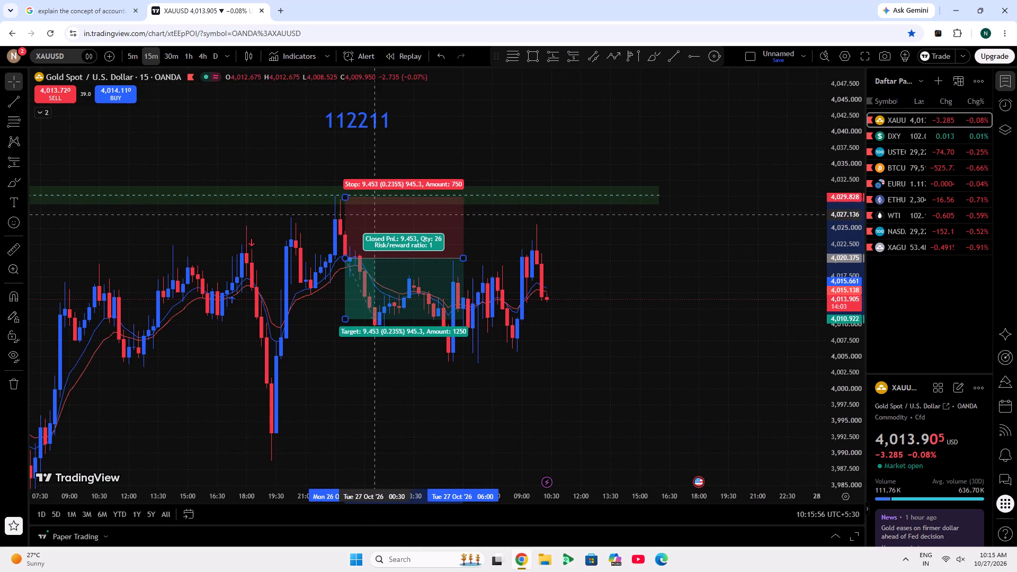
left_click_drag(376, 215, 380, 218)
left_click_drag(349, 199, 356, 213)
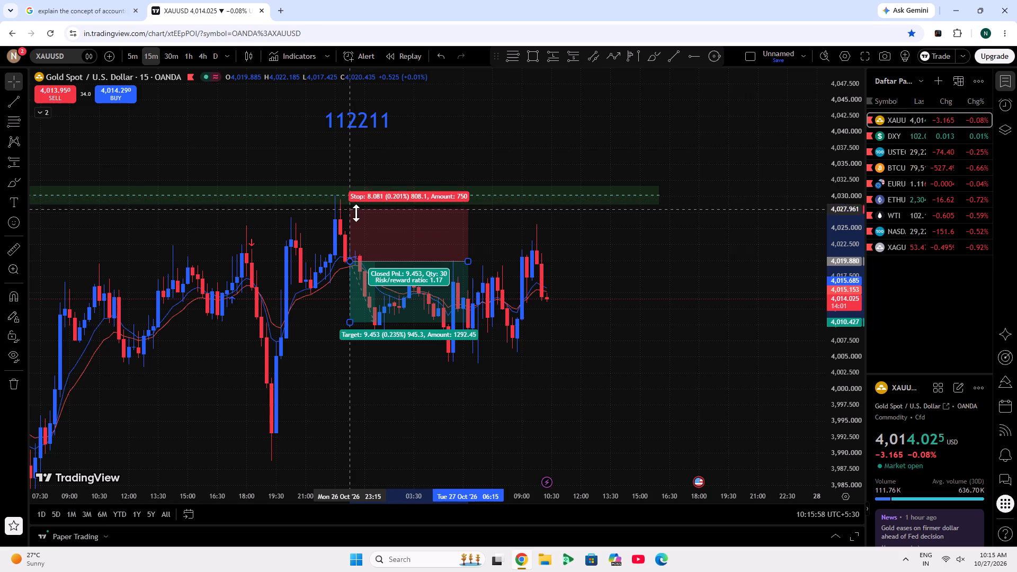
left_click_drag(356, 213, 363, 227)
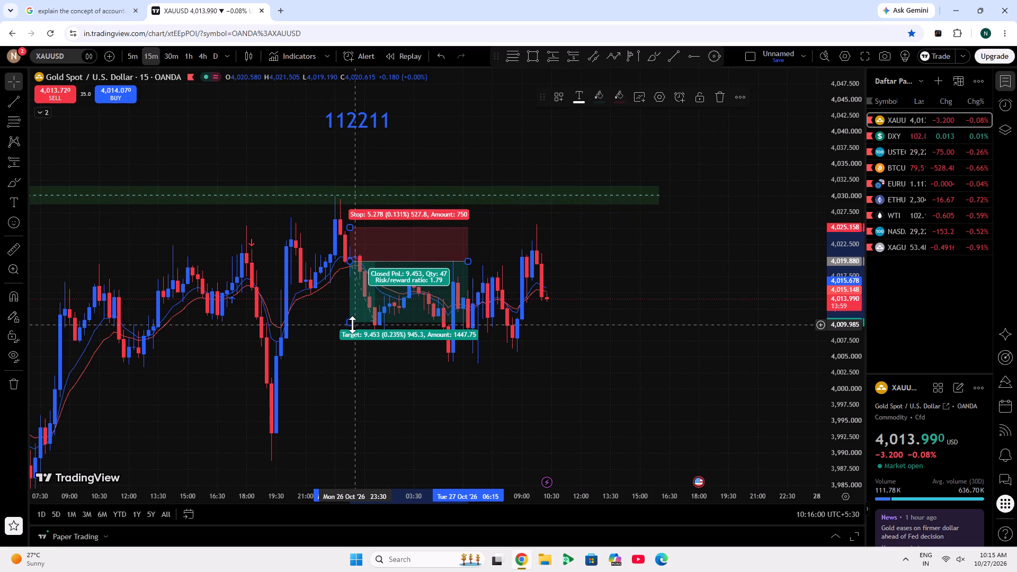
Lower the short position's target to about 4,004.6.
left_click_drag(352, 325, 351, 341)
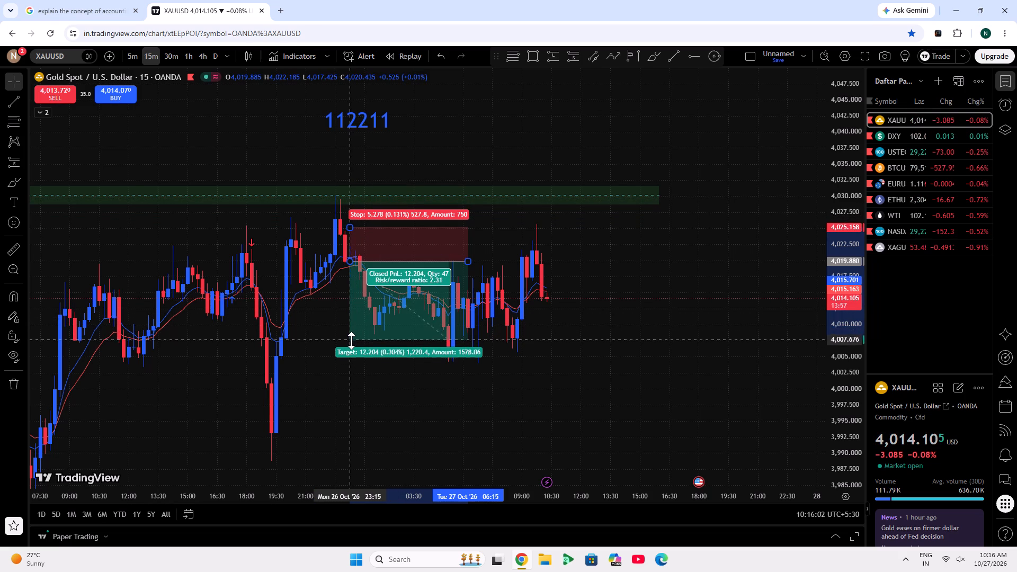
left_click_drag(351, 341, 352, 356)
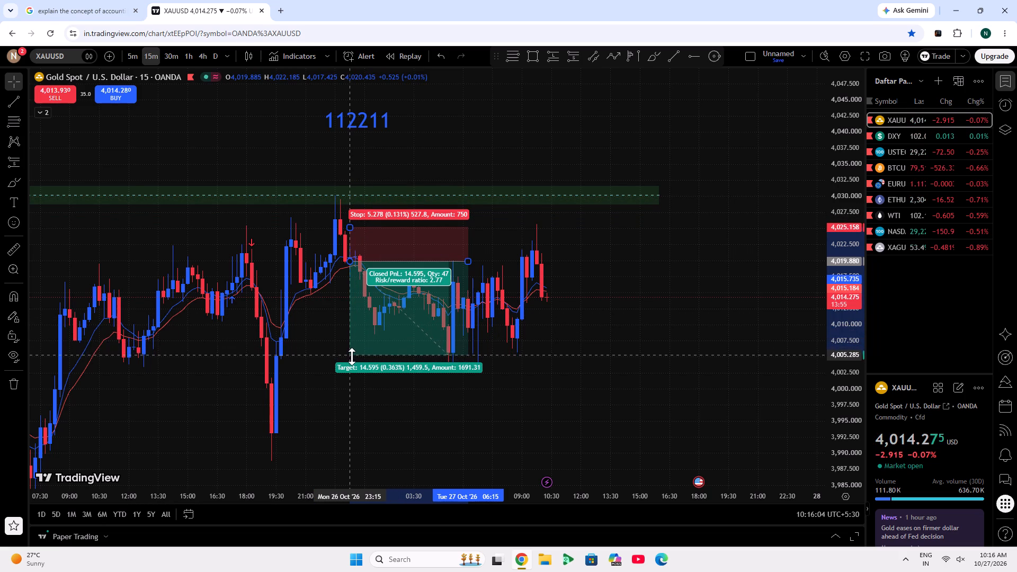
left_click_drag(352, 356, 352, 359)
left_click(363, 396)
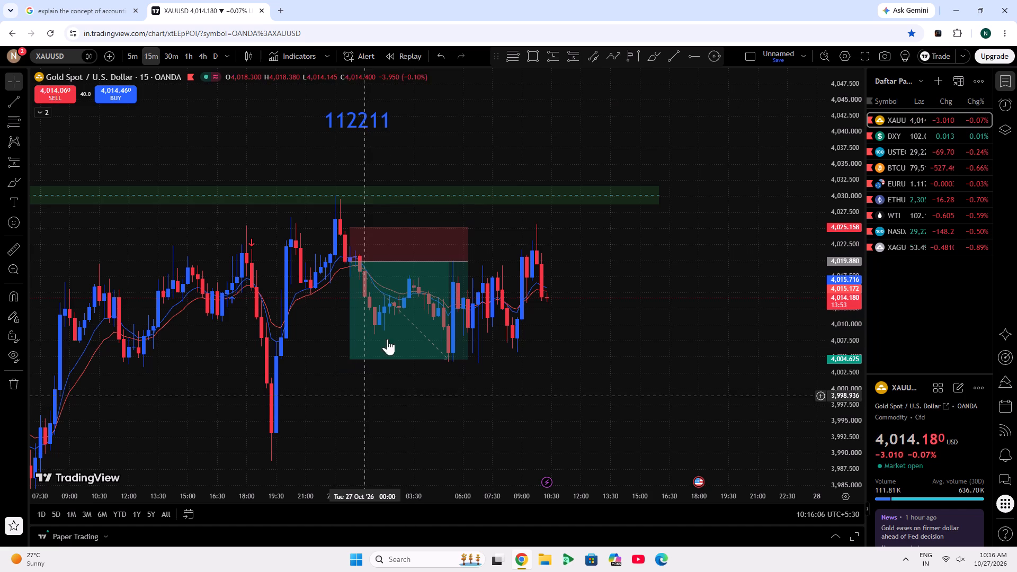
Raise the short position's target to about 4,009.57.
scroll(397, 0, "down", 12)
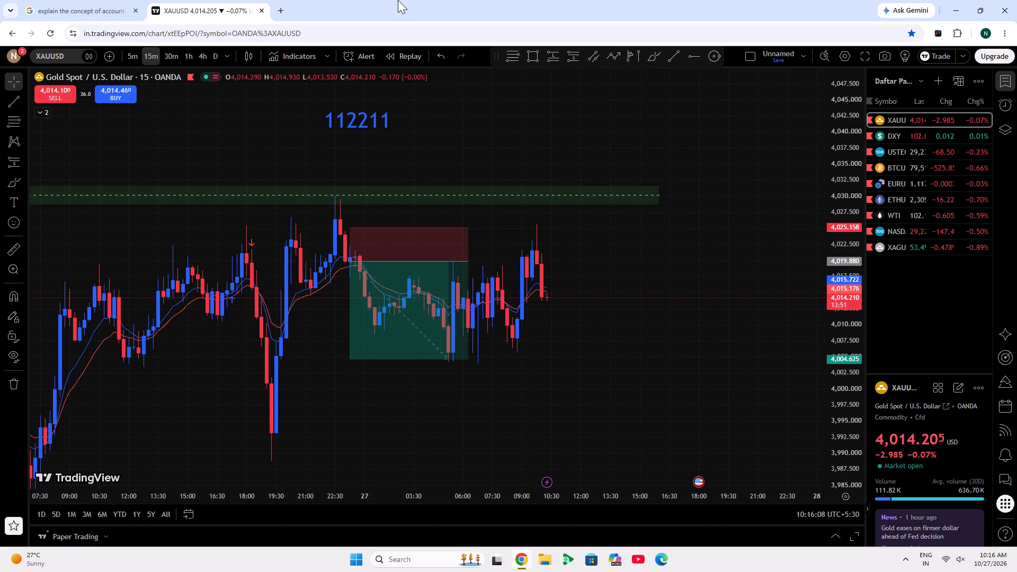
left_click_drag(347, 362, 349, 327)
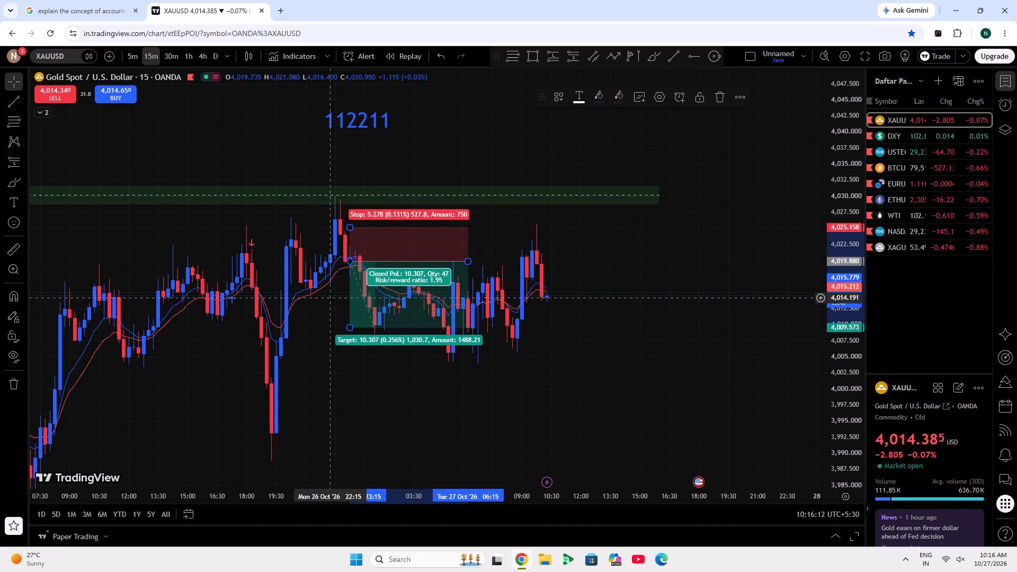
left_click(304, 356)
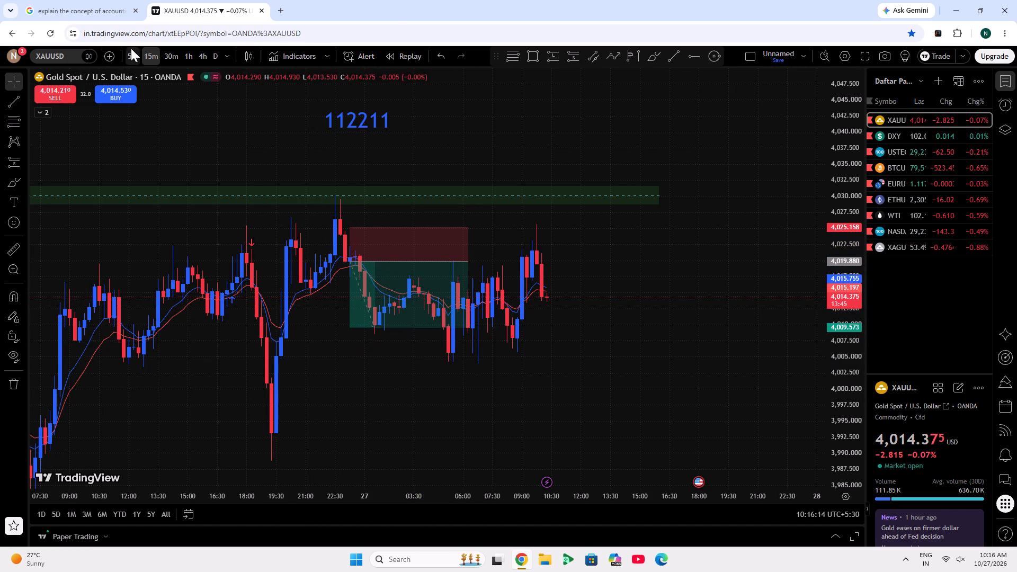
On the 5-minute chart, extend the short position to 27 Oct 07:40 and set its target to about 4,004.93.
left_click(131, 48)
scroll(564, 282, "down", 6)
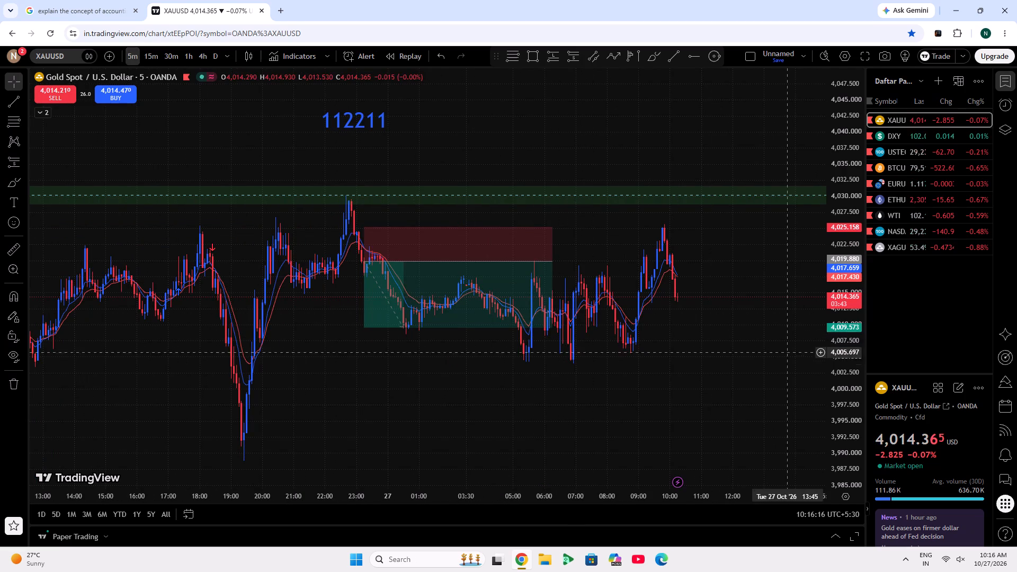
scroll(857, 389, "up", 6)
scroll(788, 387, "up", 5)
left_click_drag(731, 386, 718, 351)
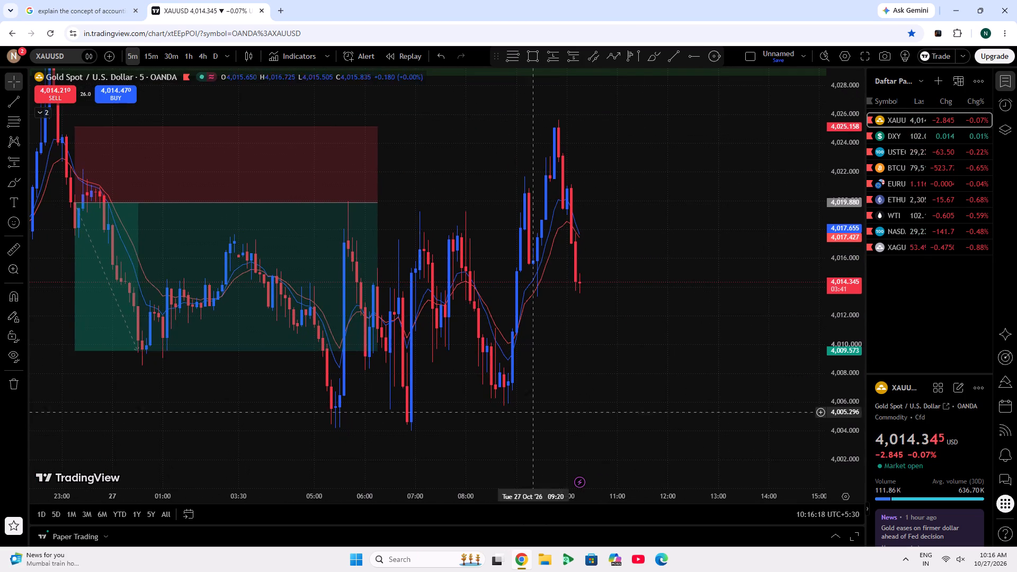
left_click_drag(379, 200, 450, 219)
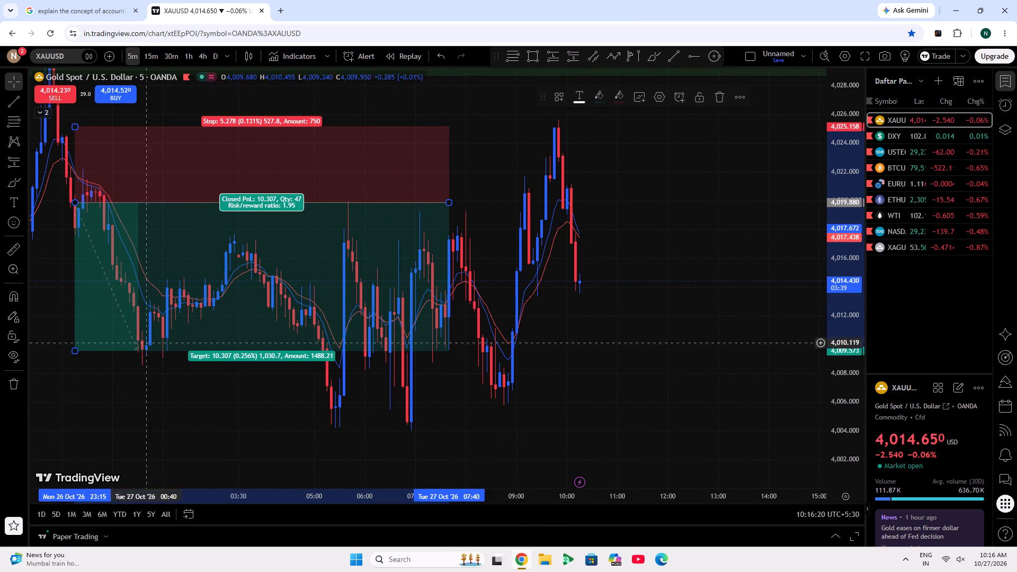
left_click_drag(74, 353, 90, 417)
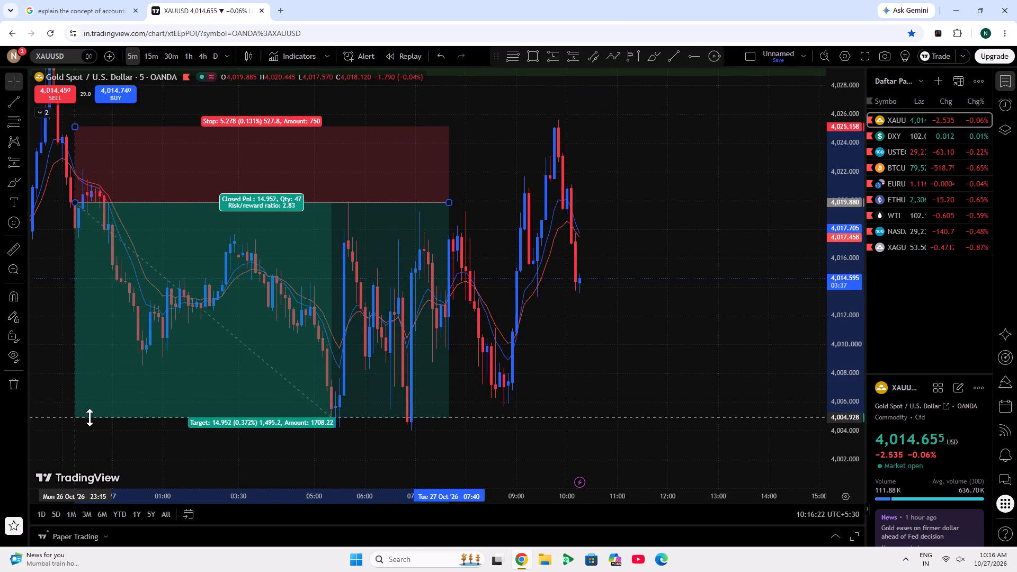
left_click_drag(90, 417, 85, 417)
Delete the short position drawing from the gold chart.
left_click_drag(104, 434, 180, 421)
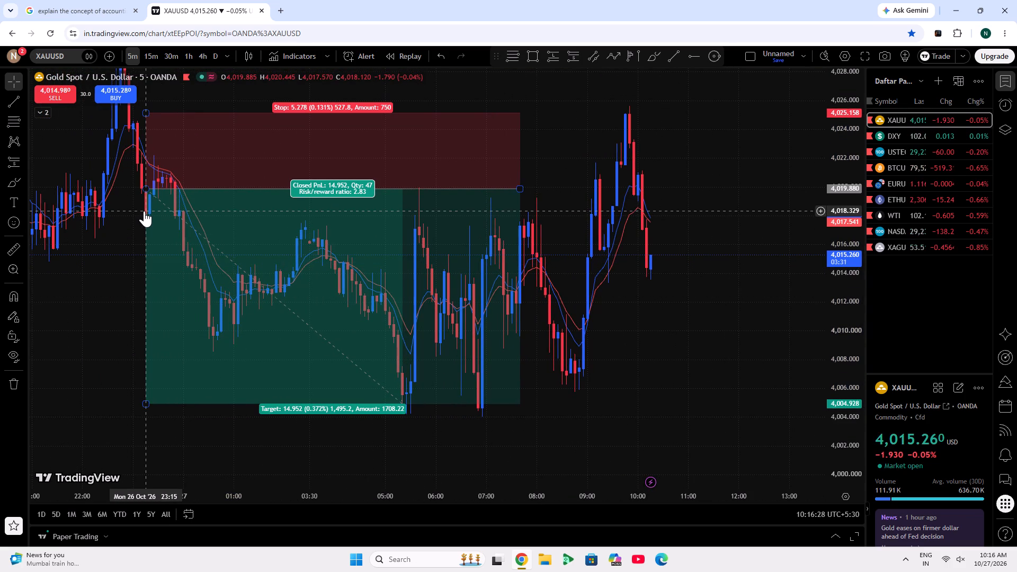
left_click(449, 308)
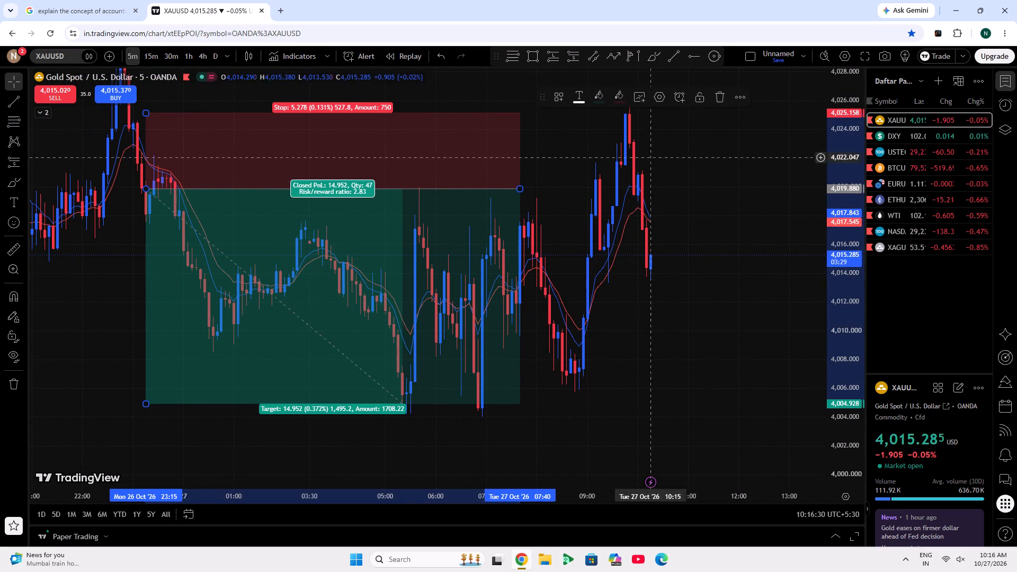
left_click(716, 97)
Set the XAUUSD chart back to the 15-minute timeframe.
scroll(711, 190, "down", 6)
scroll(864, 271, "down", 6)
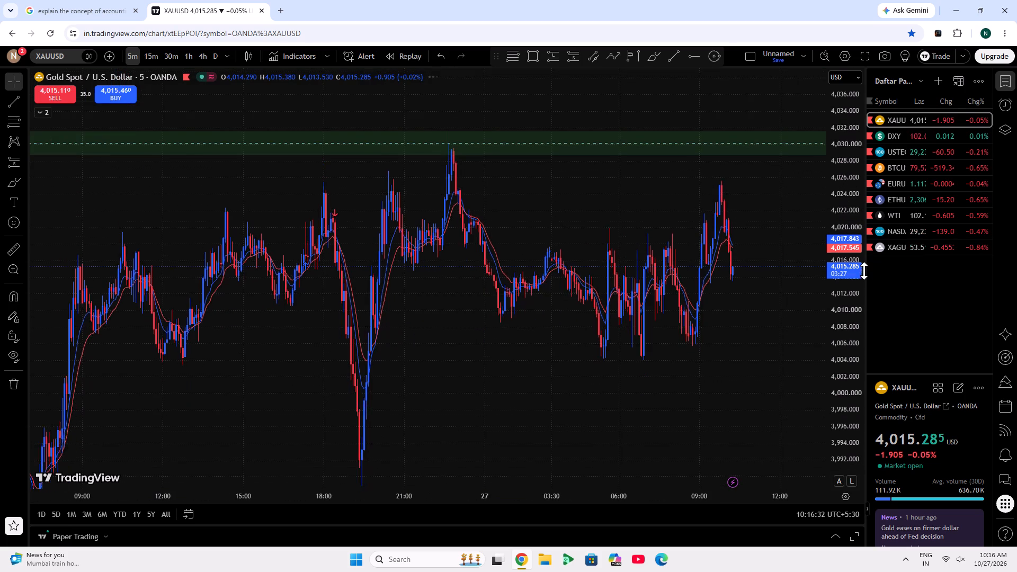
scroll(718, 342, "up", 10)
left_click_drag(711, 355, 488, 355)
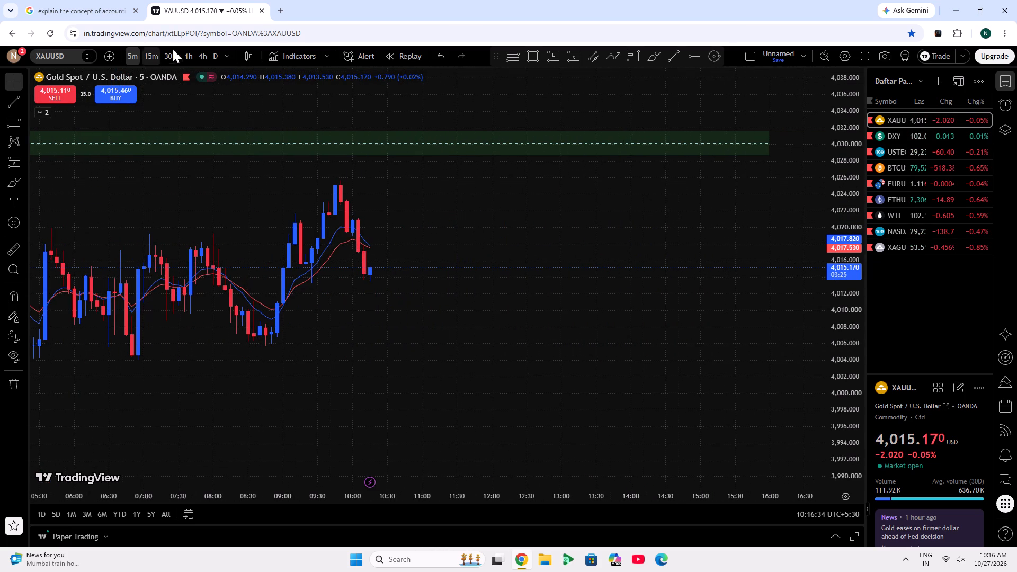
left_click(149, 50)
double_click(854, 274)
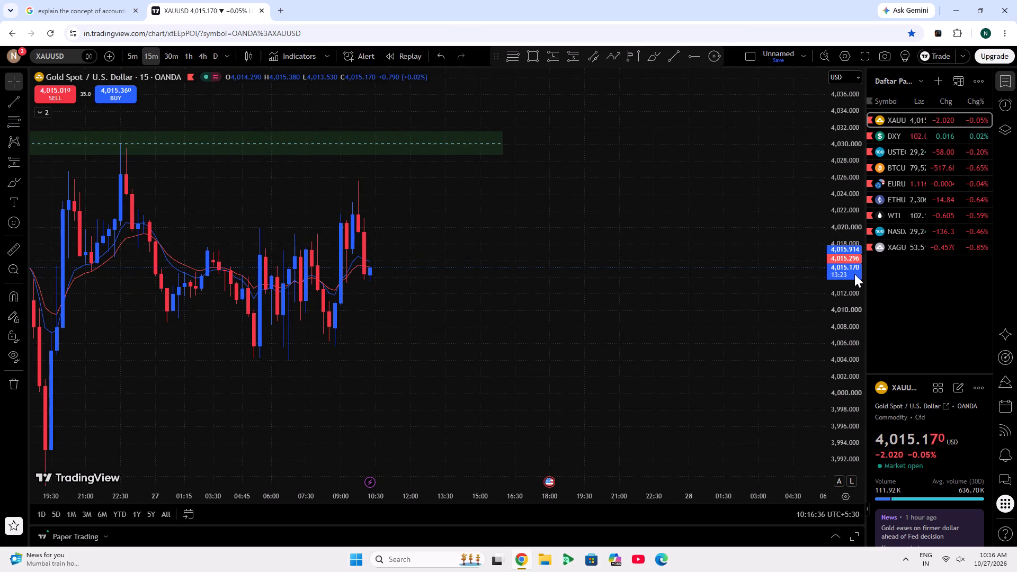
Draw a Fibonacci retracement on the 15-minute gold chart from the 27 Oct 06:45 low at about 4,003.91 to about 4,026.
scroll(854, 274, "up", 4)
left_click_drag(496, 273, 681, 278)
scroll(689, 291, "down", 5)
scroll(834, 319, "down", 5)
scroll(718, 325, "up", 5)
left_click(496, 53)
left_click(500, 57)
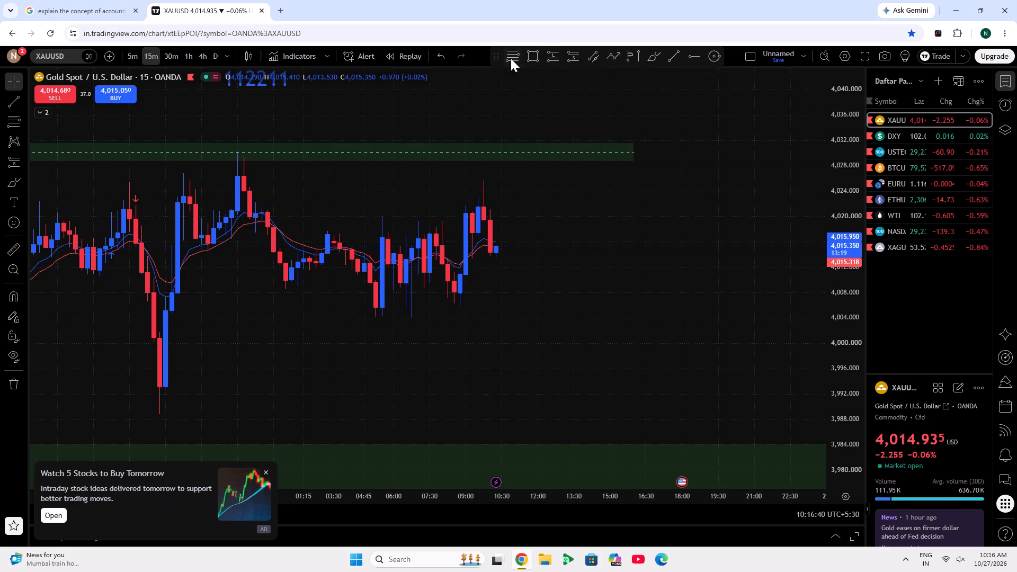
left_click(511, 58)
left_click(411, 318)
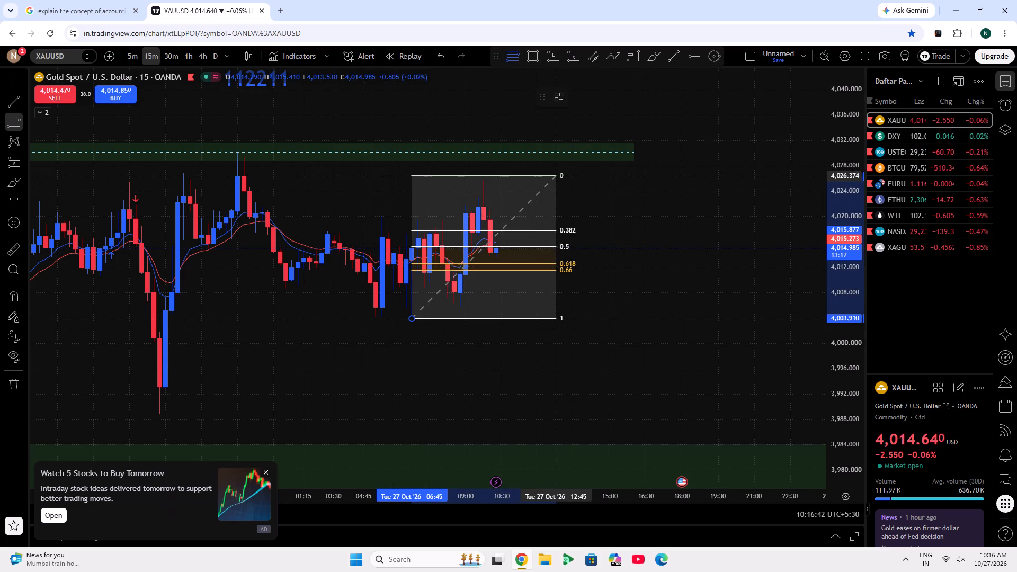
left_click(583, 180)
left_click(644, 209)
Set the XAUUSD chart to the 5-minute timeframe.
scroll(849, 333, "up", 4)
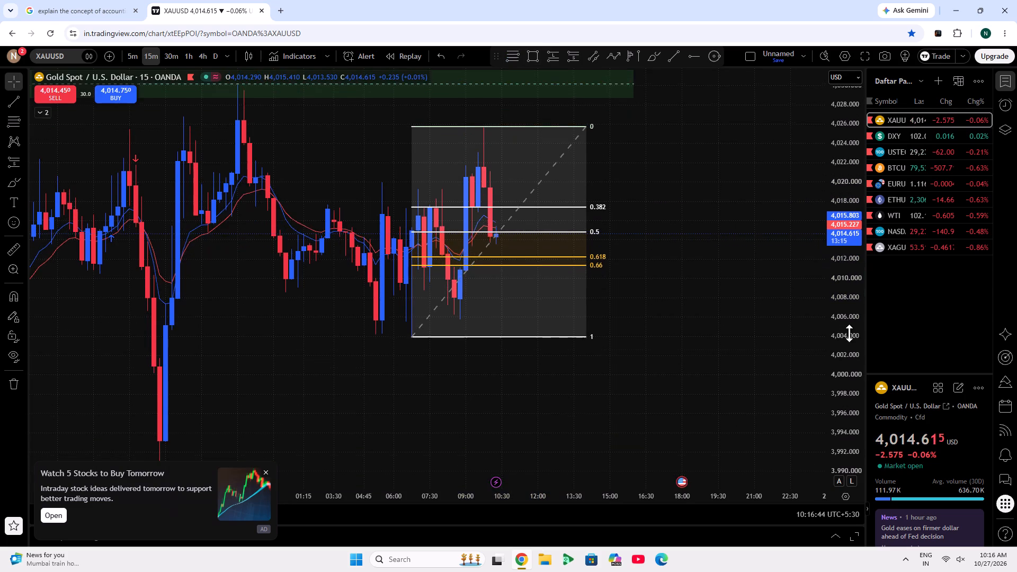
scroll(777, 329, "up", 3)
left_click_drag(719, 315, 757, 316)
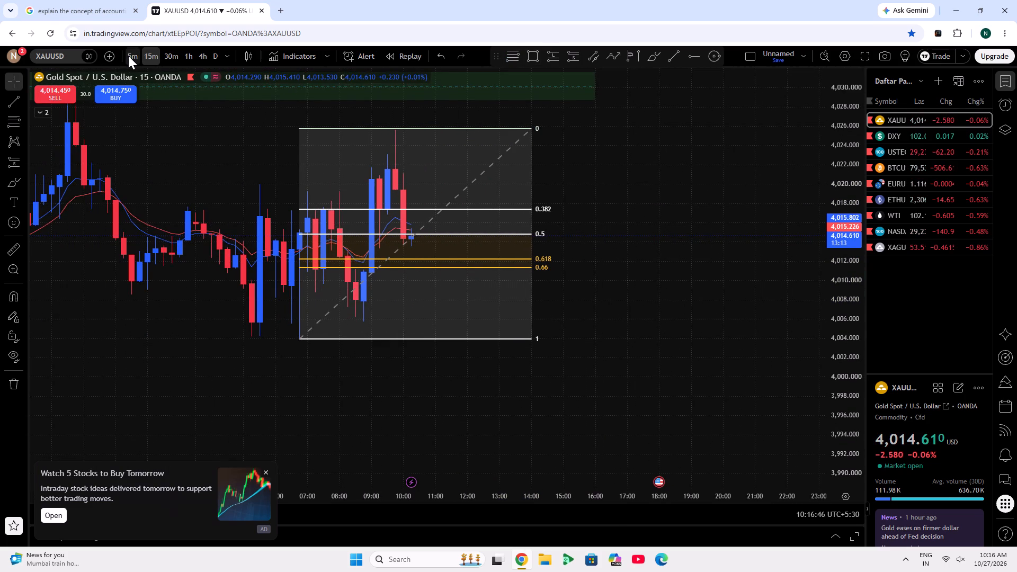
left_click(128, 56)
Examine gold's recent 5-minute price action against the Fibonacci retracement levels, dismissing the advert over the chart.
scroll(222, 241, "down", 5)
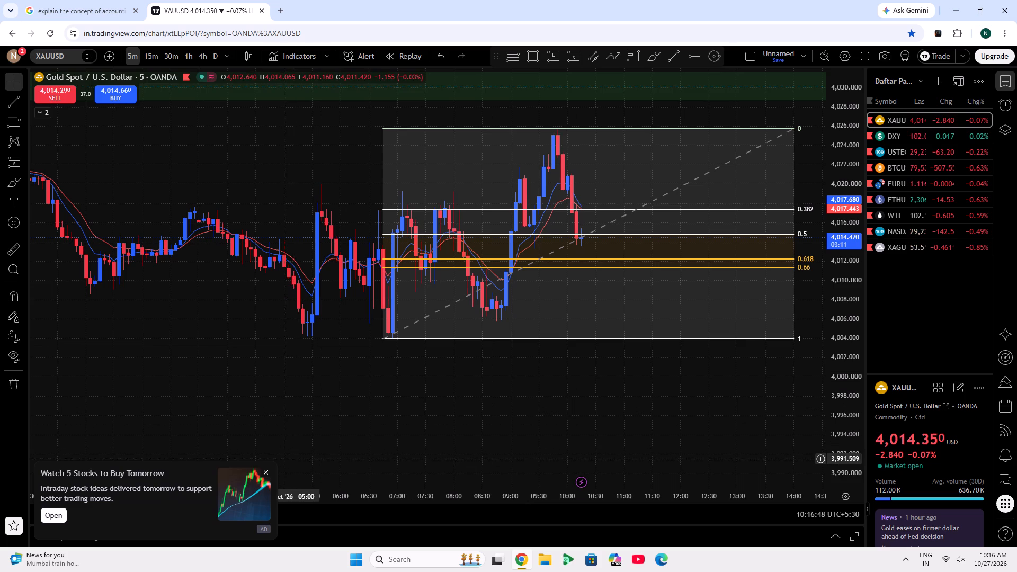
left_click(270, 472)
left_click_drag(492, 418, 373, 463)
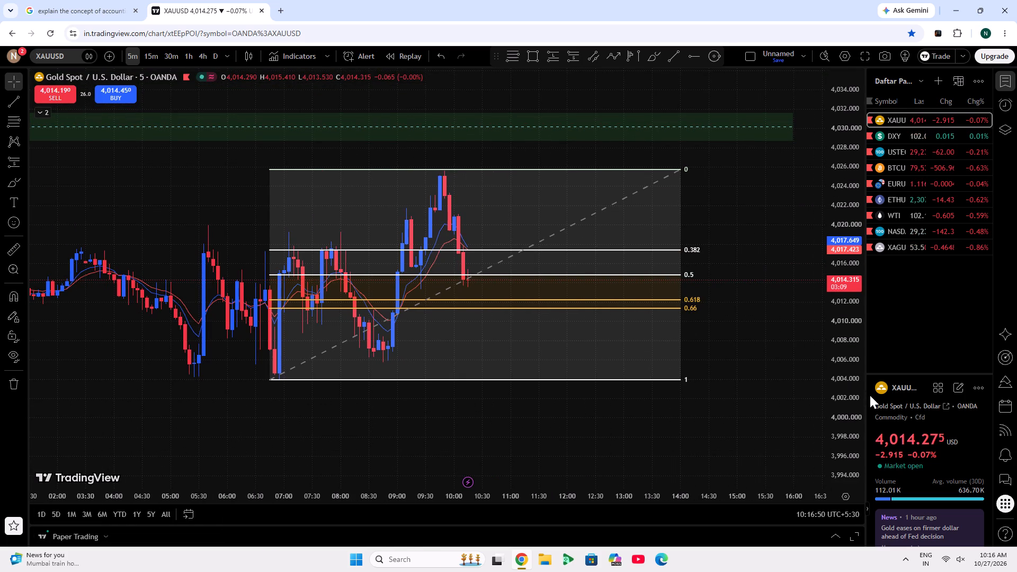
scroll(867, 397, "up", 7)
left_click_drag(757, 387, 789, 327)
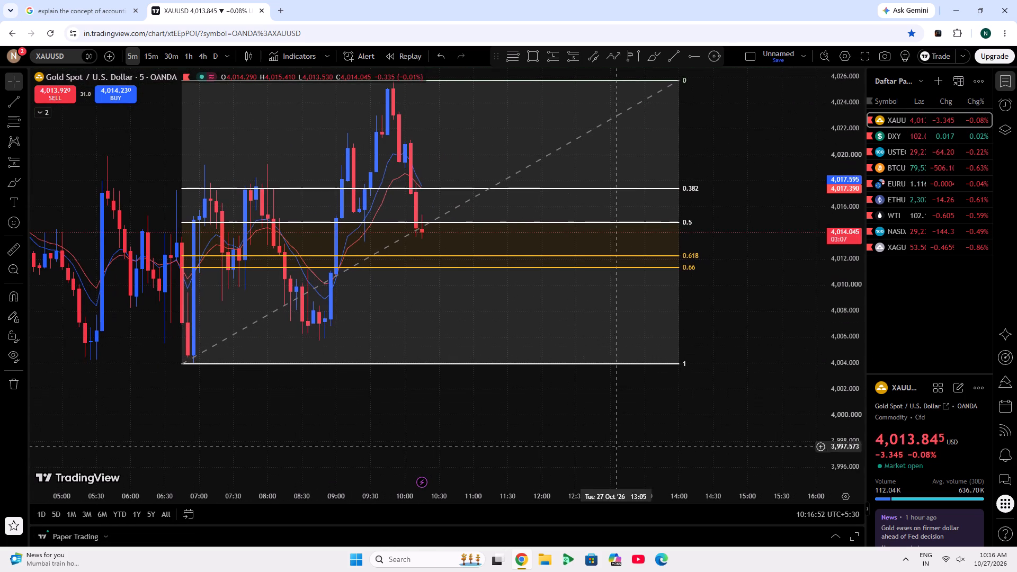
scroll(670, 0, "down", 4)
left_click_drag(753, 254, 763, 309)
Minimise the browser to the desktop and open the system's network quick settings.
left_click(958, 9)
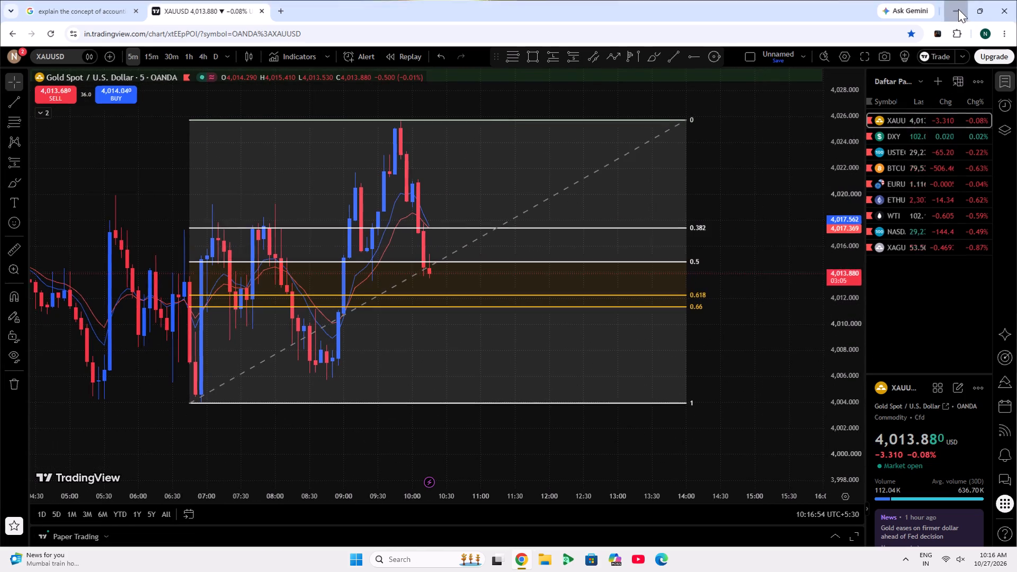
left_click(952, 568)
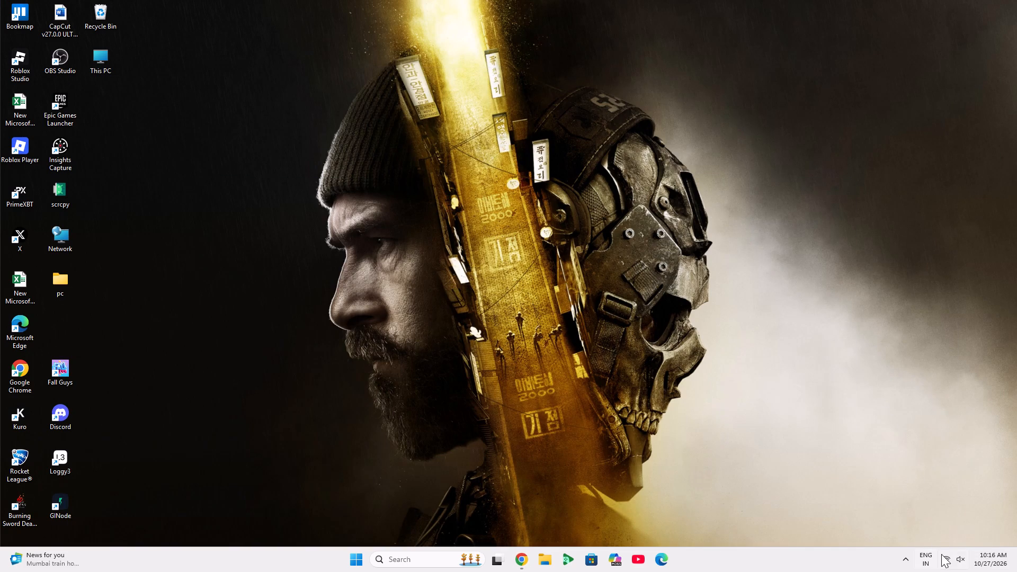
left_click(945, 556)
left_click(905, 424)
left_click(906, 442)
left_click(836, 272)
Launch PrimeXBT from the desktop and move its taskbar icon beside the Chrome icon.
double_click(5, 198)
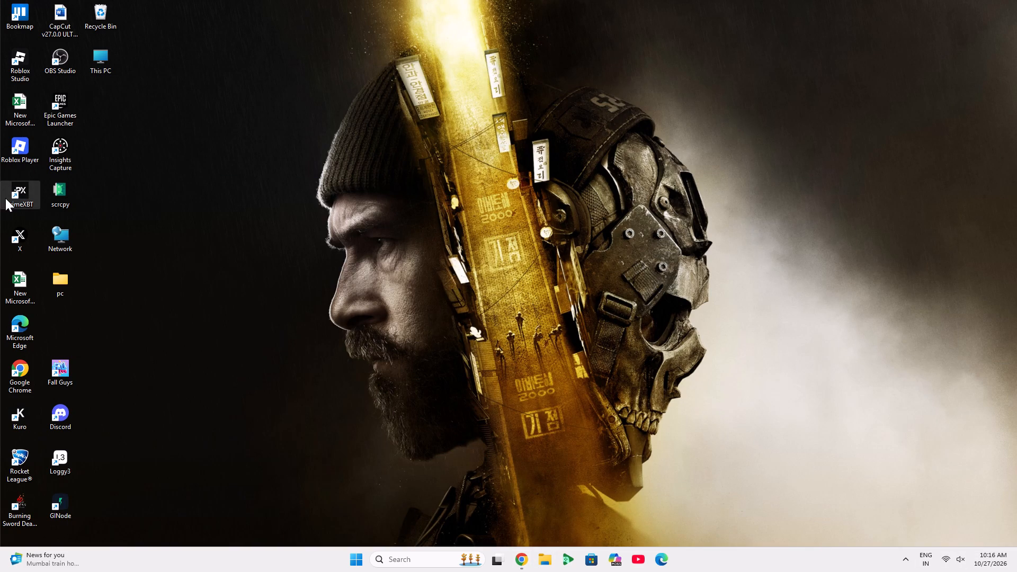
left_click_drag(672, 564, 622, 556)
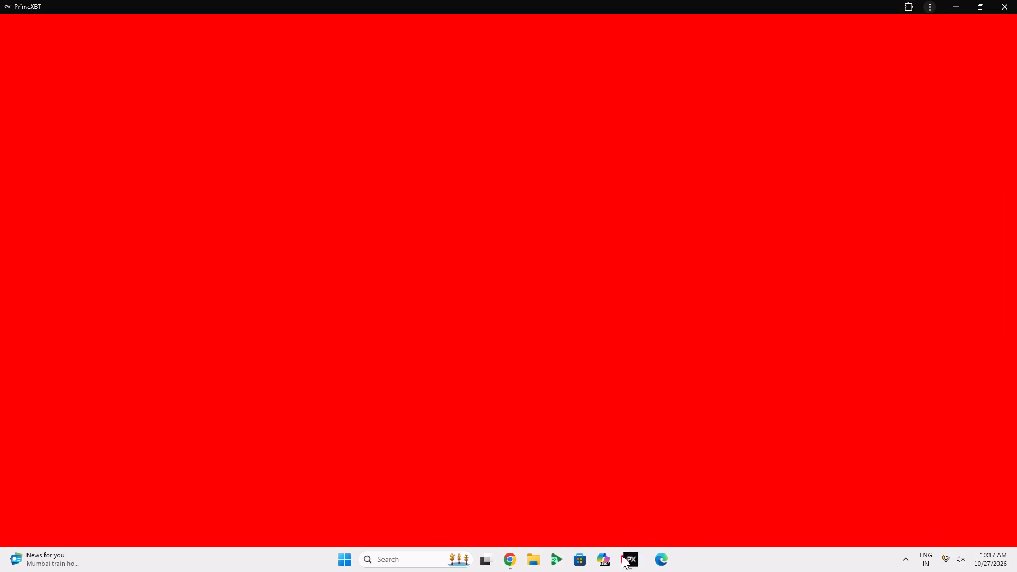
left_click_drag(622, 556, 522, 562)
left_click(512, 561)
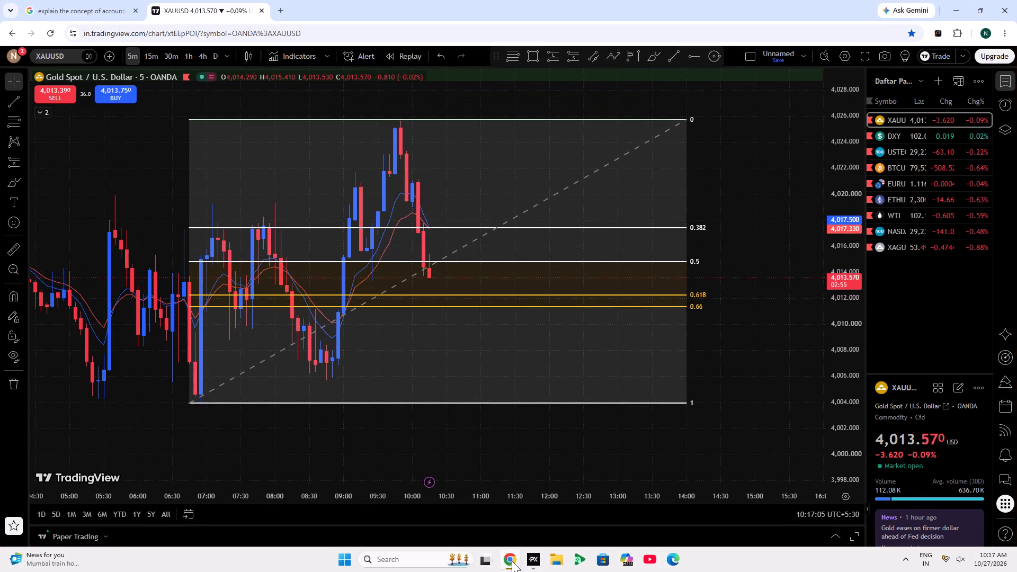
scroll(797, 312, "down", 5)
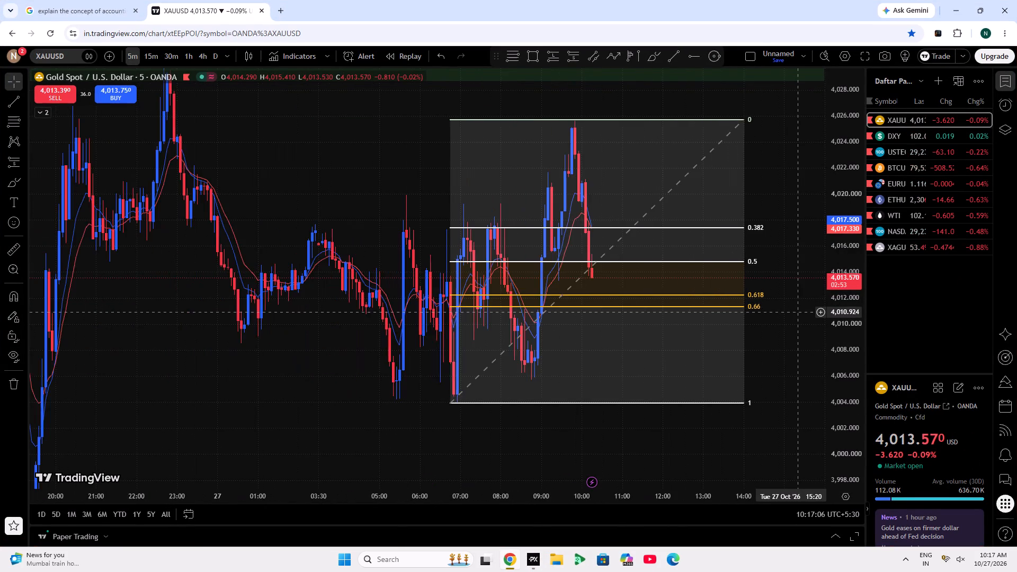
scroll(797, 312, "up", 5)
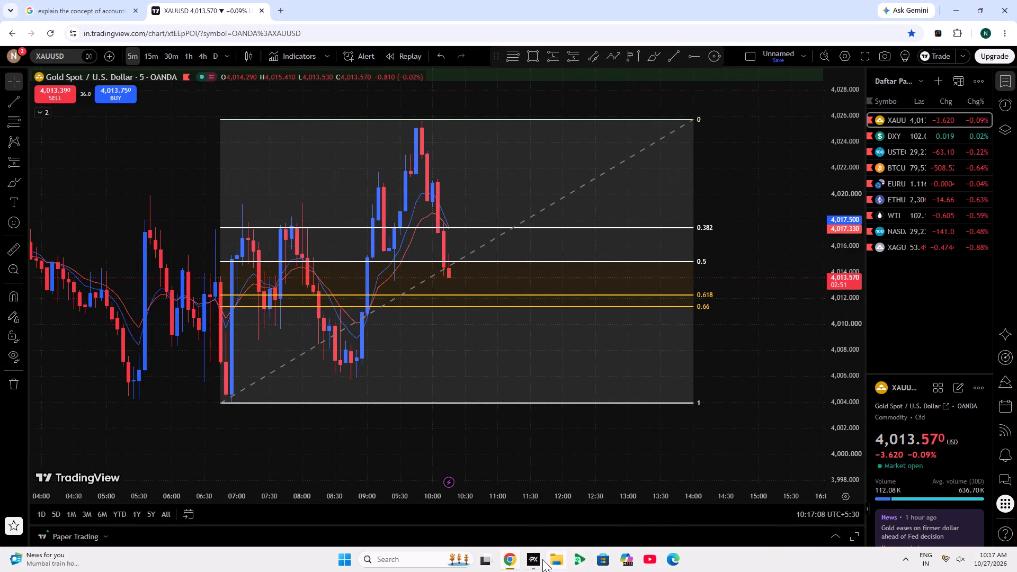
Switch to PrimeXBT and open its trading contests page.
left_click(541, 556)
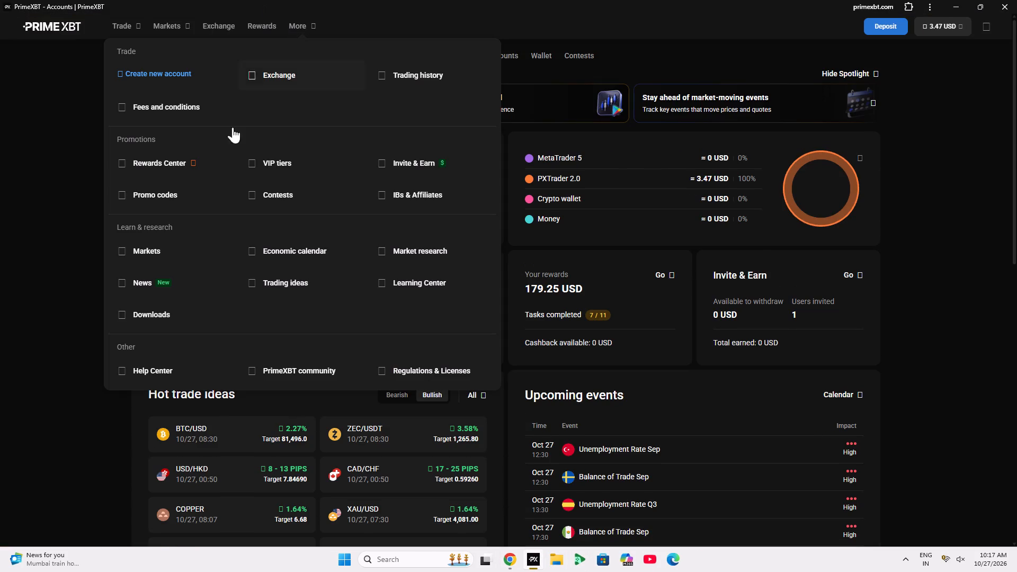
left_click(302, 178)
left_click(292, 188)
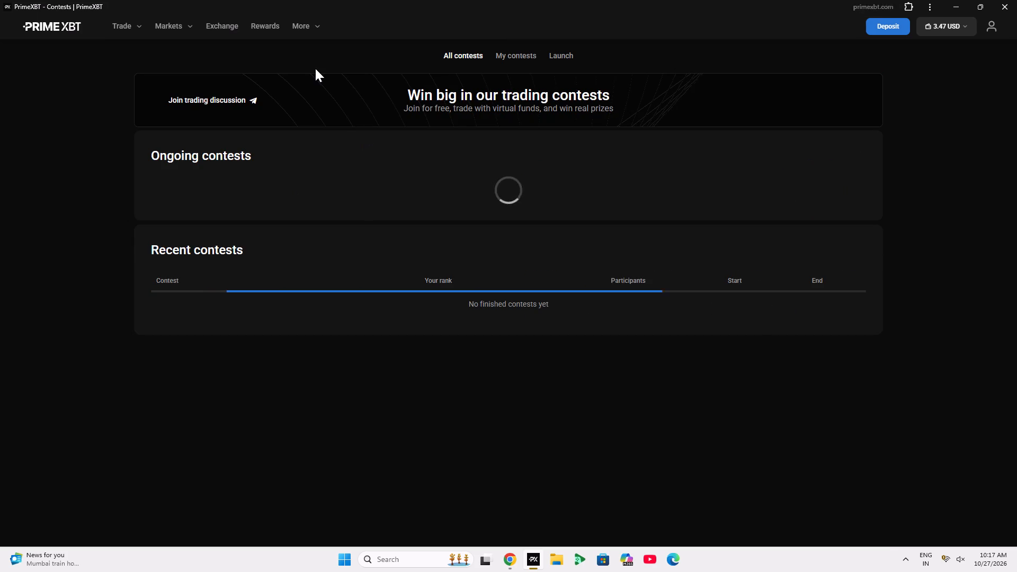
left_click(307, 53)
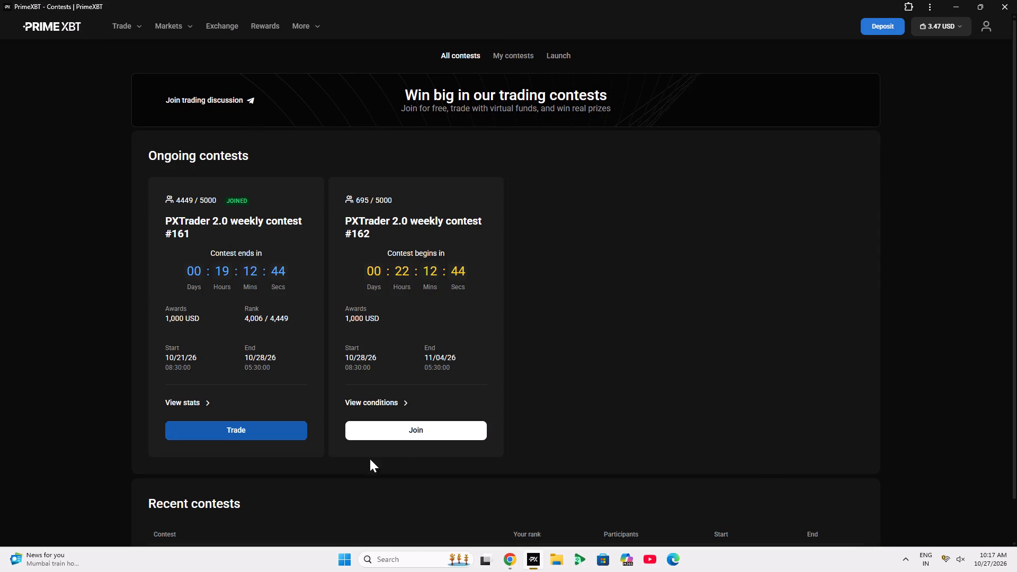
Join the PXTrader 2.0 weekly contest #162 with the nickname cool, agreeing to the contest rules.
left_click(400, 434)
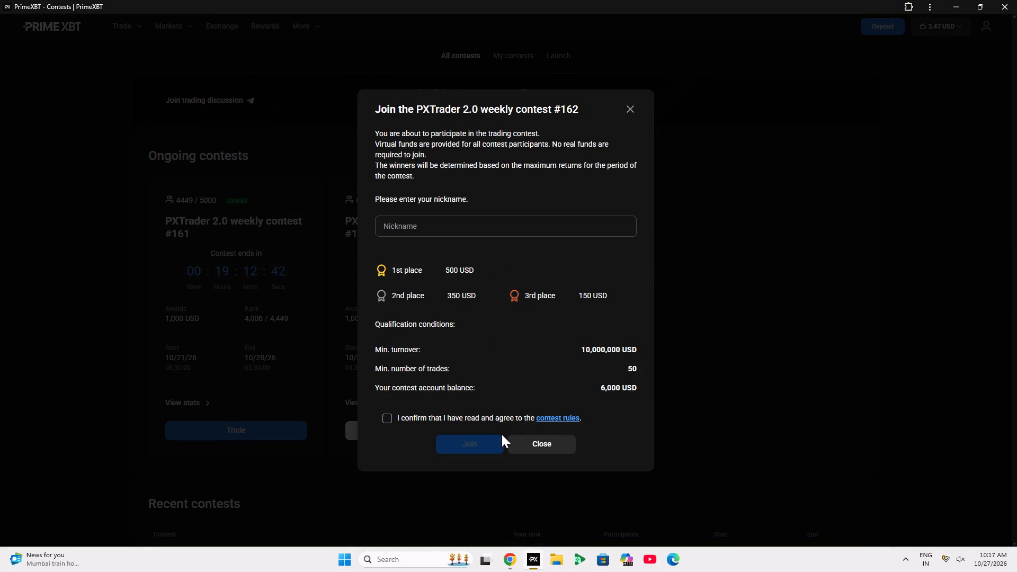
left_click(510, 223)
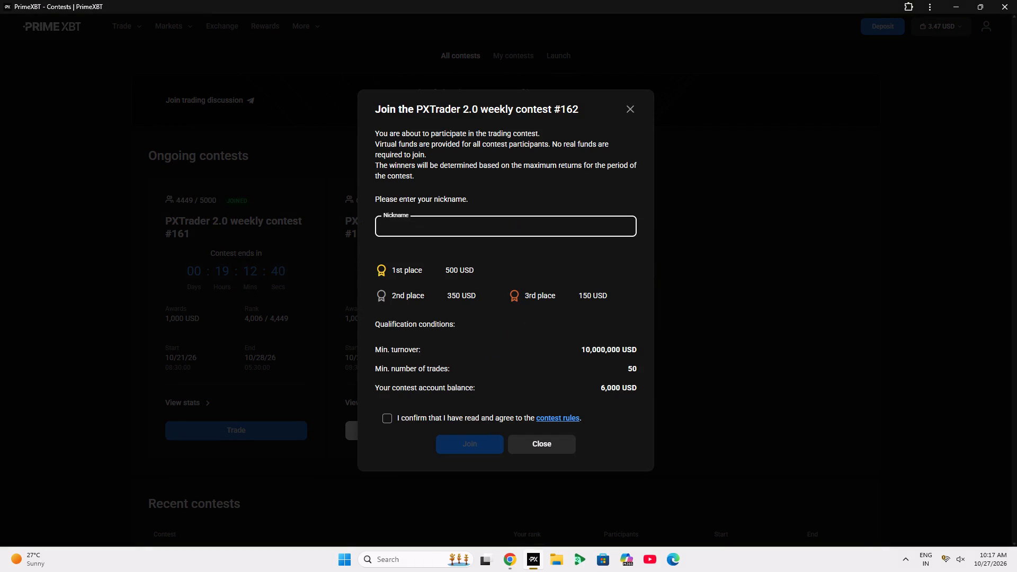
left_click(442, 415)
scroll(466, 236, "down", 6)
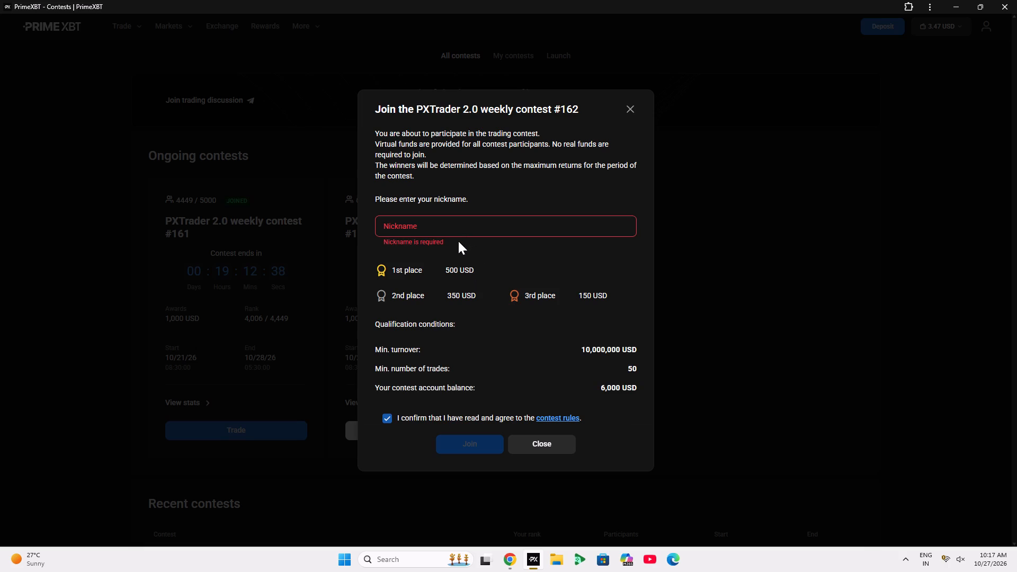
scroll(458, 241, "up", 4)
left_click(453, 223)
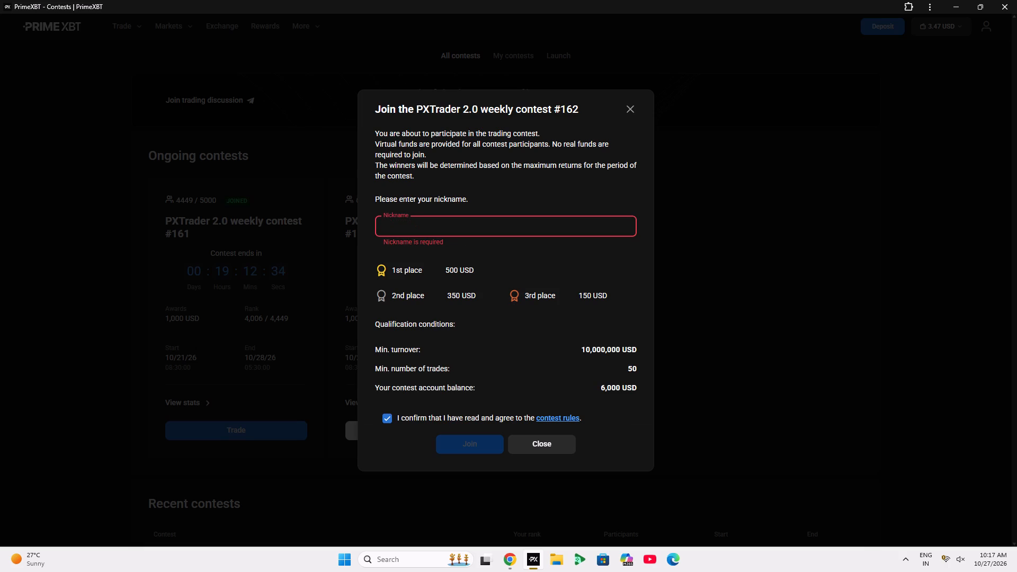
scroll(453, 223, "down", 9)
type("cool")
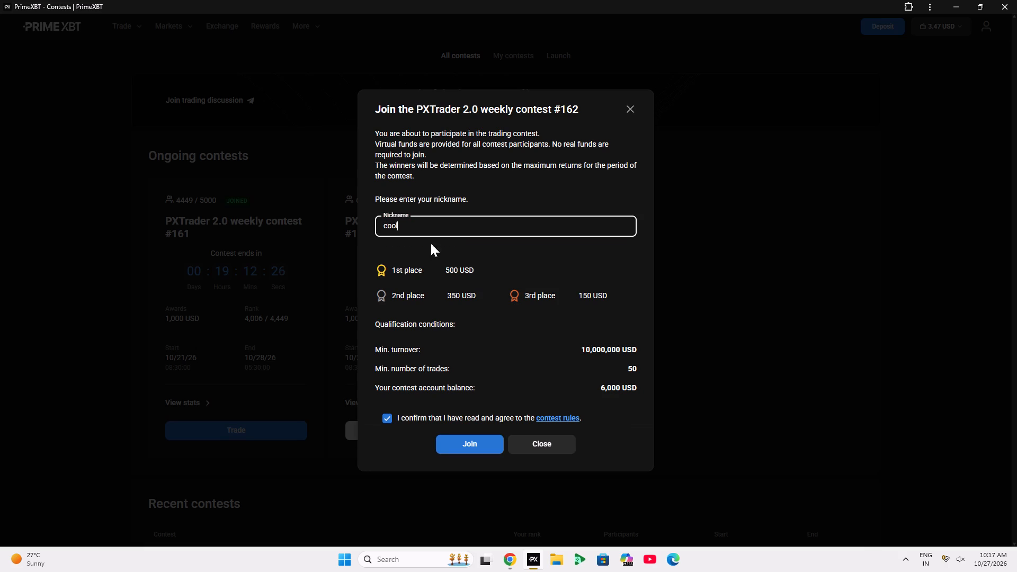
left_click(486, 453)
Review the list of own contests and contest history, as well as the ongoing and recent contests under all contests.
scroll(546, 0, "down", 13)
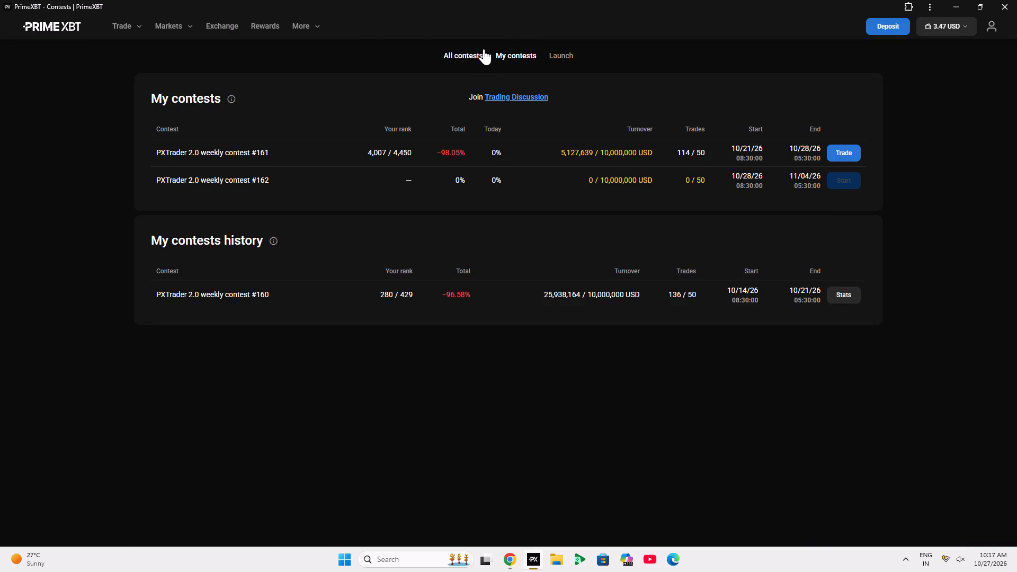
scroll(458, 0, "down", 14)
scroll(458, 0, "up", 5)
scroll(458, 0, "down", 11)
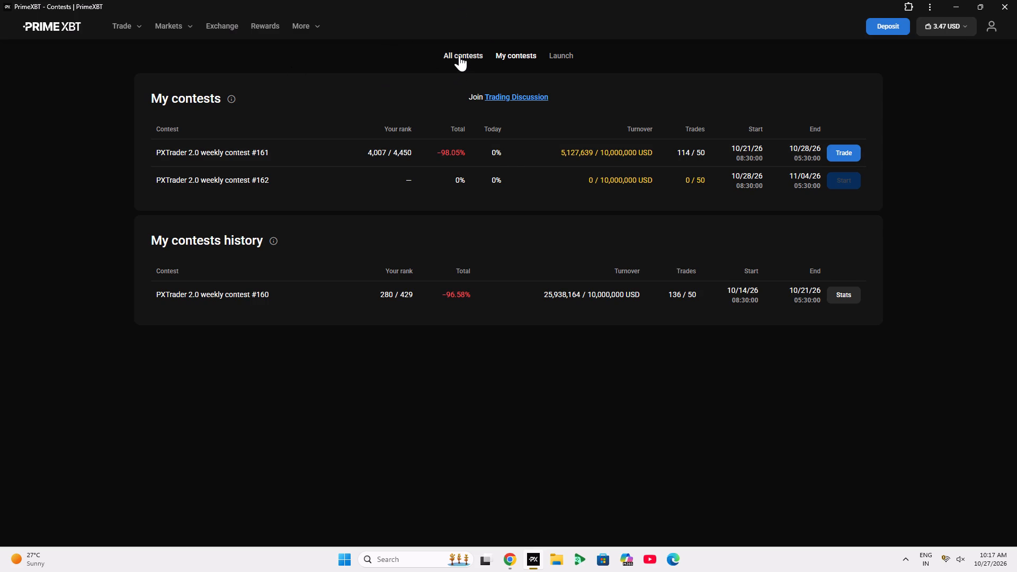
left_click(459, 55)
scroll(592, 0, "down", 5)
scroll(484, 254, "down", 8)
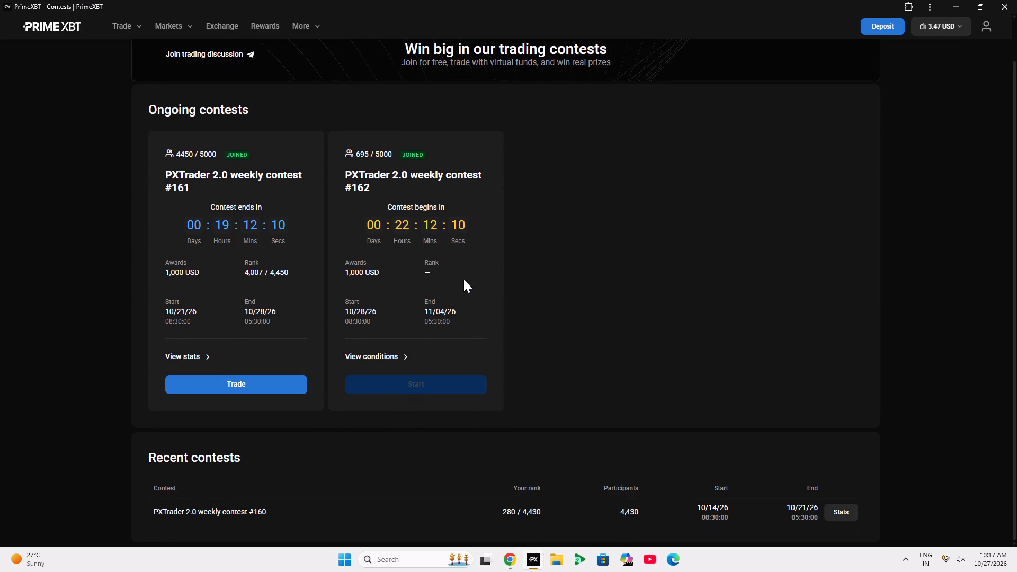
scroll(405, 180, "up", 3)
scroll(240, 218, "down", 3)
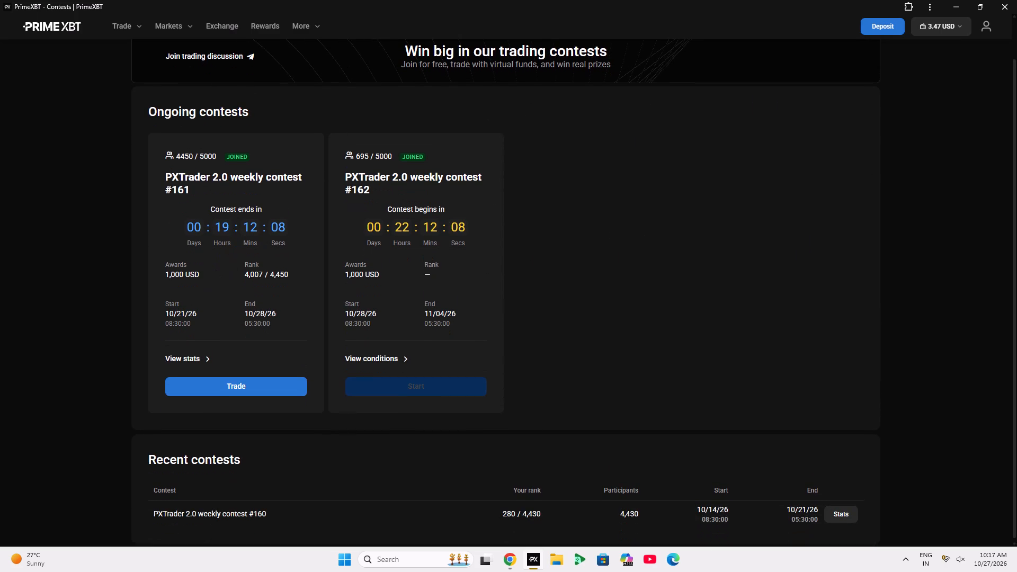
Examine the stats, profit chart and ranking of PXTrader 2.0 weekly contest #161, and return to all contests.
left_click(185, 352)
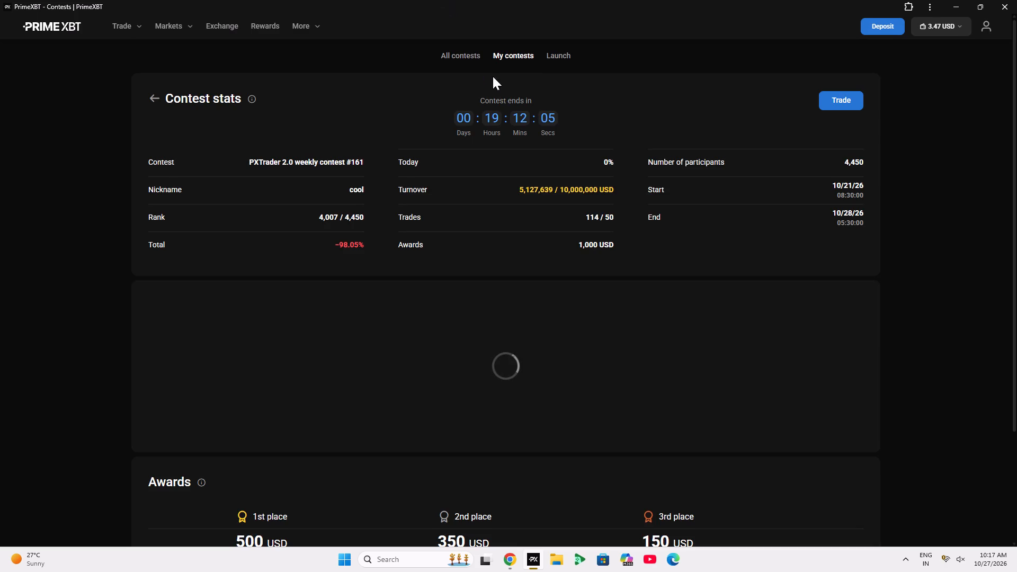
scroll(529, 278, "down", 4)
scroll(528, 339, "up", 2)
scroll(524, 0, "up", 10)
scroll(524, 0, "down", 9)
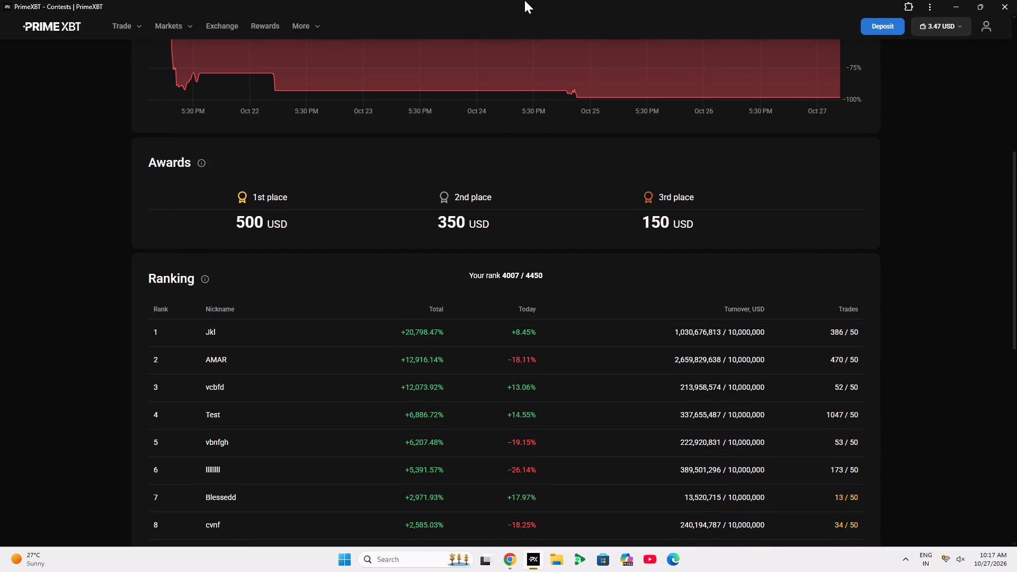
scroll(463, 389, "up", 7)
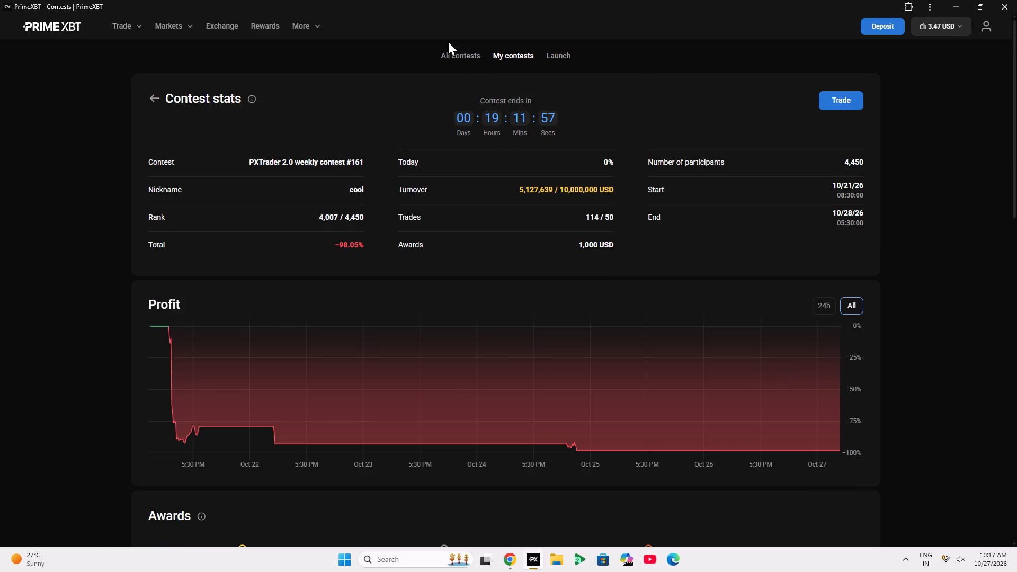
left_click(447, 76)
left_click(464, 51)
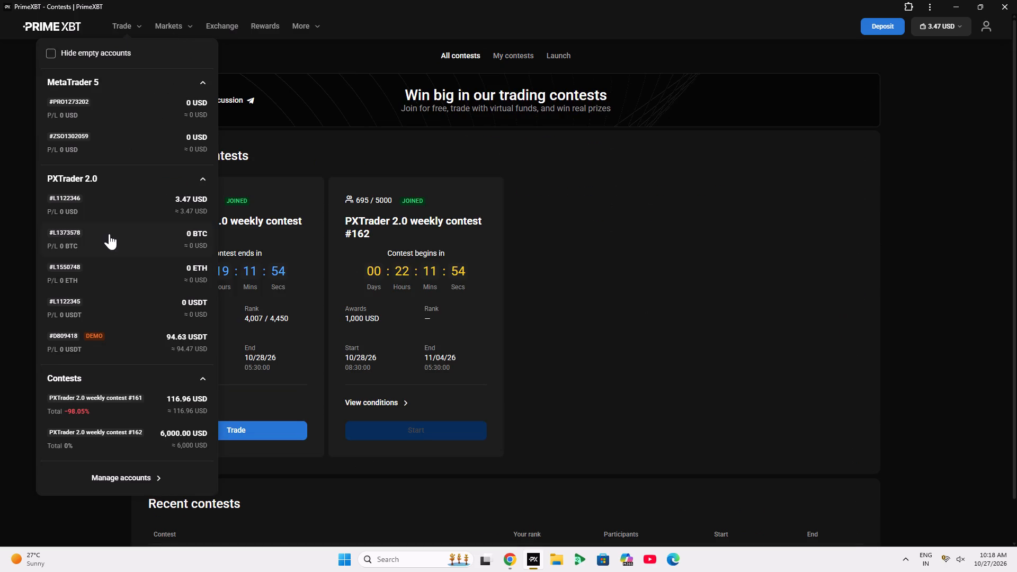
Open the USD-denominated PXTrader 2.0 account for trading.
left_click(133, 193)
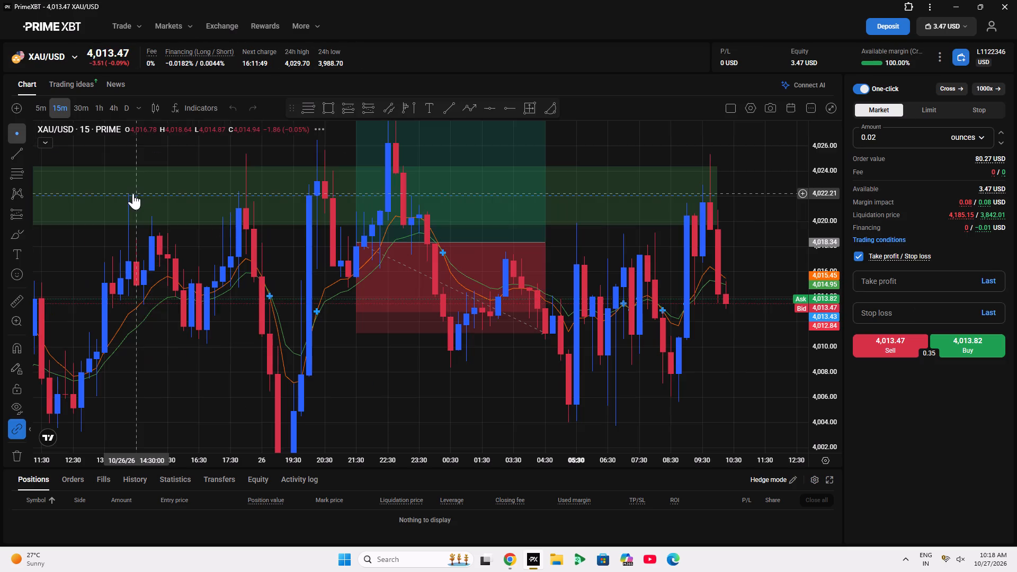
Remove the long position drawing with its green target and red stop areas from the XAU/USD chart.
scroll(574, 297, "down", 4)
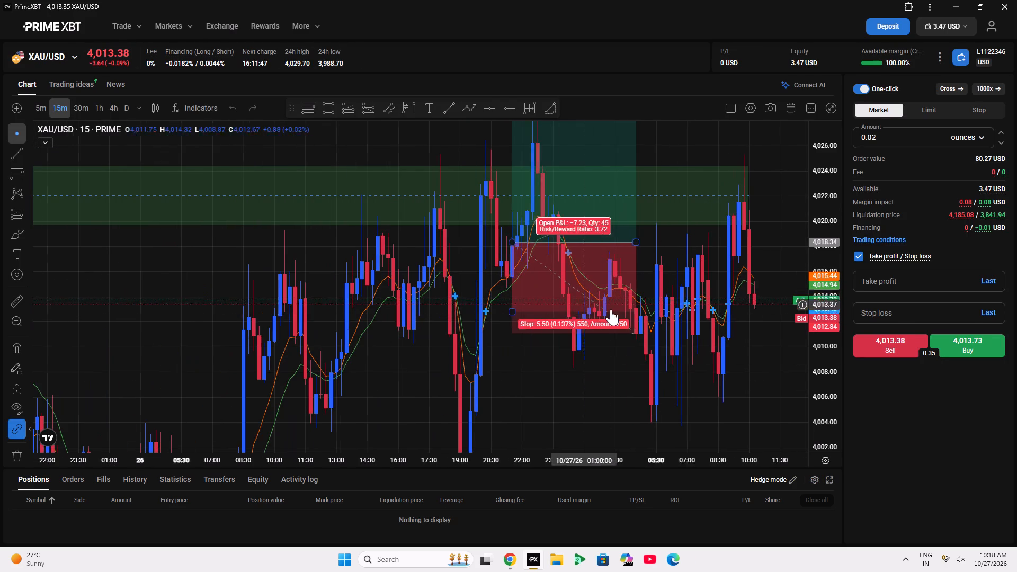
scroll(830, 306, "down", 4)
scroll(671, 348, "up", 4)
left_click_drag(685, 320, 649, 378)
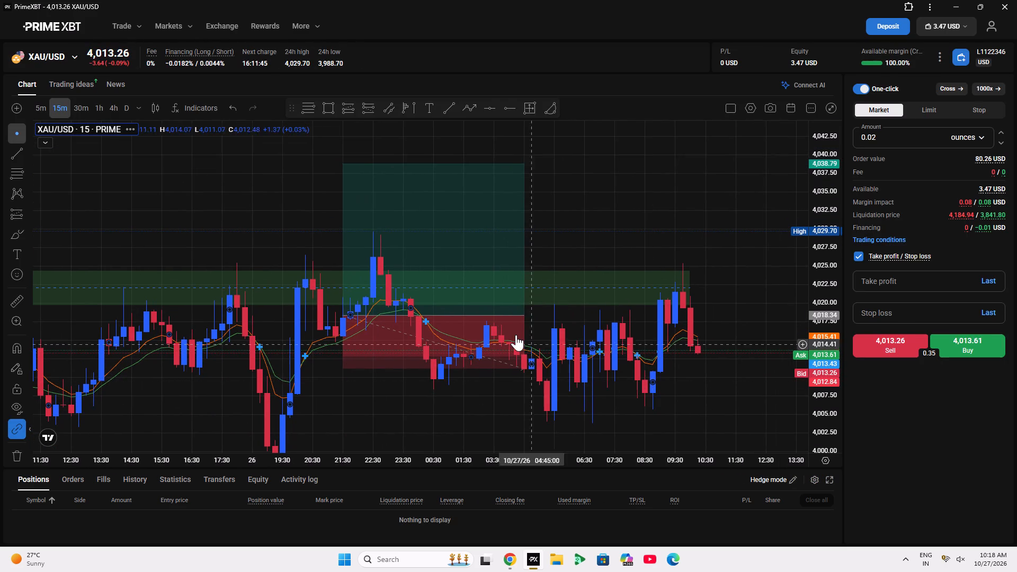
left_click(492, 323)
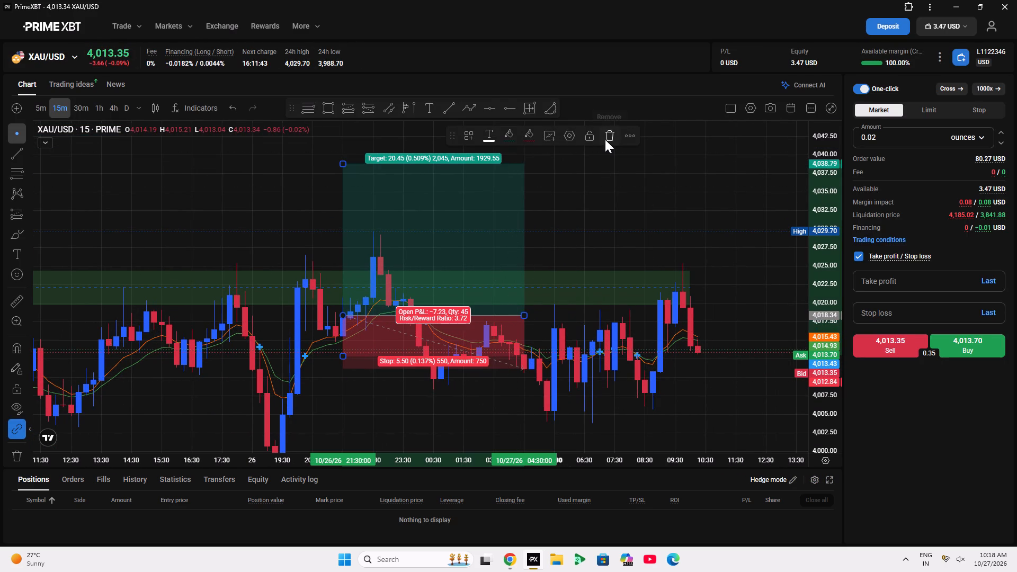
left_click(605, 139)
Switch the XAU/USD chart to the 5-minute timeframe.
left_click_drag(754, 358, 743, 291)
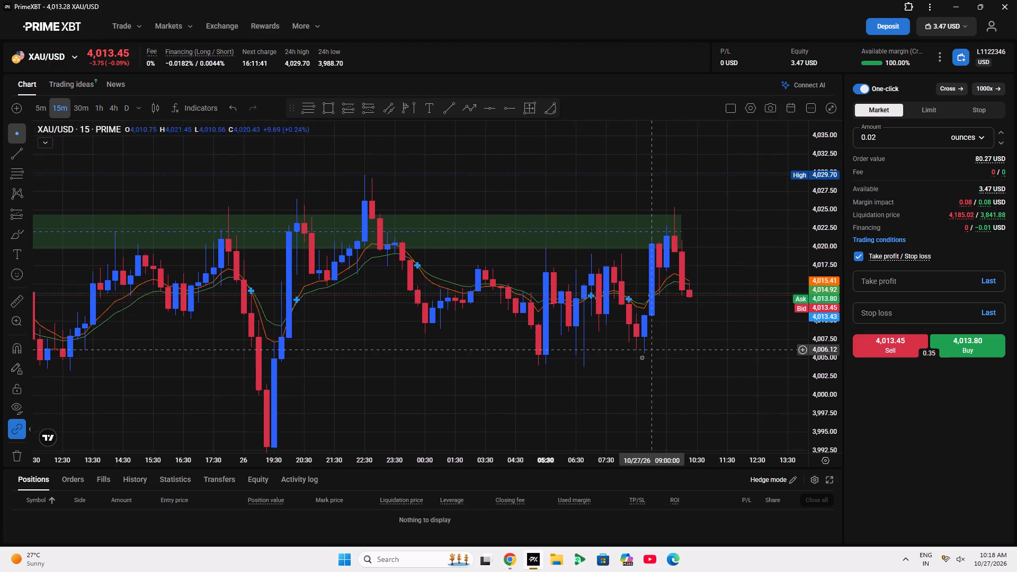
scroll(637, 362, "down", 5)
scroll(634, 365, "up", 5)
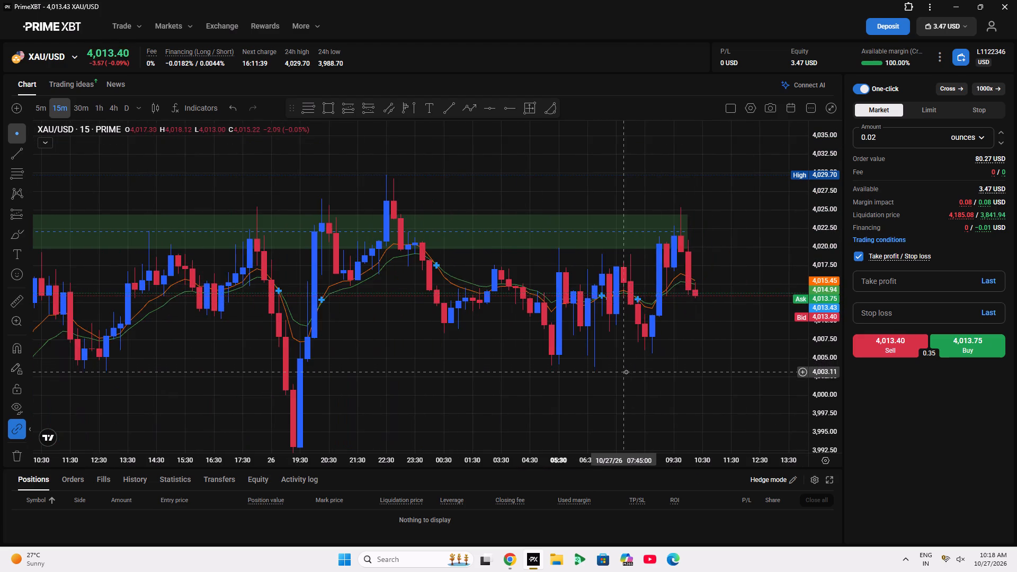
scroll(615, 381, "down", 5)
scroll(605, 391, "up", 5)
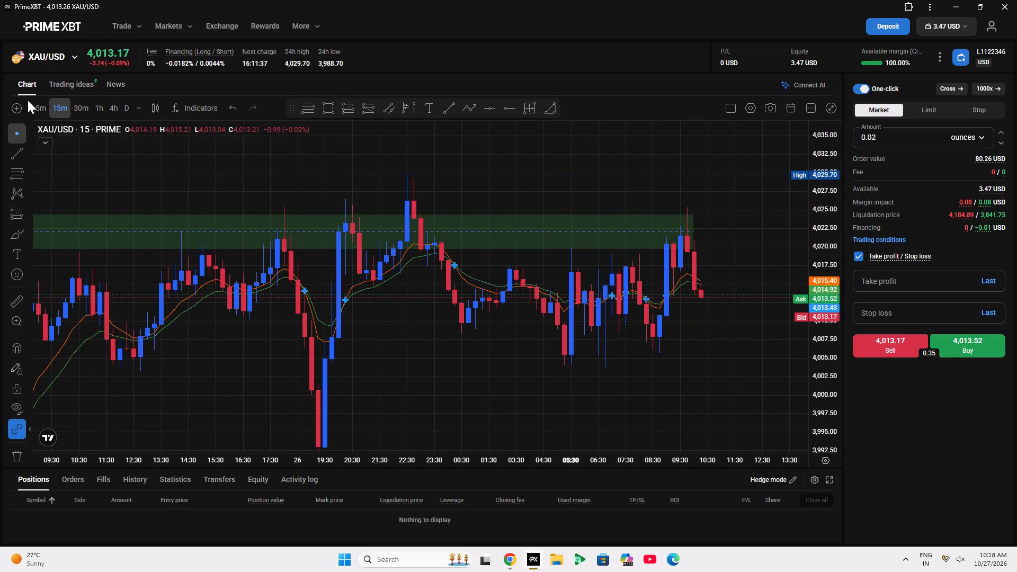
left_click(28, 101)
left_click(34, 105)
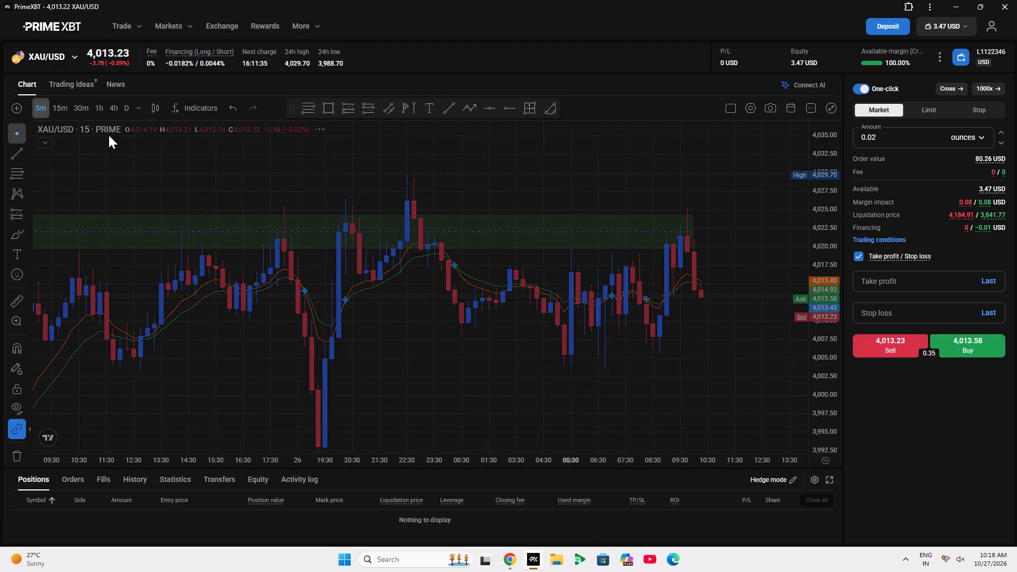
Extend the green zone's later edge past the latest candle, to roughly noon on 10/27.
scroll(300, 242, "down", 5)
scroll(728, 256, "up", 5)
left_click_drag(720, 281, 702, 294)
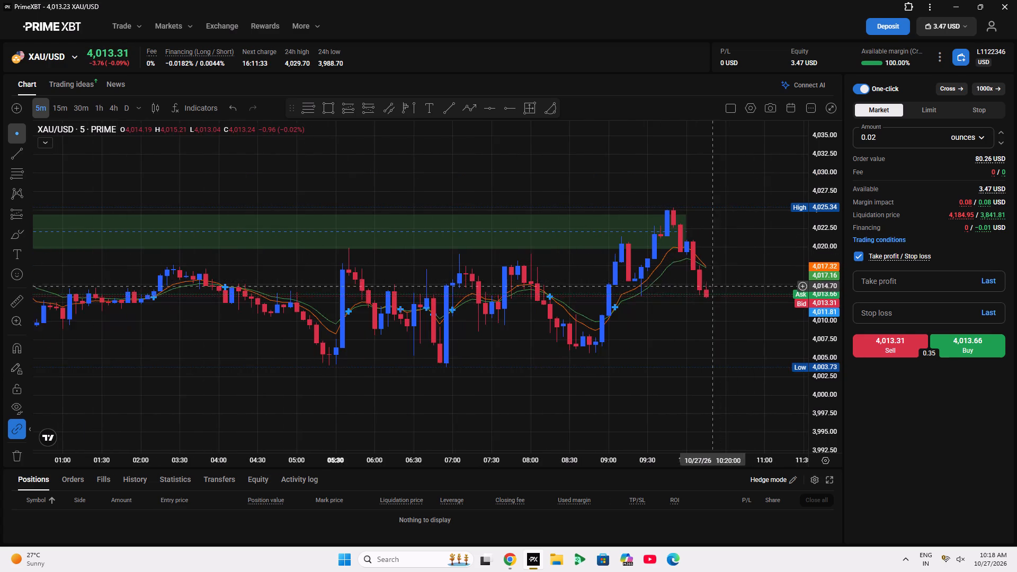
left_click_drag(702, 294, 501, 324)
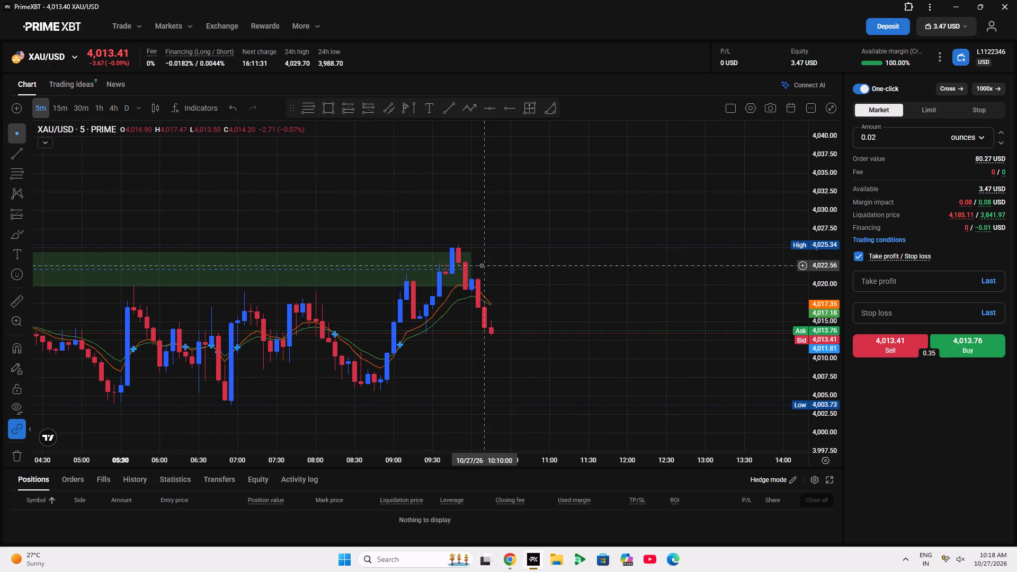
left_click_drag(481, 265, 548, 280)
left_click_drag(521, 282, 579, 293)
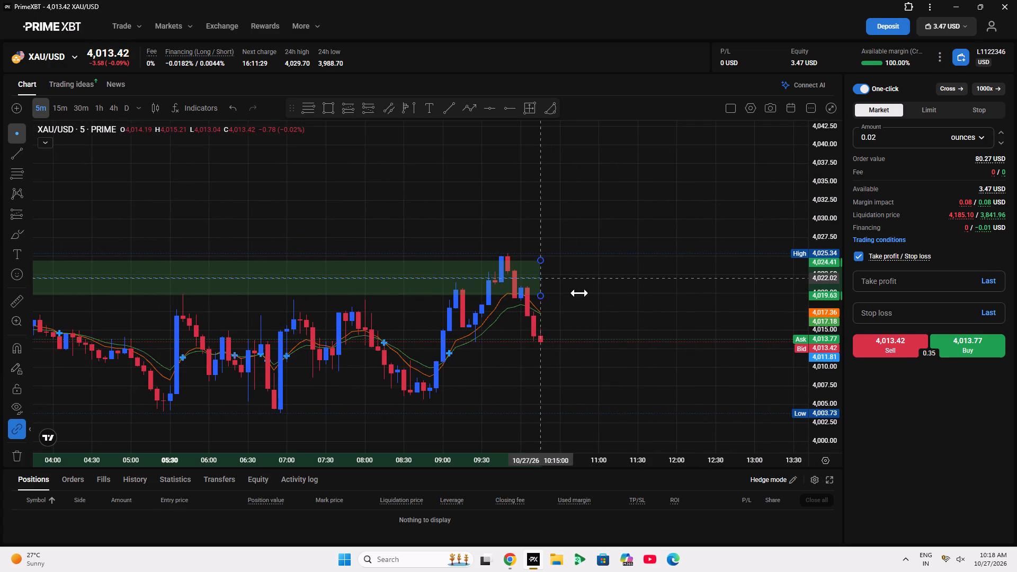
left_click_drag(579, 293, 676, 312)
left_click(620, 343)
Move the green zone up beside the recent price highs, to about 4,025–4,030.
scroll(622, 342, "down", 14)
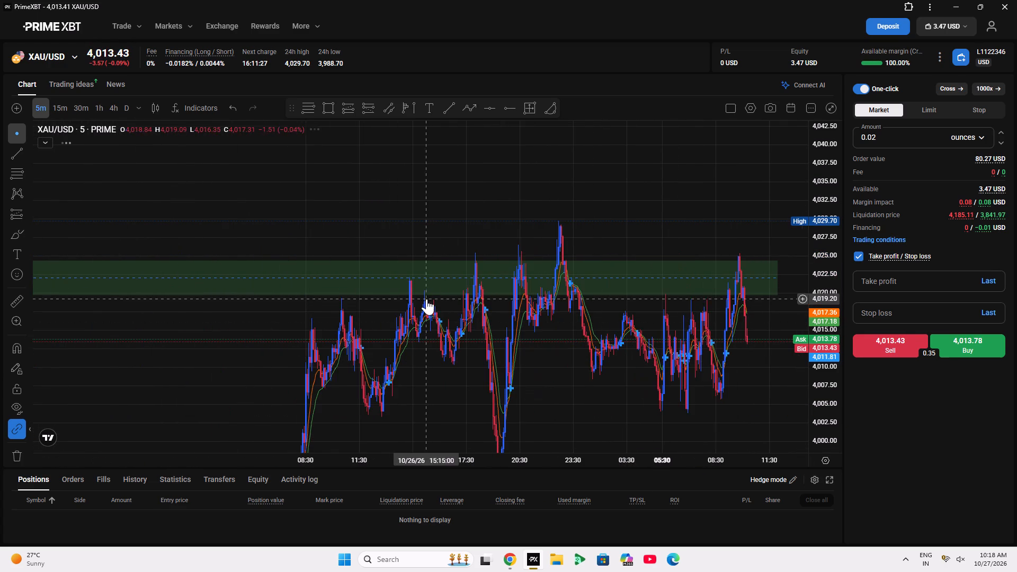
left_click_drag(415, 278, 407, 232)
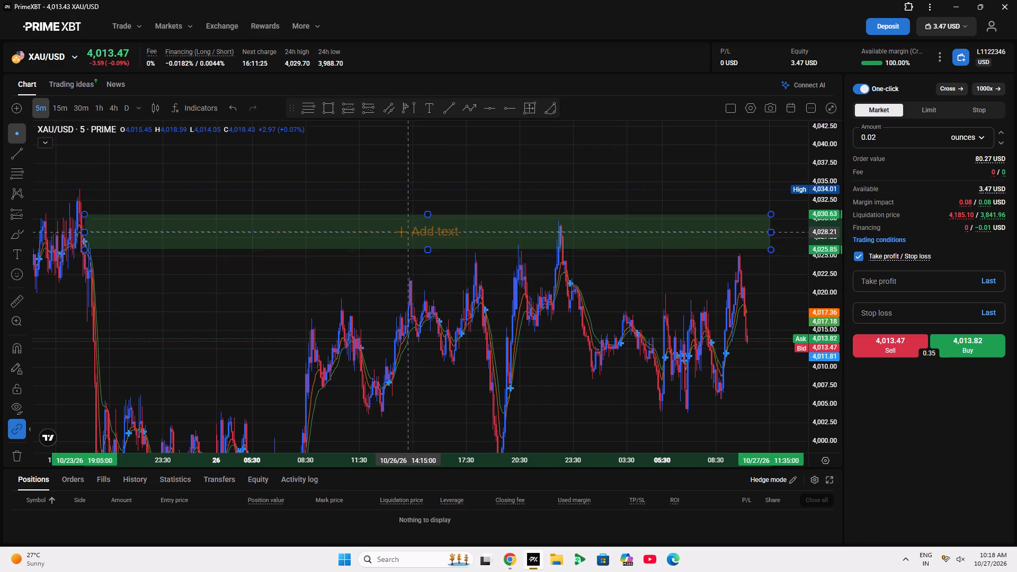
left_click_drag(407, 232, 403, 228)
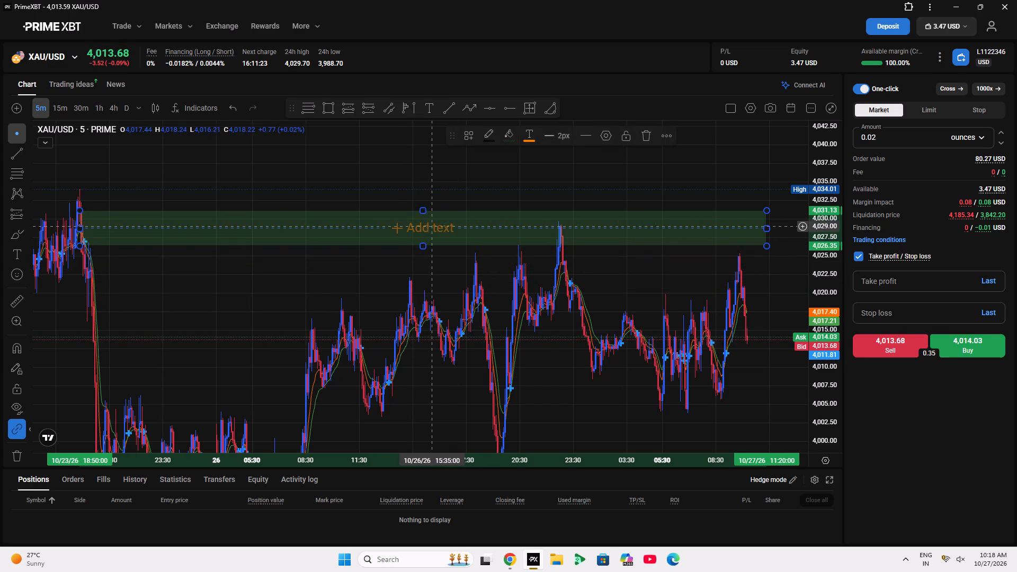
left_click_drag(435, 226, 441, 235)
scroll(376, 290, "up", 1)
left_click_drag(318, 333, 650, 334)
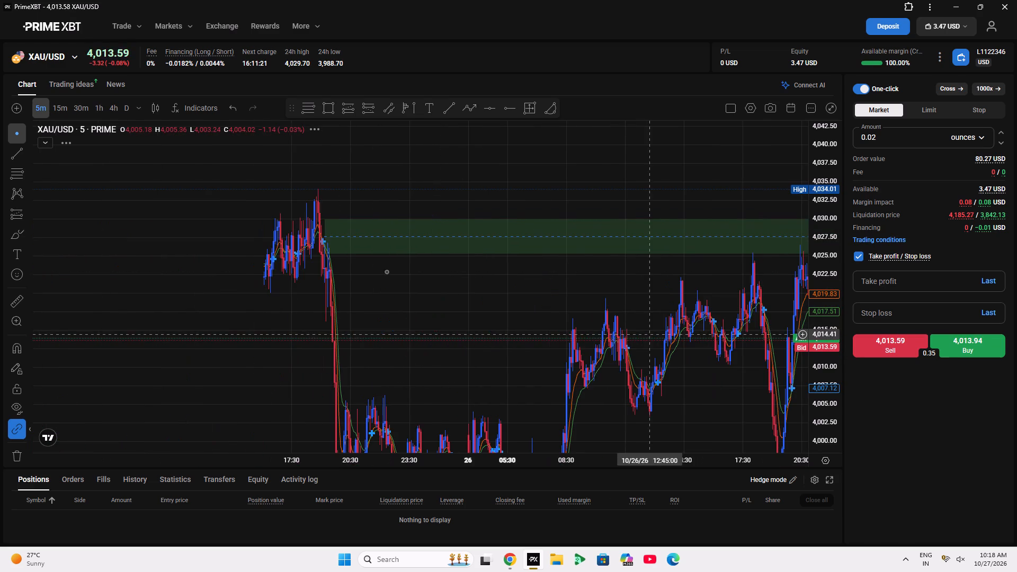
Switch the chart to the 15-minute timeframe and raise the green zone to about 4,028–4,033.
left_click(59, 111)
scroll(265, 271, "up", 6)
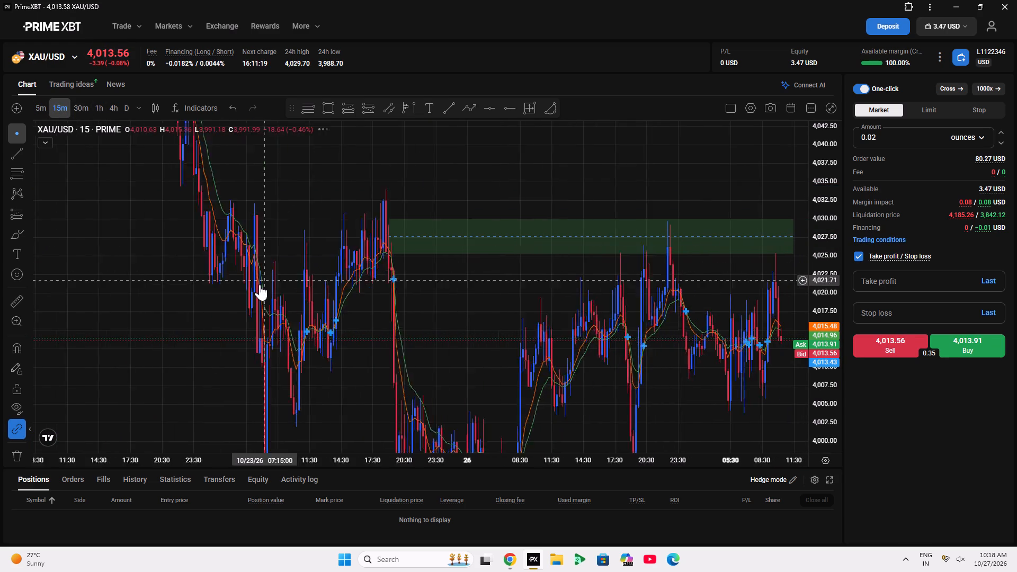
scroll(260, 284, "up", 4)
left_click_drag(300, 235, 279, 222)
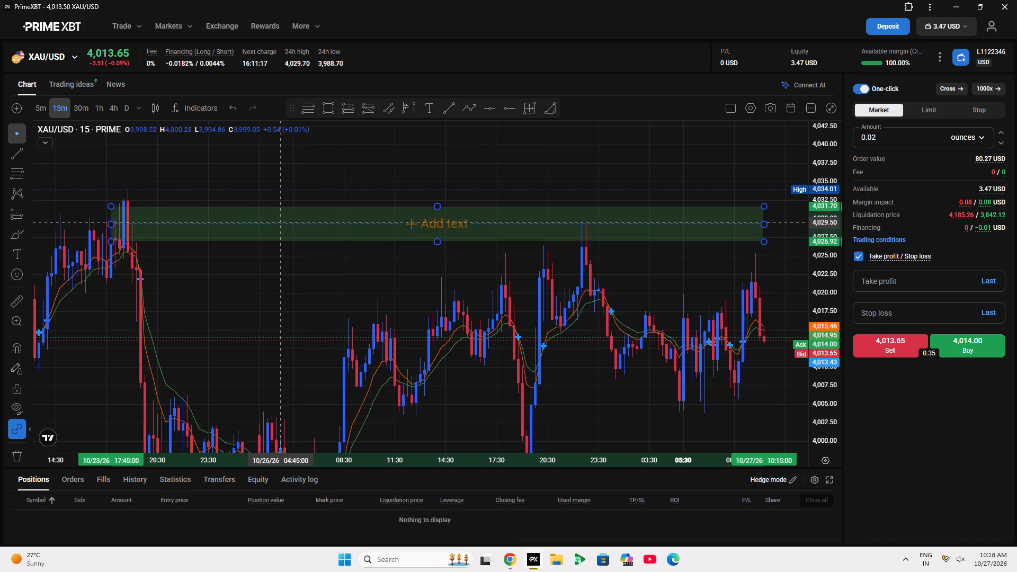
left_click_drag(279, 222, 292, 214)
Extend the green zone's later edge well beyond the latest candle, to about 23:30 on 10/27.
left_click_drag(465, 282, 460, 283)
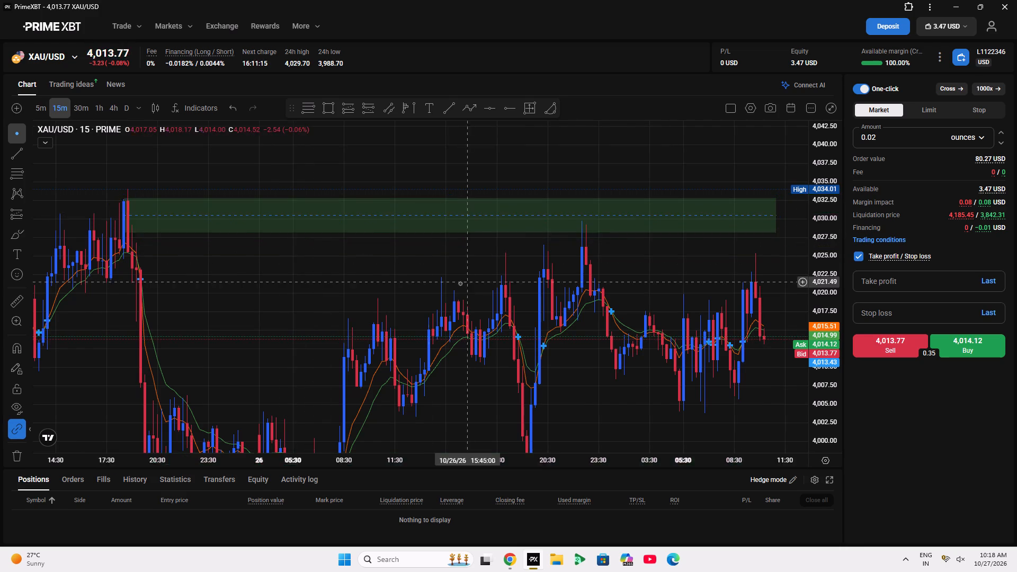
left_click_drag(460, 283, 75, 287)
left_click_drag(424, 215, 637, 258)
left_click_drag(583, 329, 577, 351)
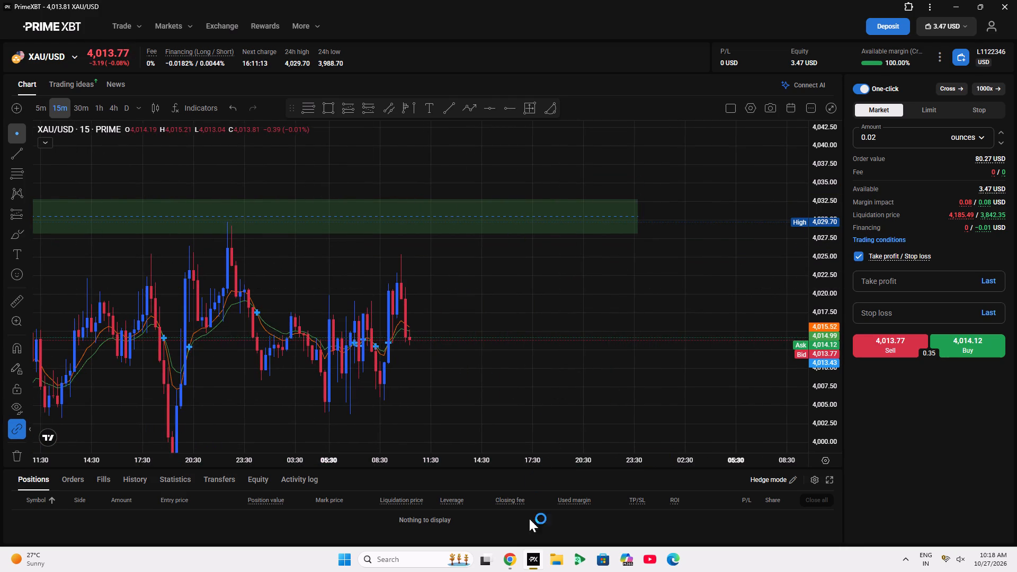
Switch to the TradingView XAUUSD chart in Chrome, reset its price scale to automatic and set the timeframe to 15 minutes.
left_click(507, 561)
scroll(440, 340, "down", 6)
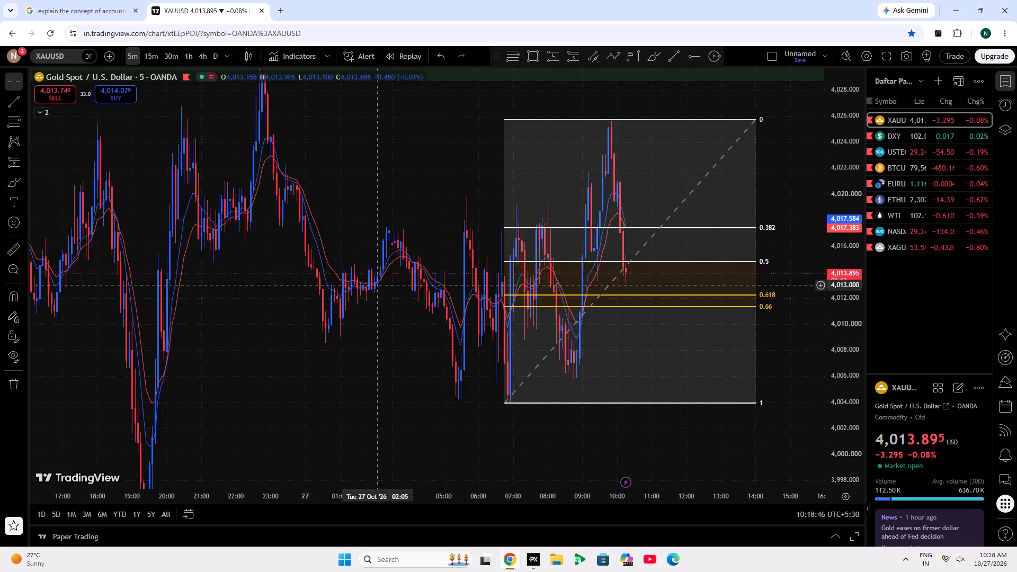
left_click_drag(328, 229, 351, 260)
scroll(409, 221, "down", 7)
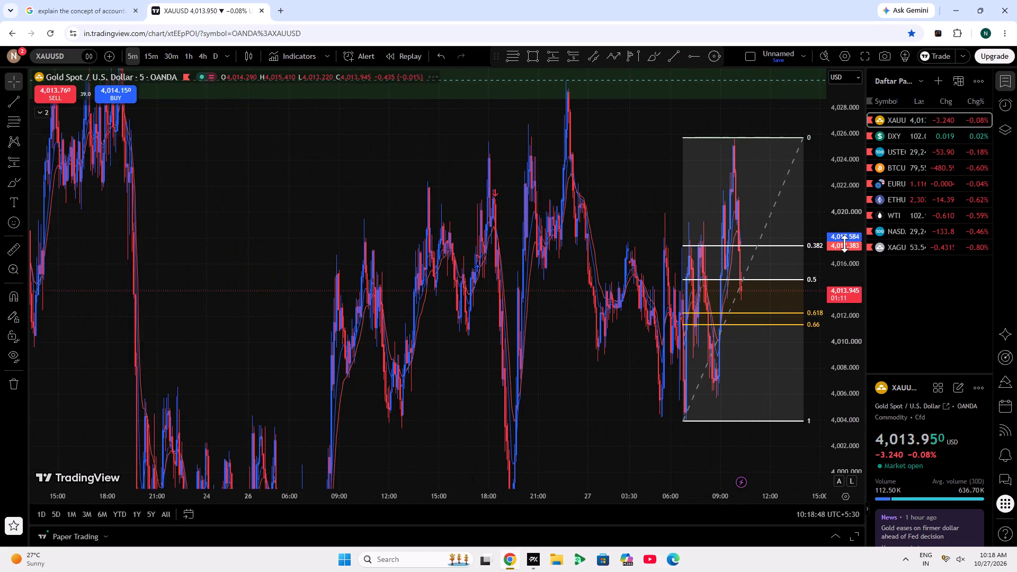
double_click(844, 244)
left_click(159, 47)
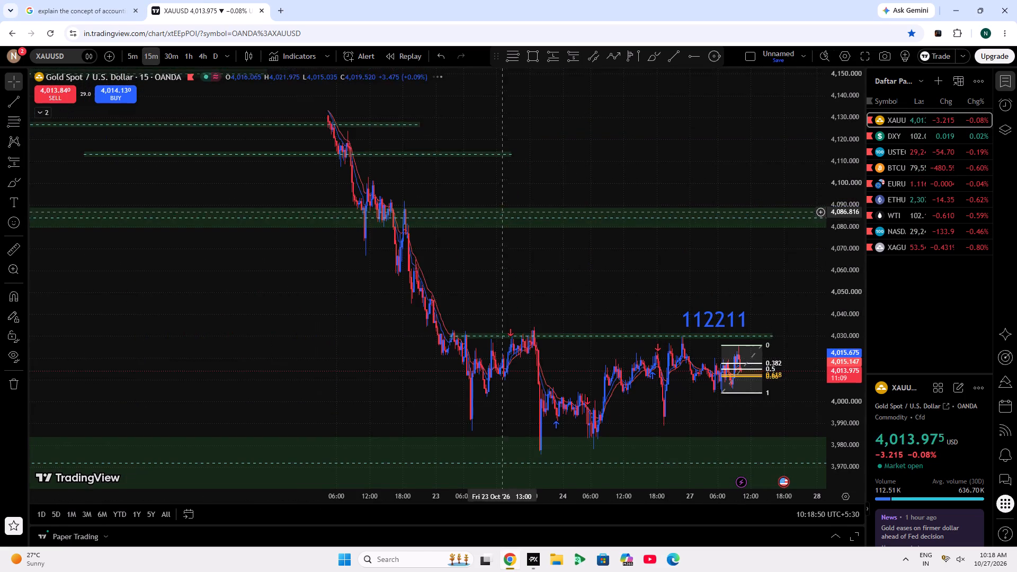
Unlock the 112211 text, move it to the empty area beside the Fibonacci retracement at about 4,011.7, and lock it again.
scroll(620, 304, "up", 14)
left_click_drag(843, 276, 844, 326)
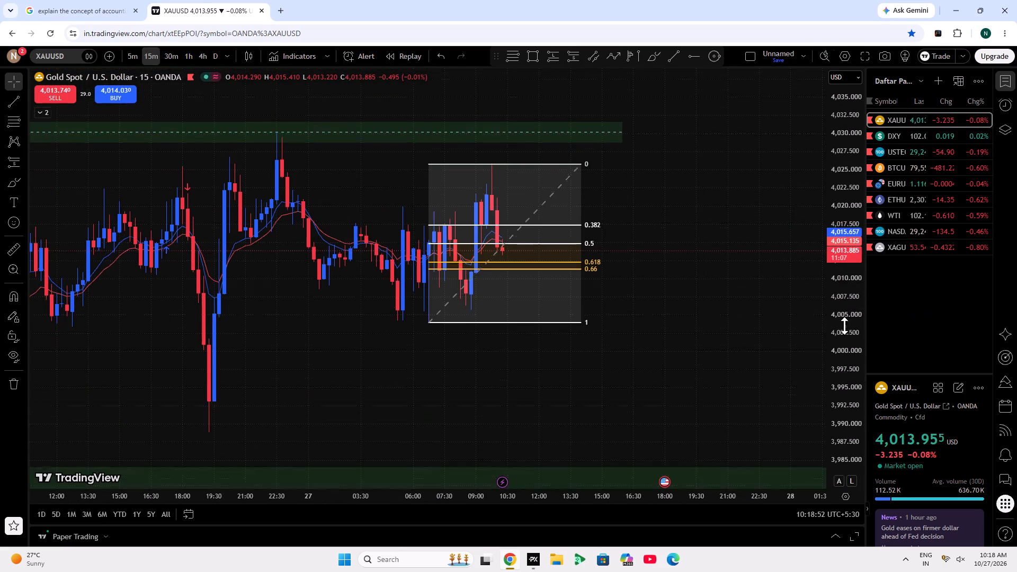
left_click_drag(844, 326, 844, 329)
left_click_drag(638, 335, 586, 473)
left_click(232, 180)
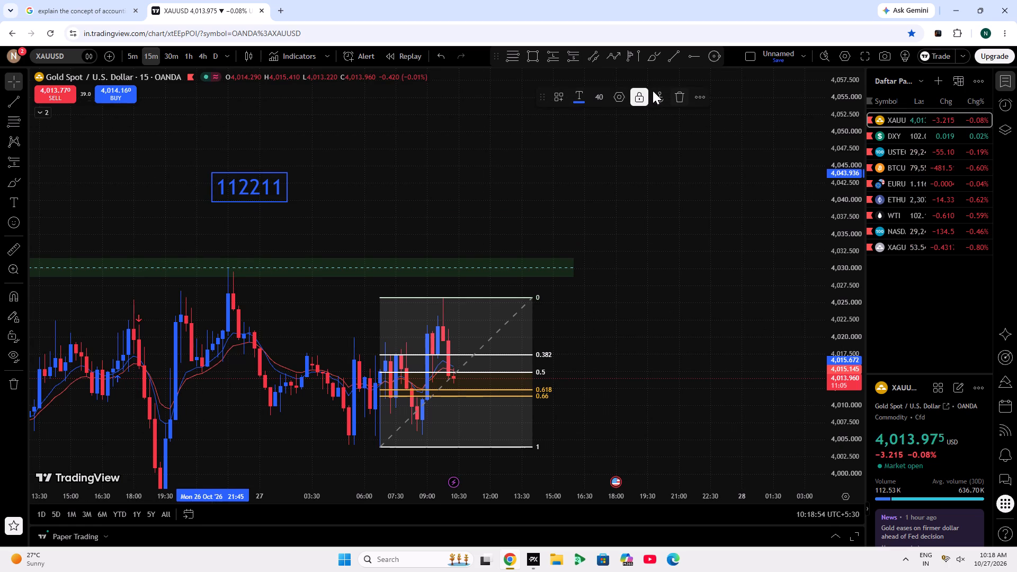
left_click(634, 87)
left_click_drag(265, 196, 652, 418)
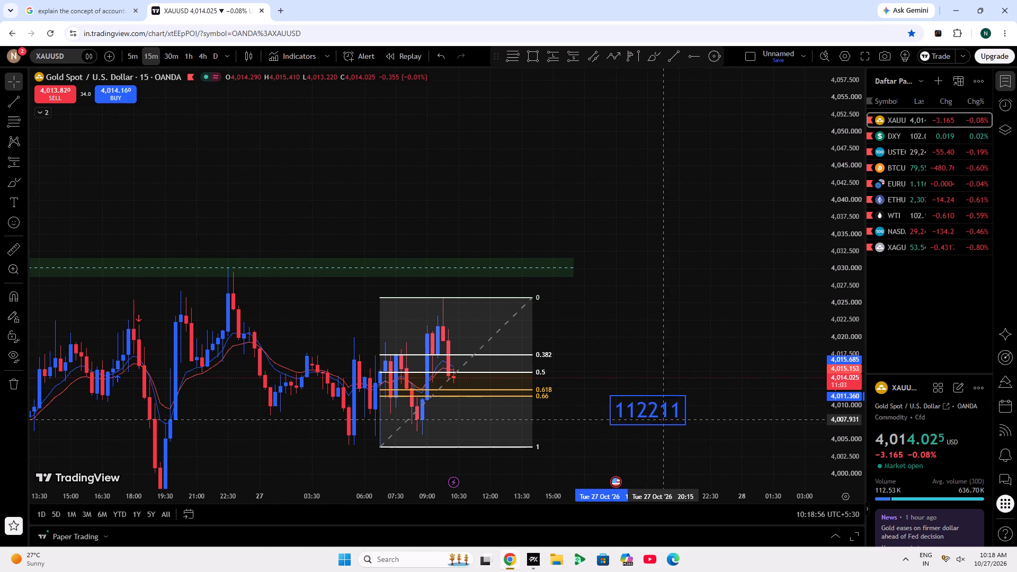
left_click_drag(652, 418, 650, 417)
left_click(632, 105)
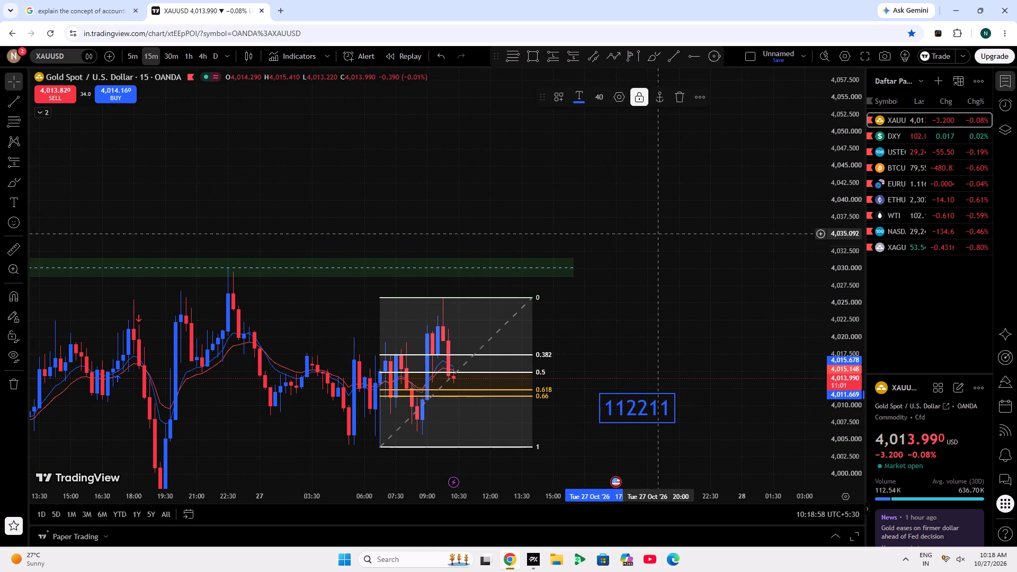
Open the BTCUSD chart from the watchlist and move EURUSD above BTCUSD in the list.
left_click_drag(662, 241, 701, 141)
scroll(663, 211, "up", 5)
left_click(887, 167)
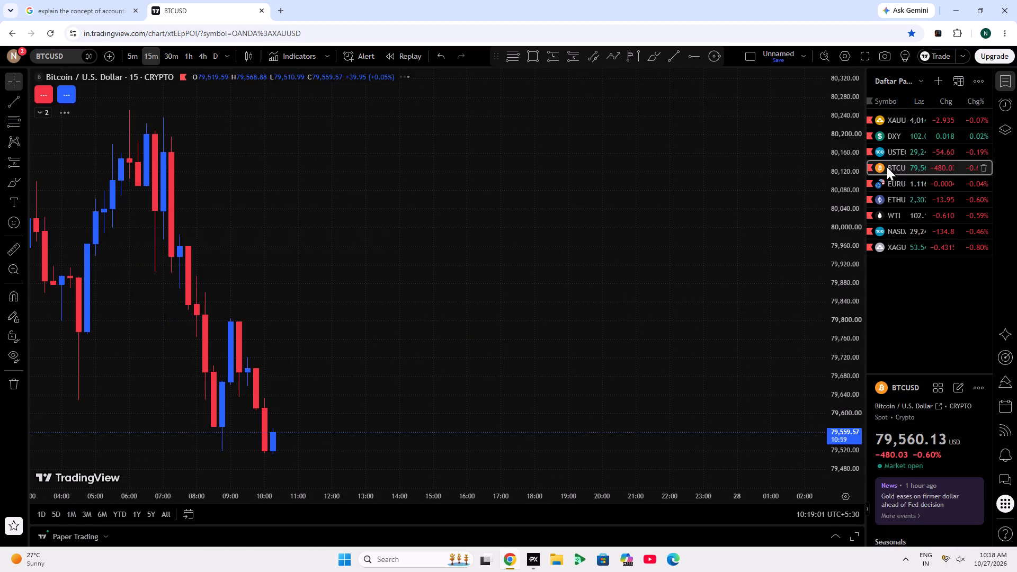
left_click_drag(874, 175, 927, 156)
Draw a rectangle zone at the BTCUSD lows, about 79,432–79,485, from 26 Oct 08:00 to 27 Oct 13:00.
scroll(593, 339, "down", 14)
left_click(820, 347)
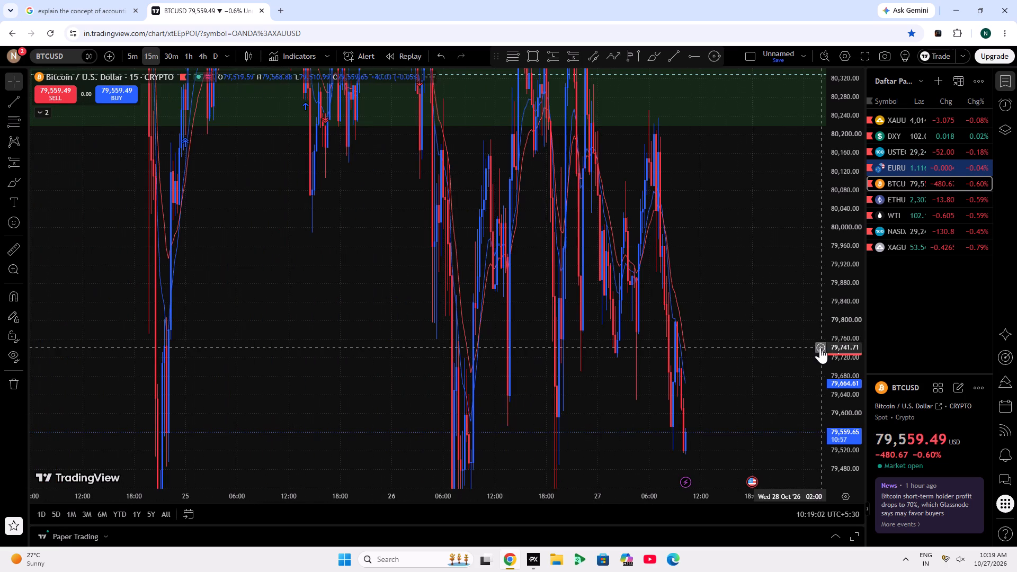
double_click(838, 336)
scroll(690, 388, "up", 6)
left_click_drag(653, 391, 753, 328)
scroll(753, 328, "up", 4)
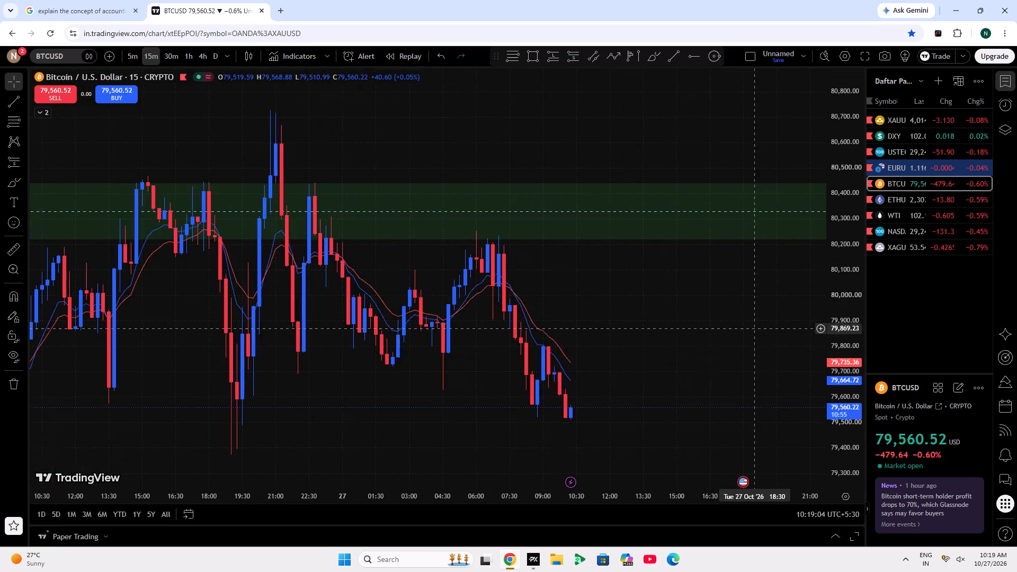
left_click_drag(677, 327, 862, 263)
left_click(538, 62)
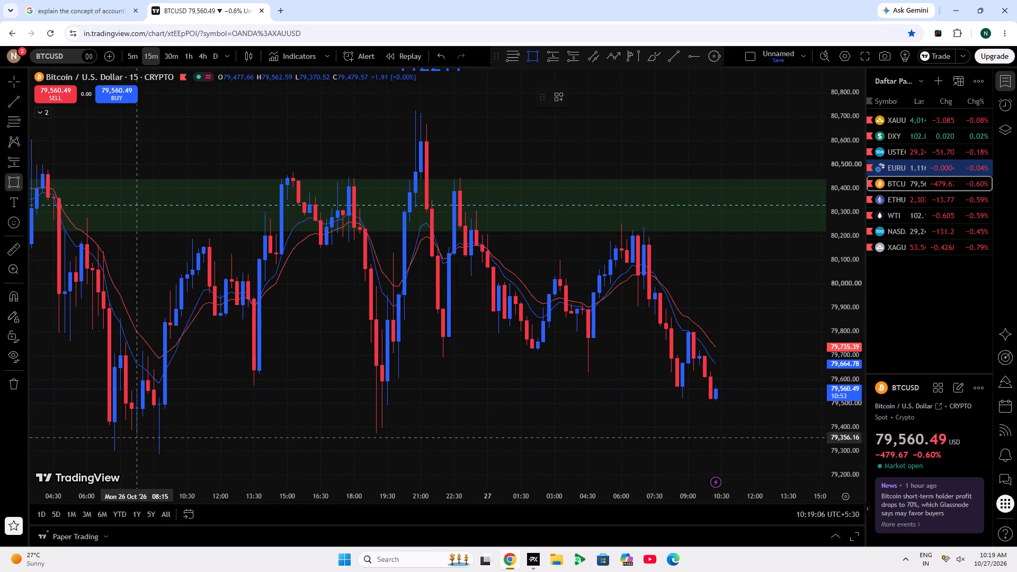
left_click(131, 407)
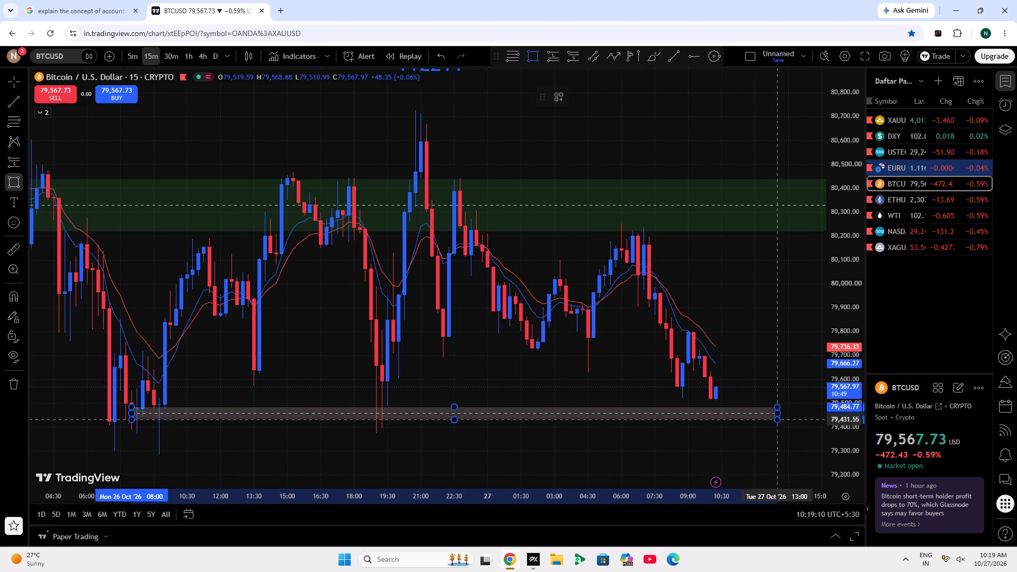
left_click(780, 419)
Move the new rectangle zone up to a lower edge of about 79,465 and raise its upper edge to about 79,547.
left_click_drag(685, 462, 696, 427)
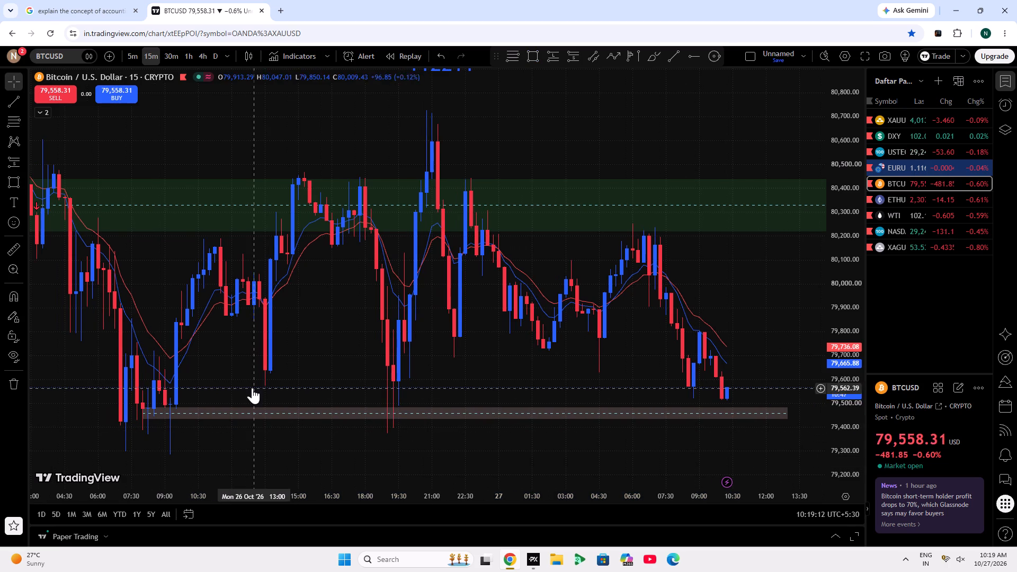
left_click_drag(261, 413, 260, 413)
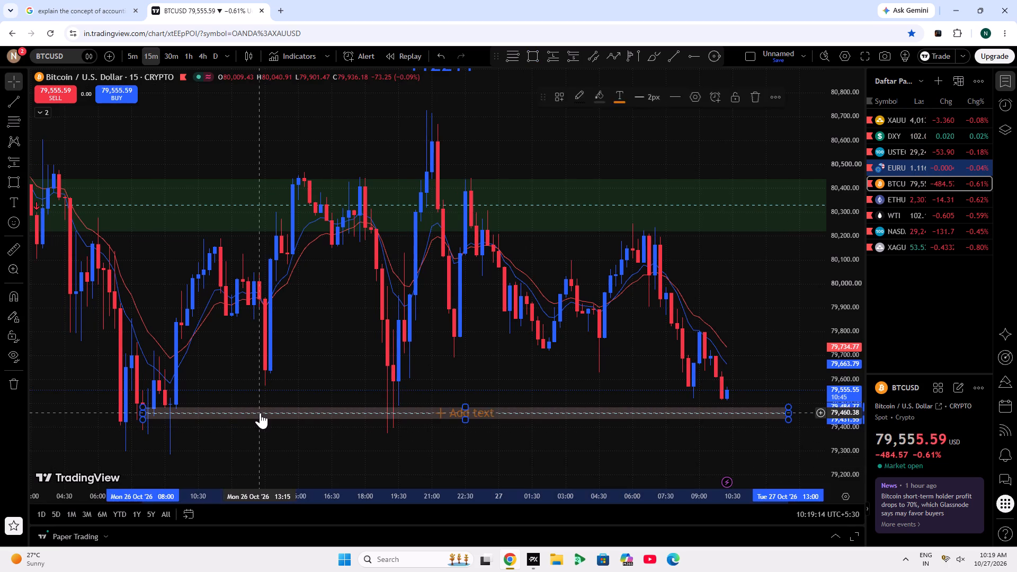
left_click_drag(260, 413, 252, 405)
left_click(432, 424)
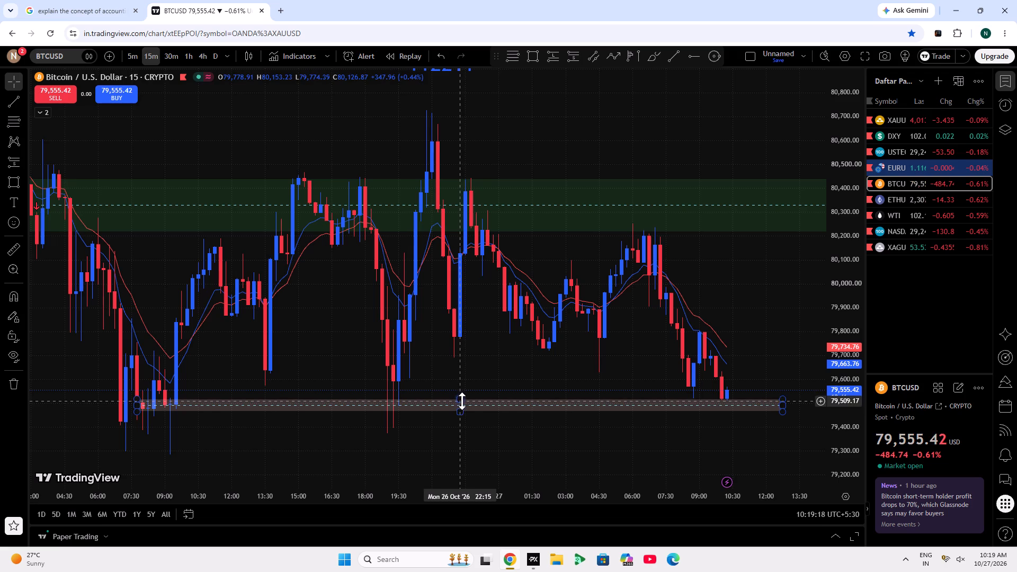
left_click_drag(462, 401, 459, 392)
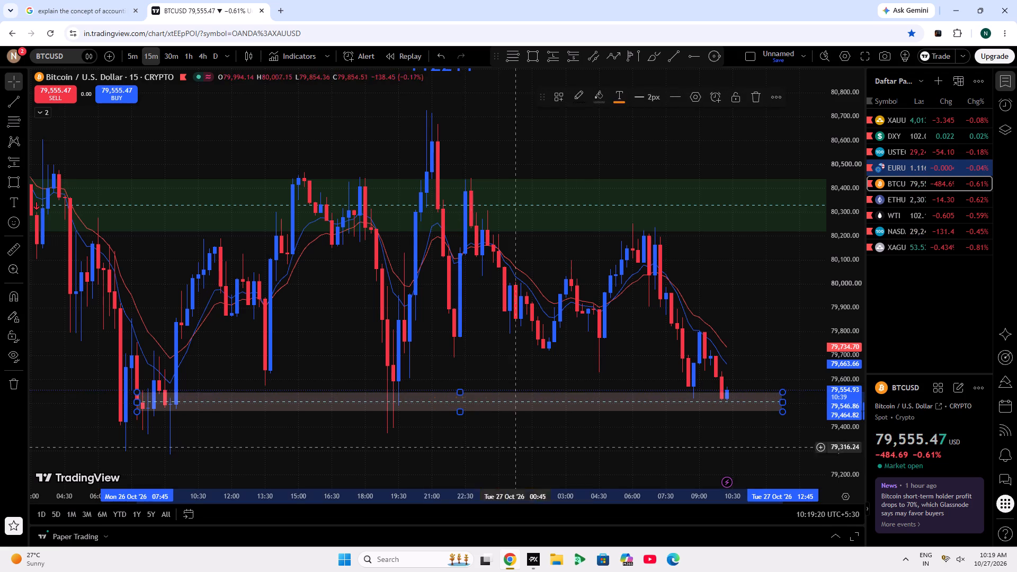
left_click_drag(593, 449, 454, 406)
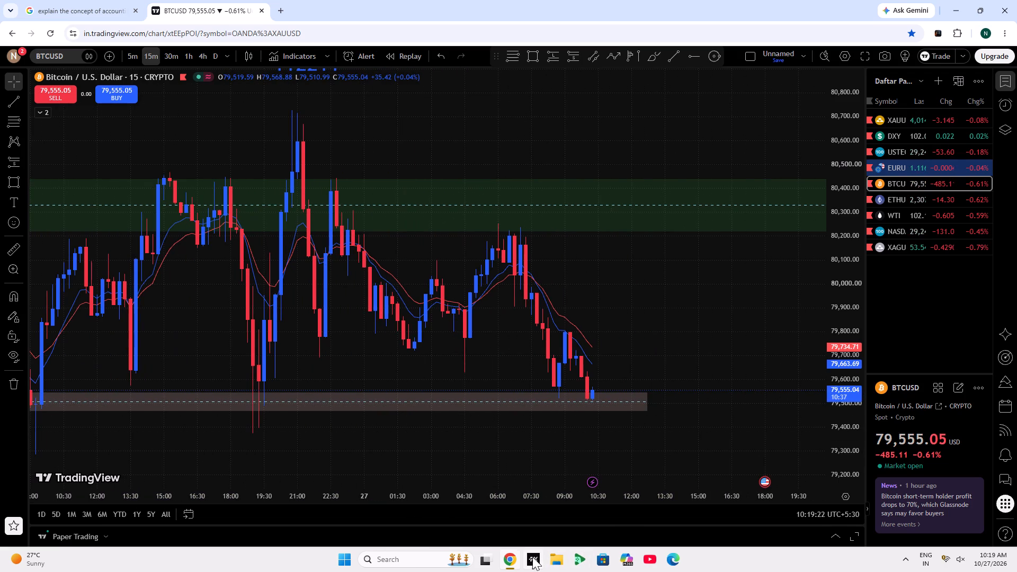
Switch to the PrimeXBT window and open the BTC/USD chart from the favourites.
left_click(532, 557)
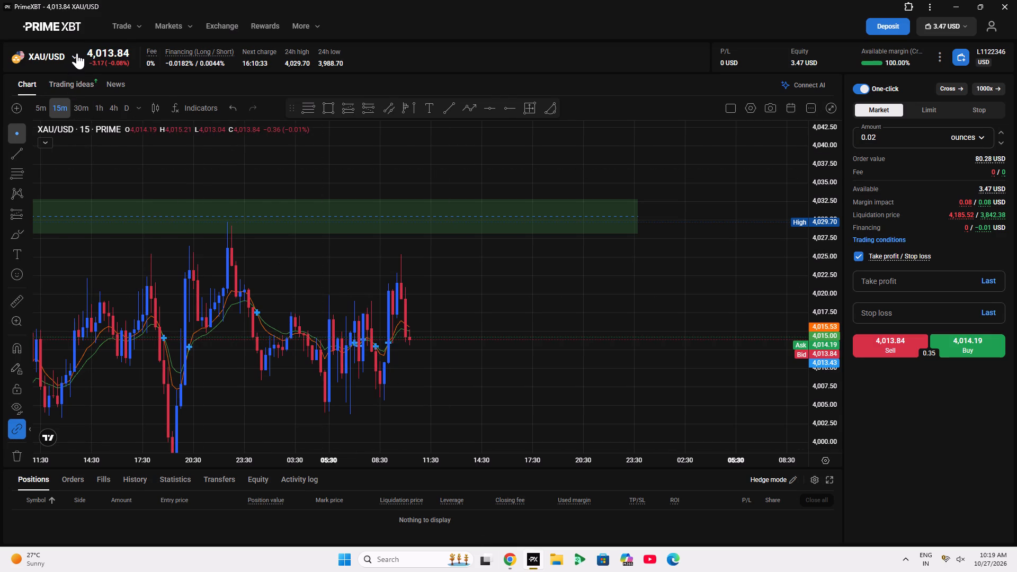
left_click(77, 53)
left_click(83, 168)
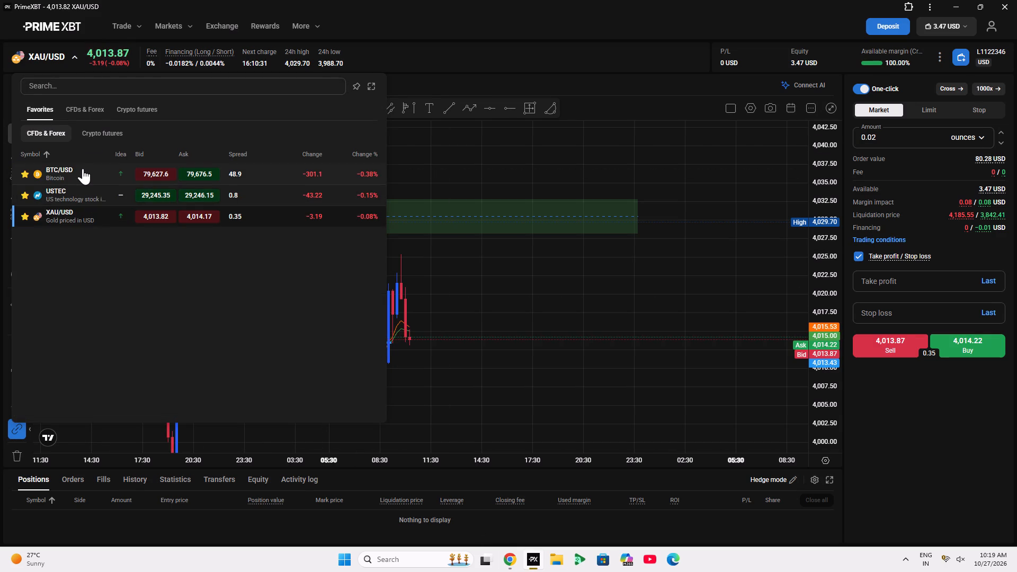
left_click(732, 314)
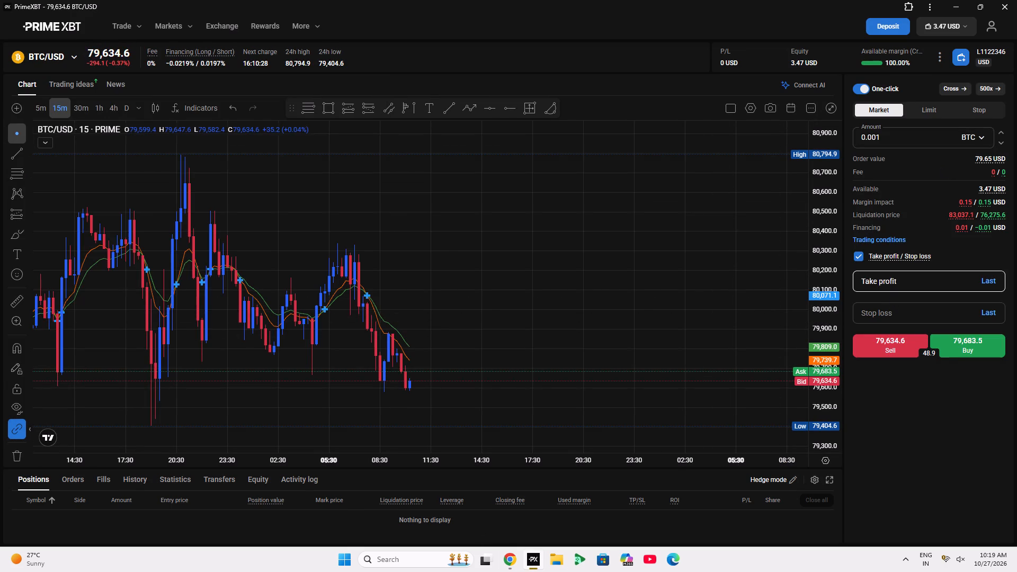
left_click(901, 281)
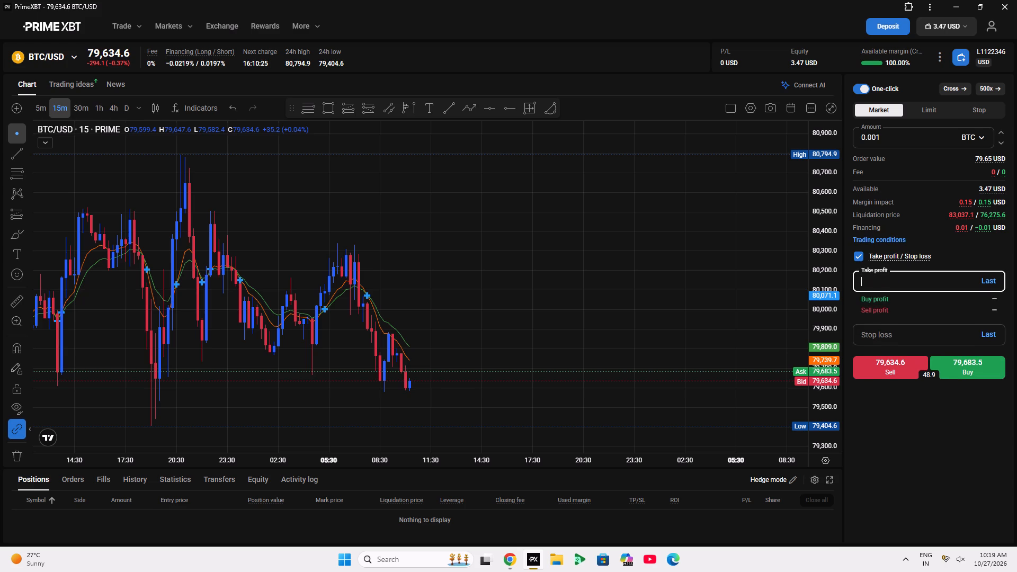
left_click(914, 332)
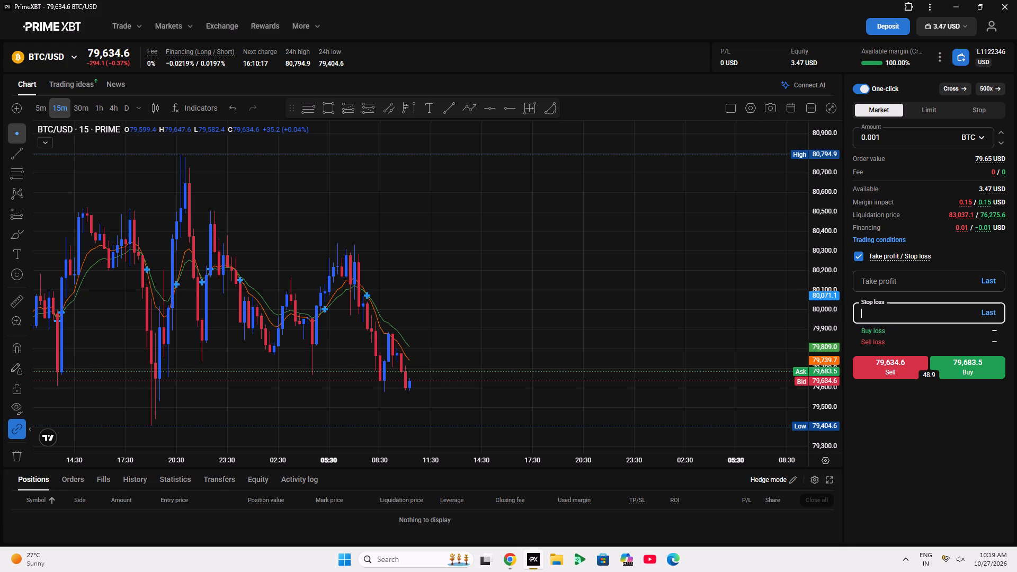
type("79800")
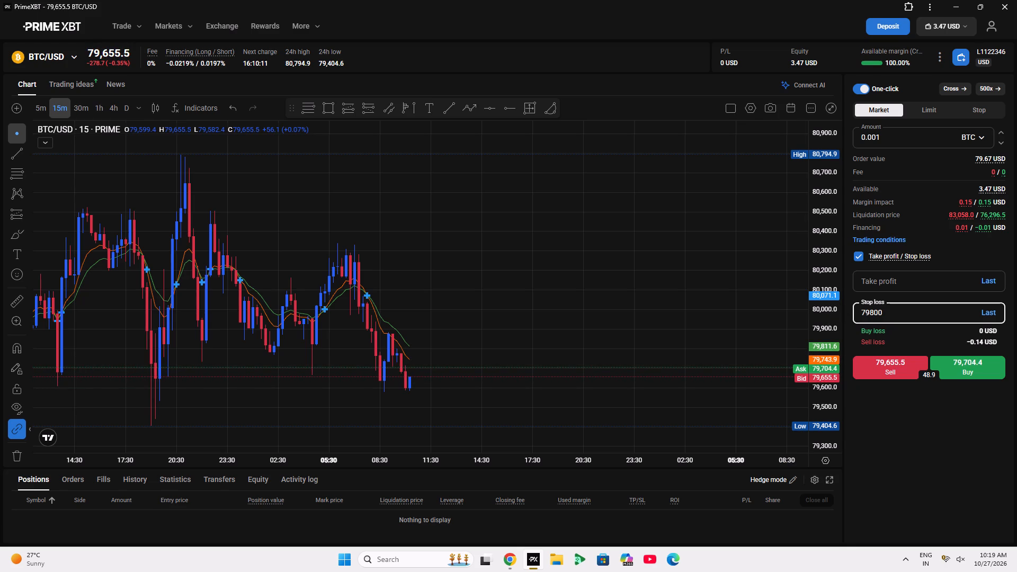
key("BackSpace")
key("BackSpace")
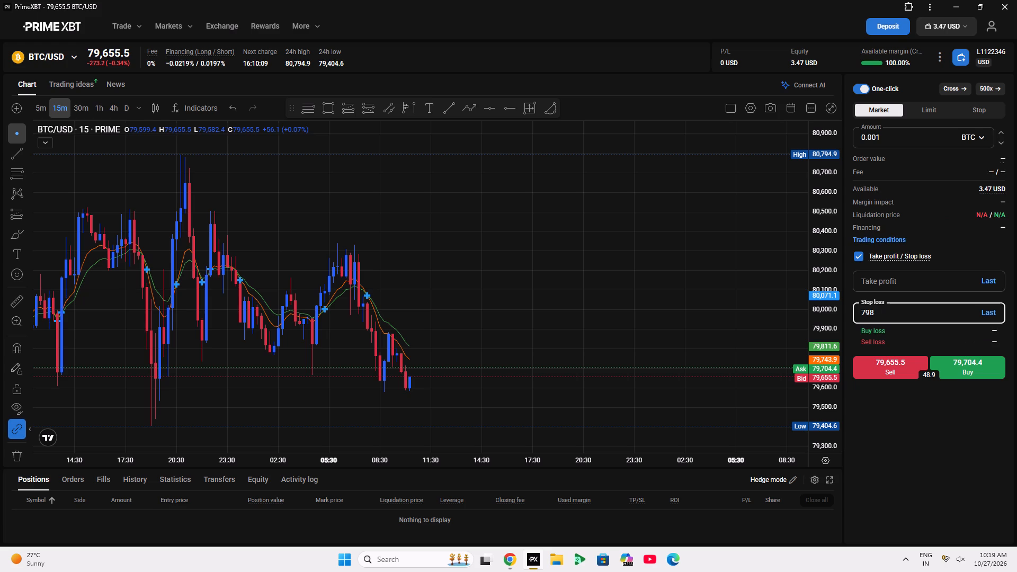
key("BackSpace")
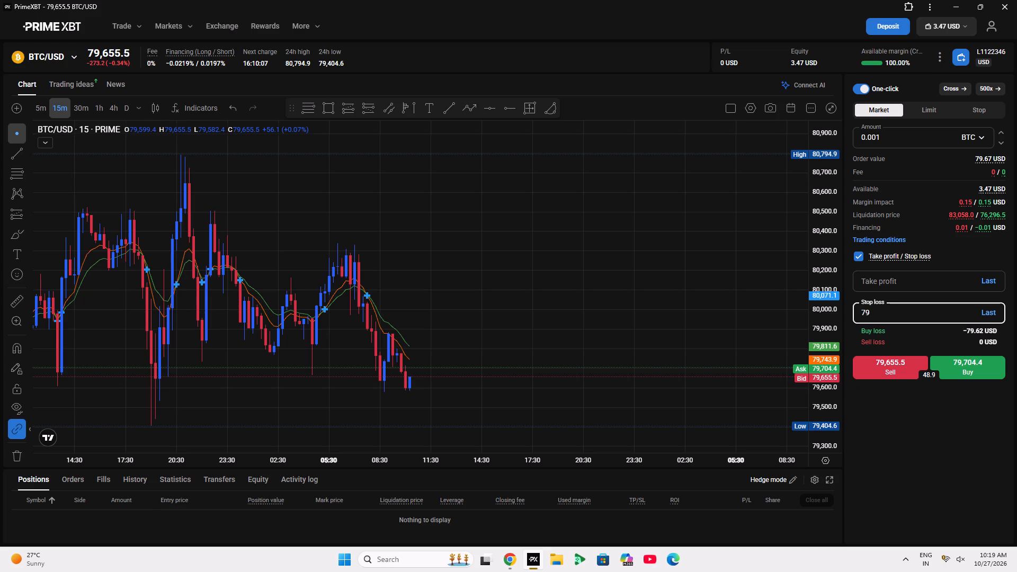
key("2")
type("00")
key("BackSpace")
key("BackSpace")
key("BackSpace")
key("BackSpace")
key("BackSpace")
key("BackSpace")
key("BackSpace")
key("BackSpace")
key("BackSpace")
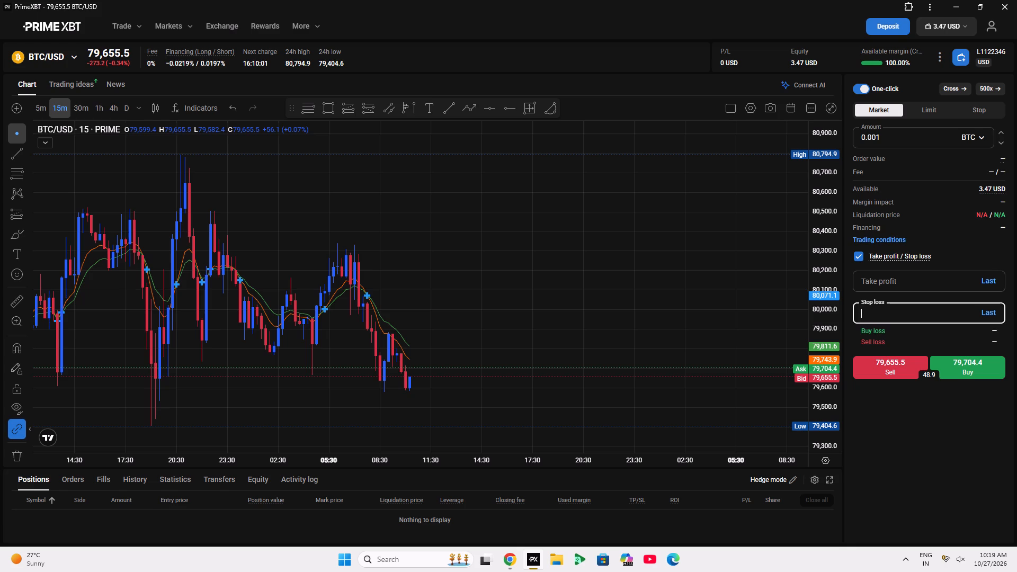
Place a market buy order for 0.001 BTC on BTC/USD without a preset take profit or stop loss.
left_click(961, 363)
Add a stop loss at about 79,304 to the open BTC/USD buy position on the chart.
scroll(961, 363, "up", 1)
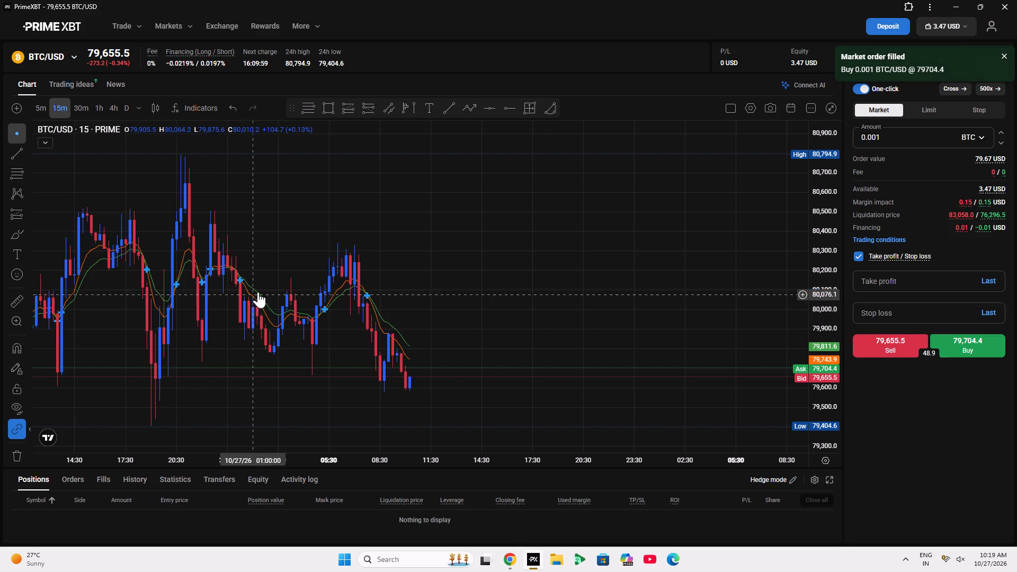
left_click_drag(485, 271, 511, 182)
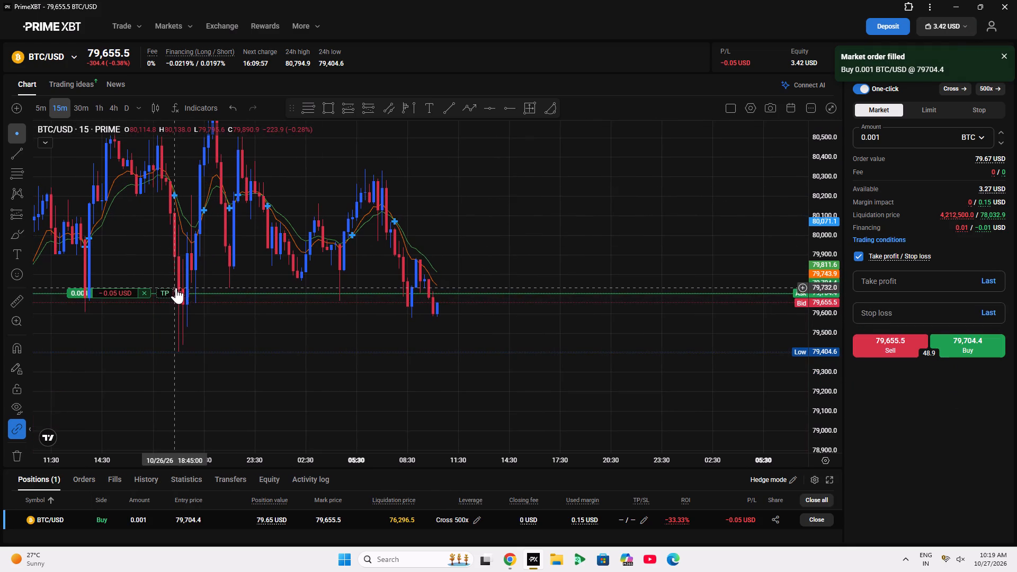
left_click_drag(181, 289, 165, 363)
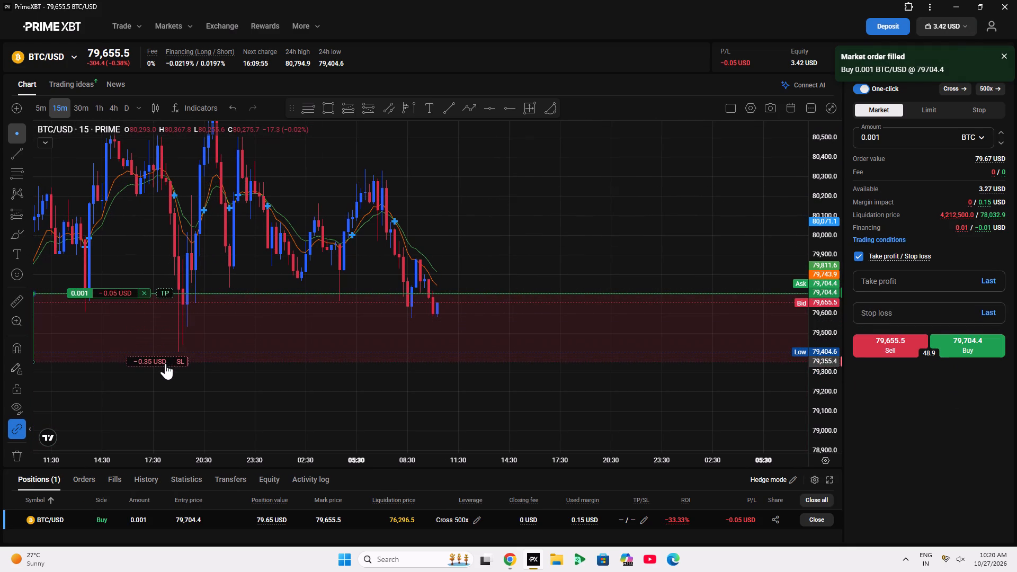
left_click_drag(165, 363, 172, 374)
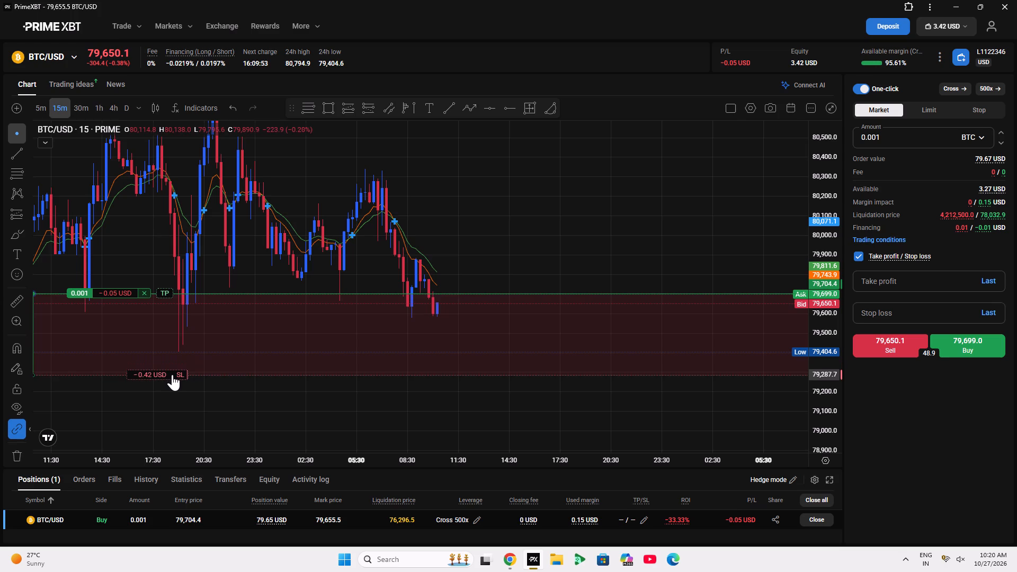
left_click_drag(172, 374, 167, 373)
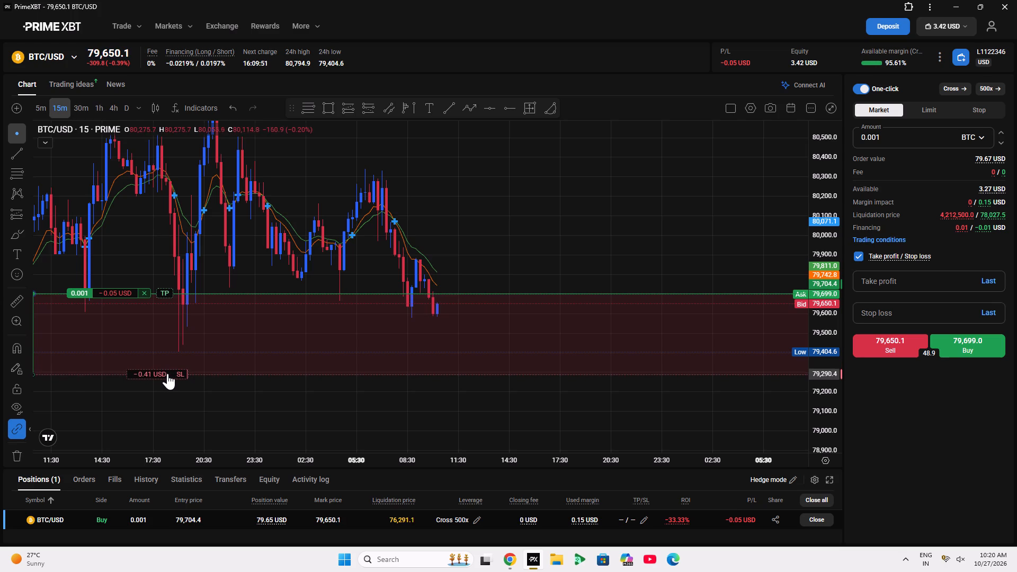
left_click_drag(167, 373, 163, 371)
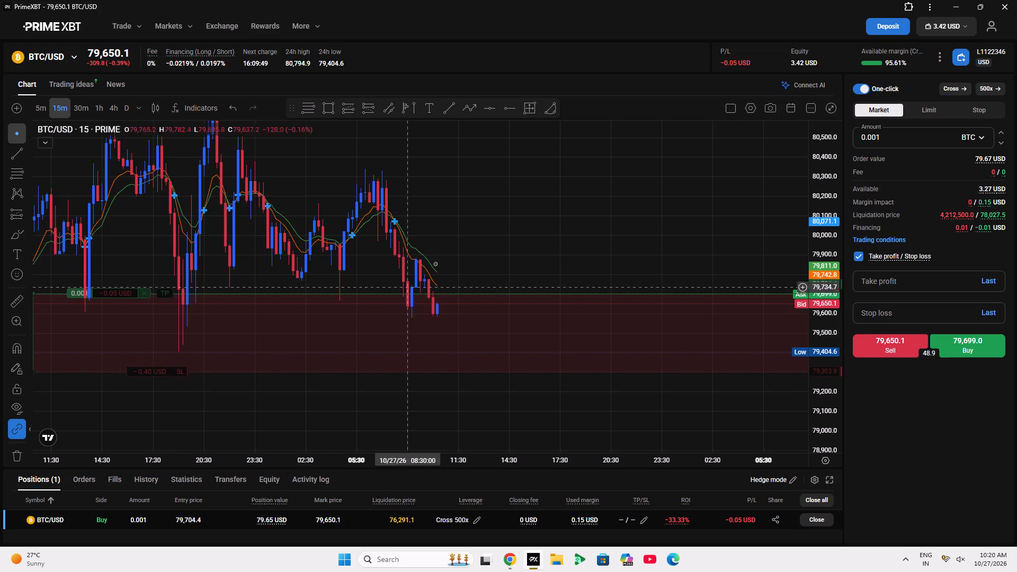
Add a take profit at about 80,816, just above the recent high, to the open BTC/USD buy position.
left_click_drag(498, 221, 522, 328)
left_click_drag(159, 390, 173, 294)
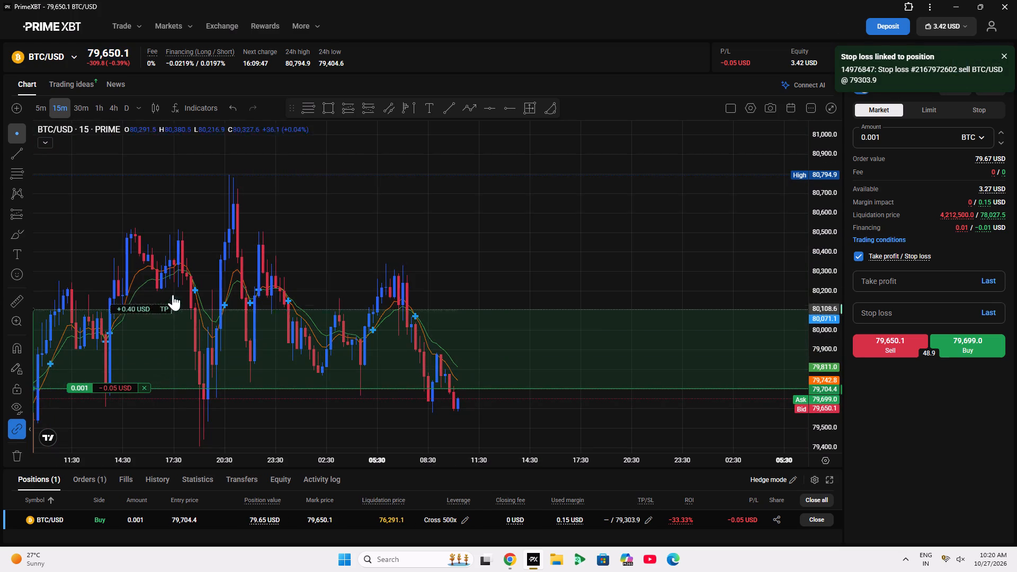
left_click_drag(173, 294, 179, 171)
Draw a long position with entry about 79,702, target about 80,236 and stop about 79,424, spanning 27 Oct 10:15 to 23:00.
double_click(808, 276)
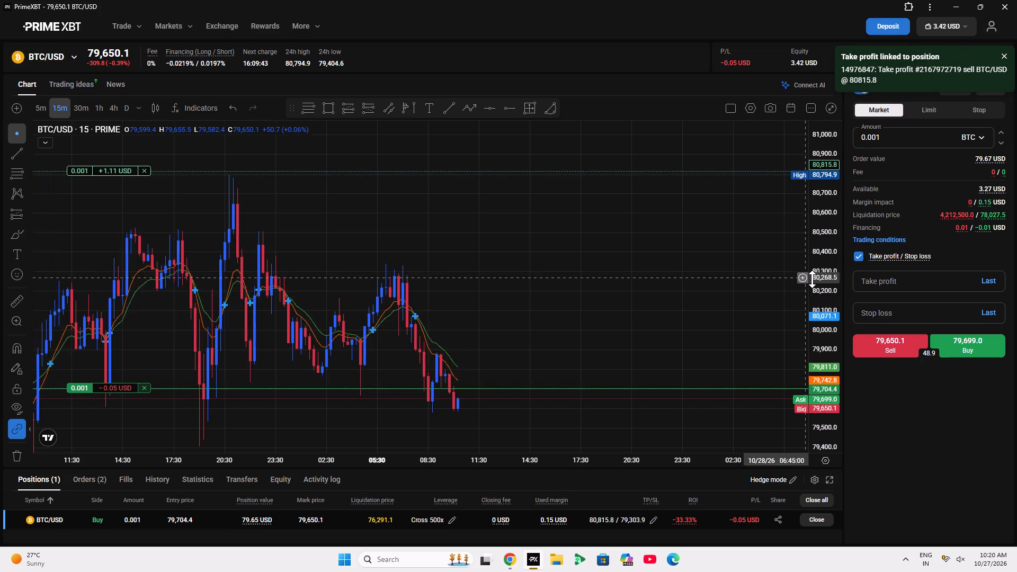
double_click(812, 279)
scroll(460, 407, "down", 6)
left_click_drag(647, 279, 370, 304)
scroll(370, 304, "up", 4)
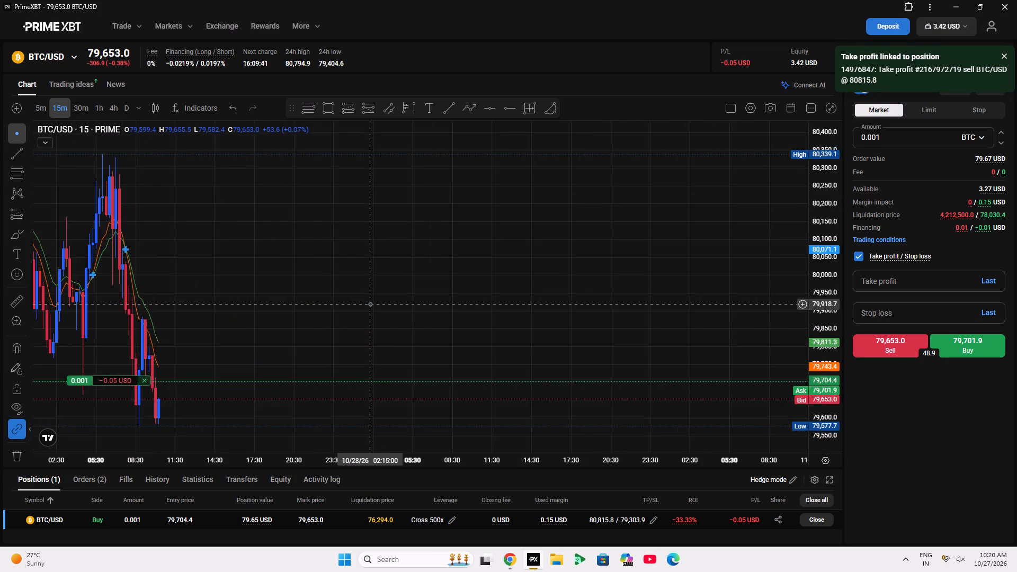
left_click_drag(370, 304, 578, 330)
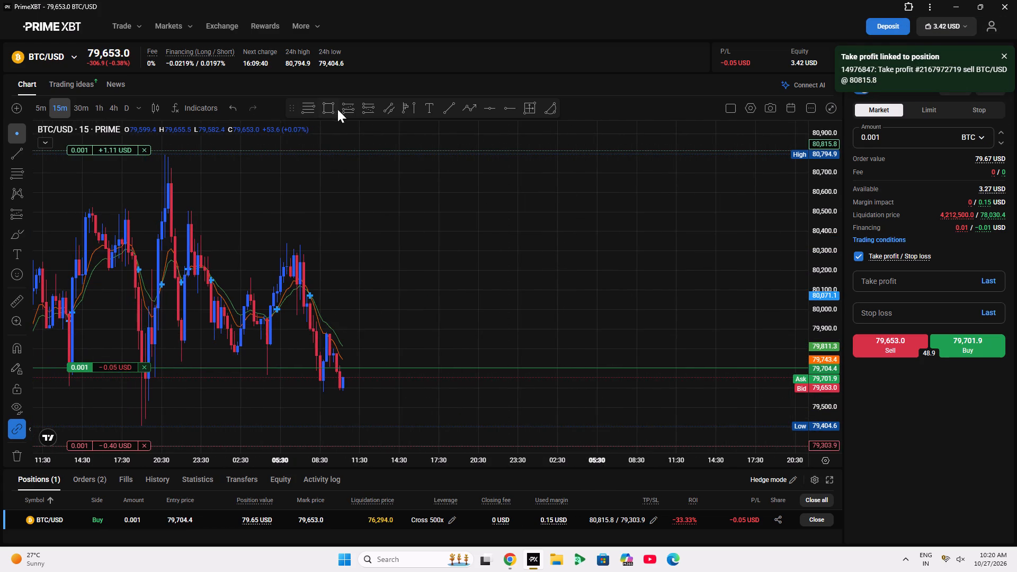
left_click(337, 109)
left_click(349, 113)
left_click(358, 109)
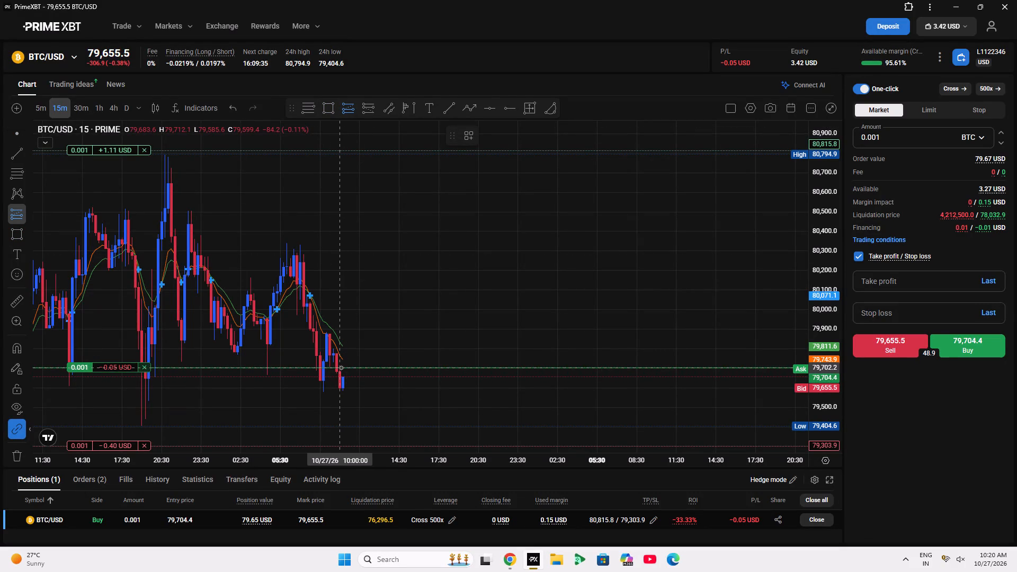
left_click(344, 368)
left_click_drag(343, 312, 326, 149)
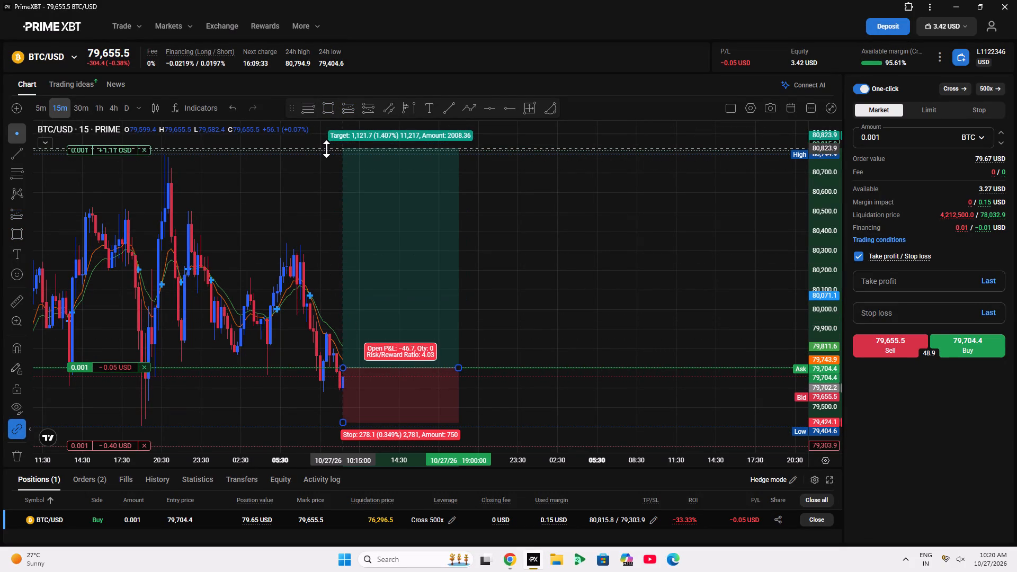
left_click_drag(326, 149, 340, 154)
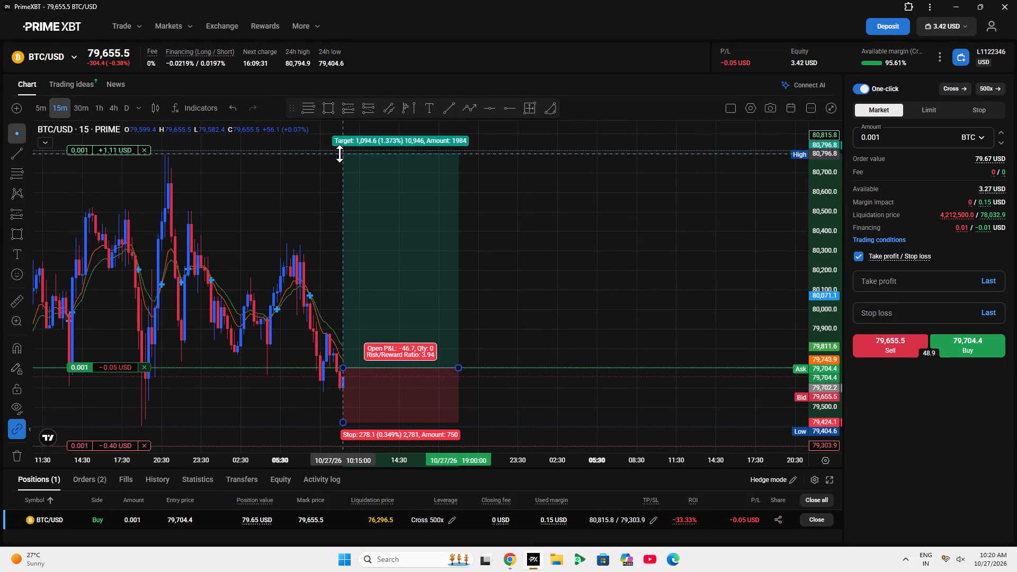
left_click_drag(340, 154, 363, 144)
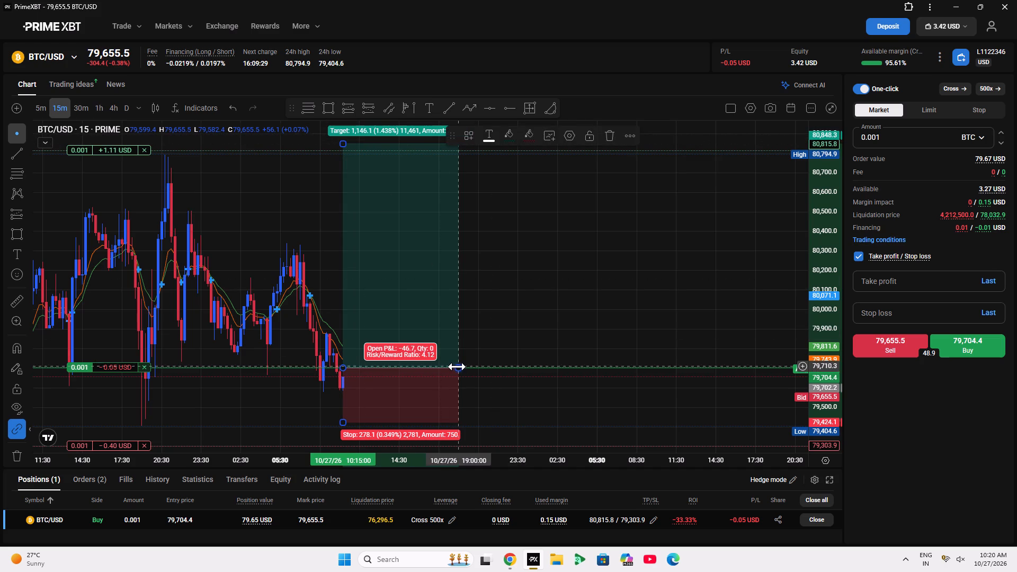
left_click_drag(457, 368, 512, 373)
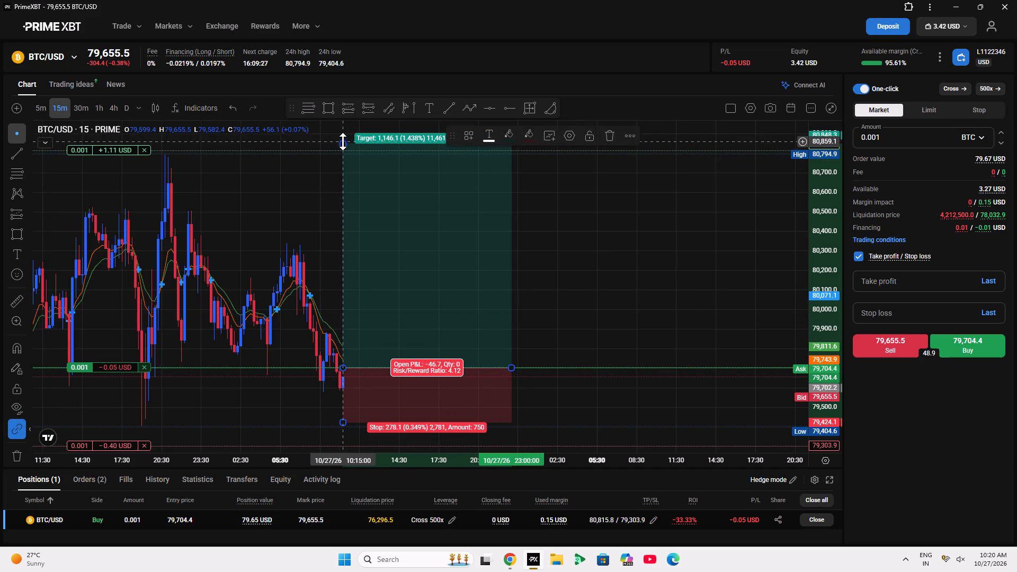
left_click_drag(343, 141, 341, 263)
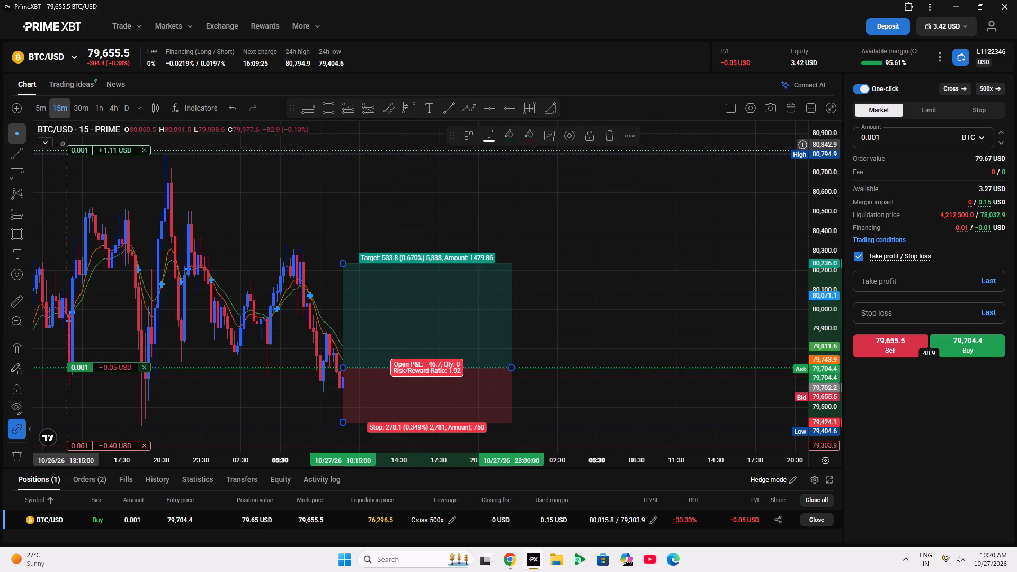
Lower the buy position's take profit to about 80,244, near the target edge of the long position drawing.
left_click_drag(108, 148, 127, 256)
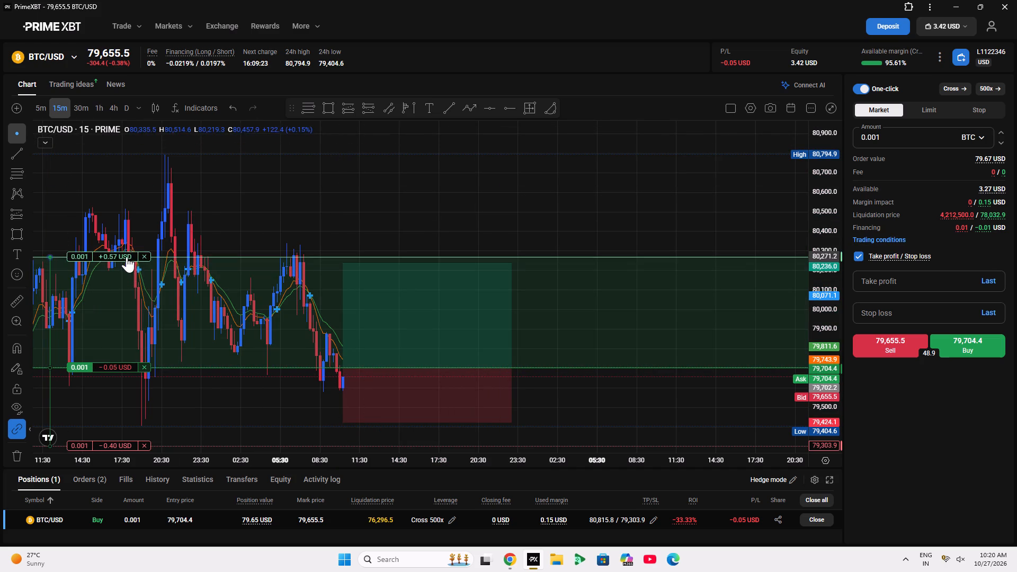
left_click_drag(127, 256, 140, 263)
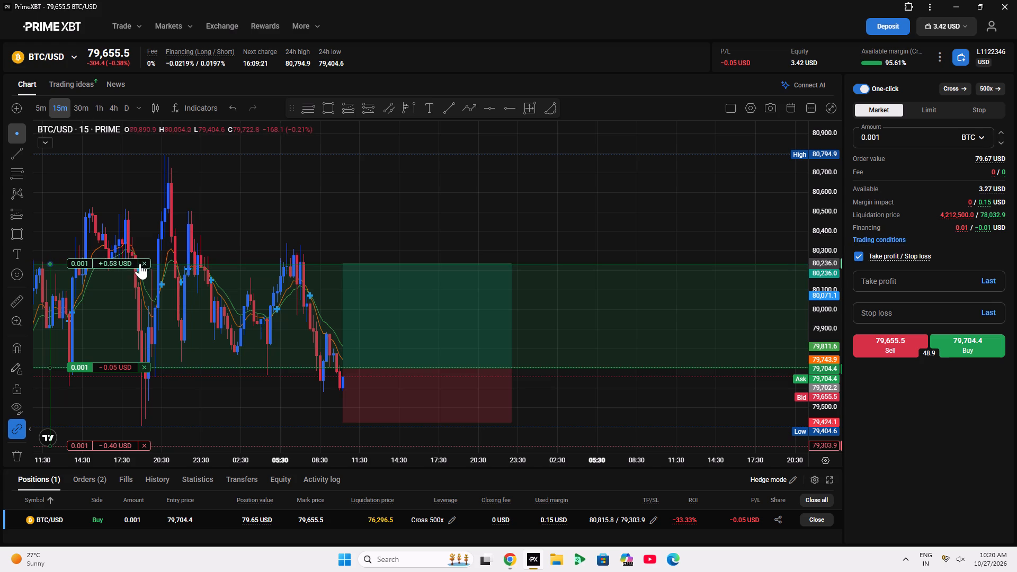
left_click_drag(140, 263, 139, 262)
Raise the BTC/USD buy position's stop loss to about 79,431, near the stop edge of the long position drawing.
left_click_drag(413, 207, 414, 204)
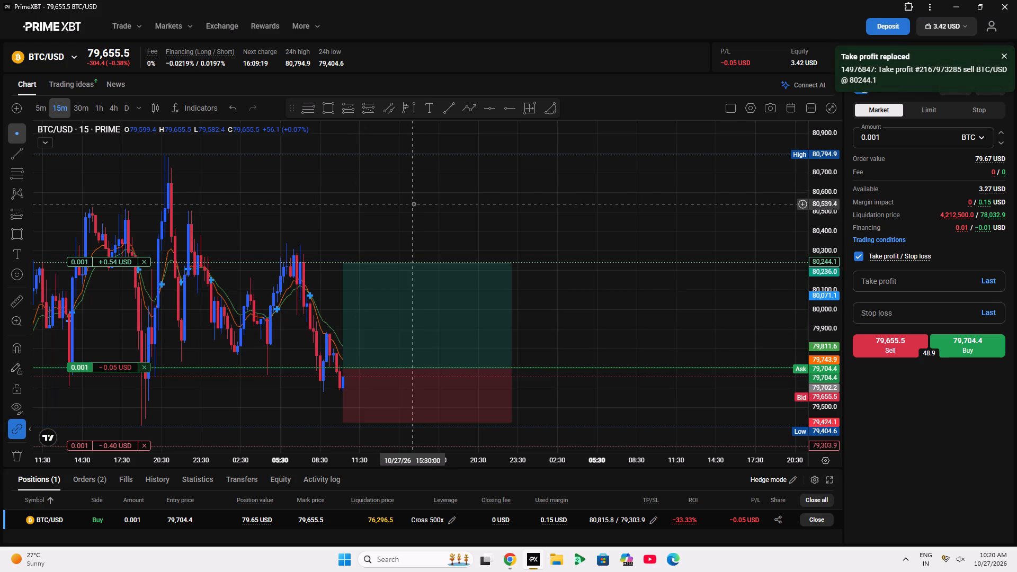
left_click_drag(414, 204, 415, 188)
left_click(361, 319)
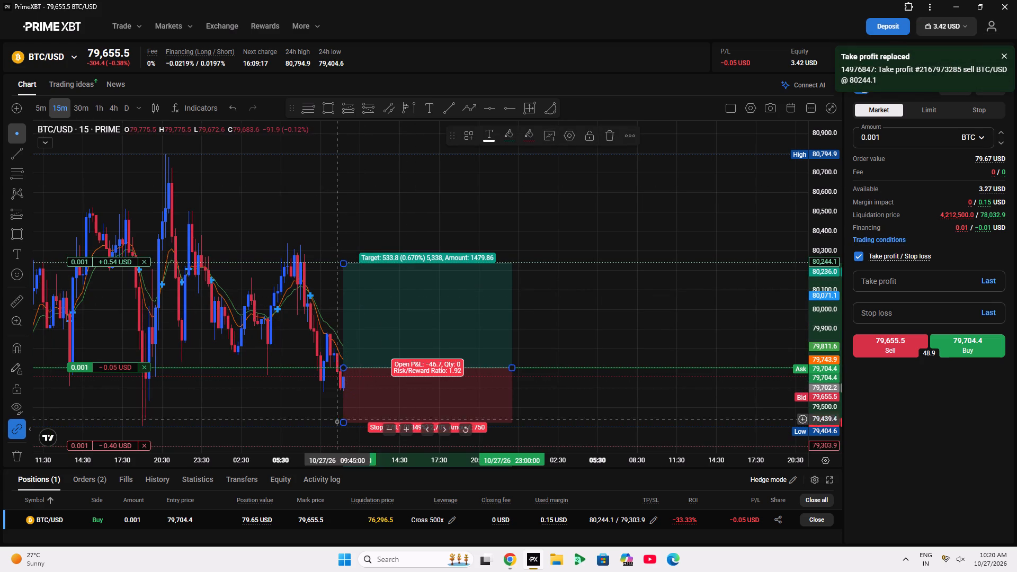
left_click(346, 423)
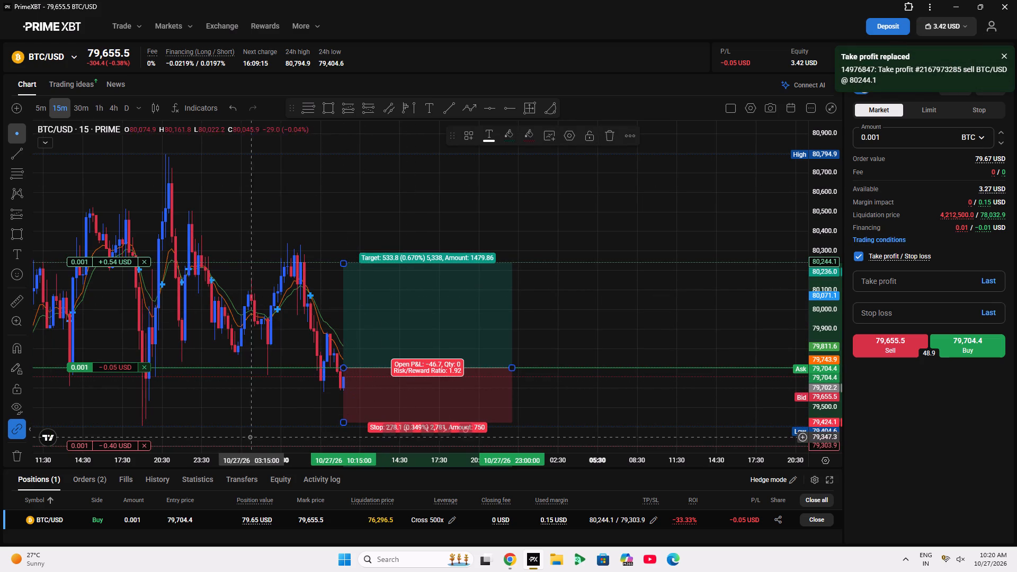
left_click_drag(574, 405, 574, 393)
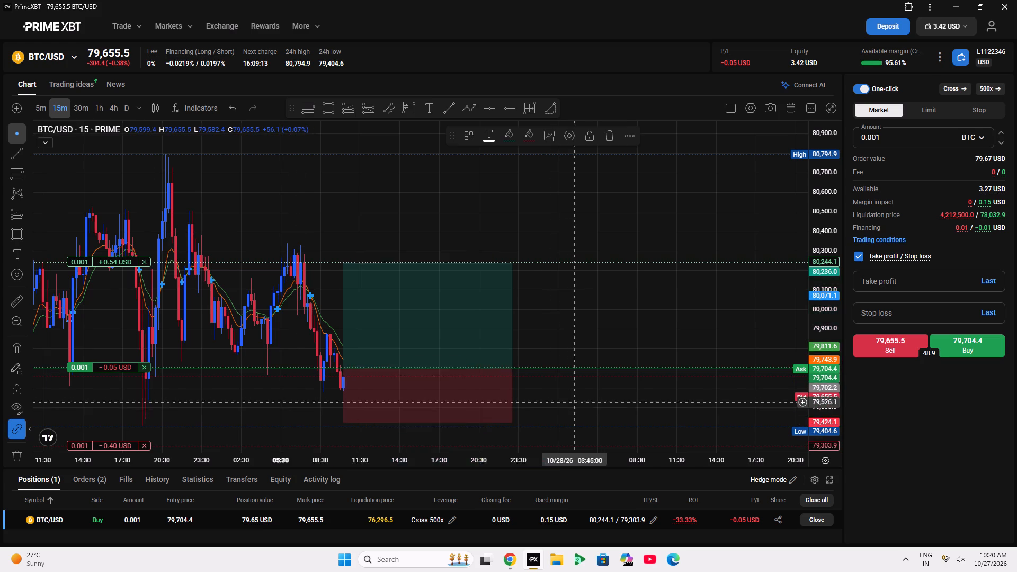
left_click_drag(574, 393, 617, 174)
left_click_drag(833, 398, 813, 333)
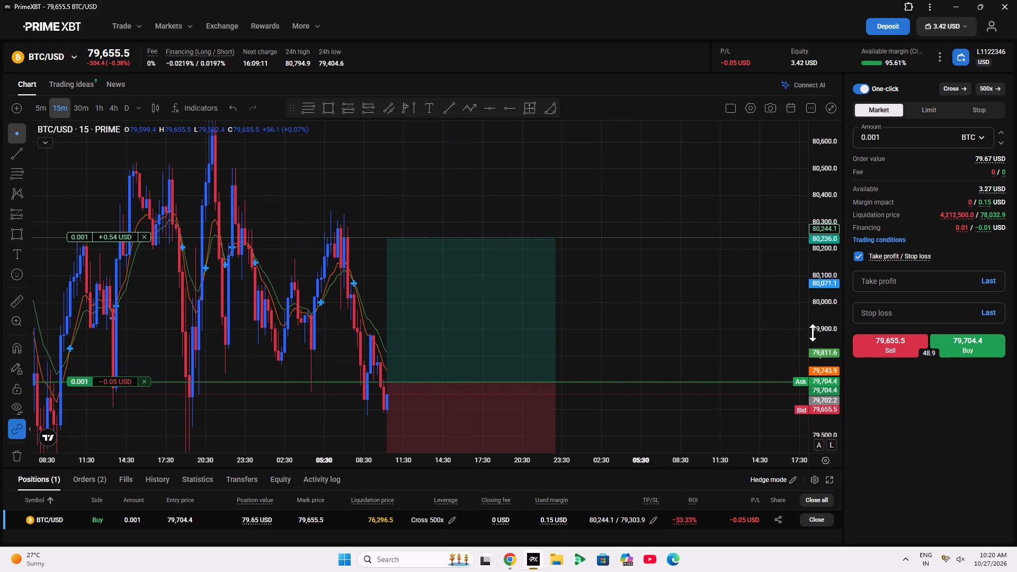
left_click_drag(813, 333, 770, 335)
left_click_drag(677, 141, 696, 24)
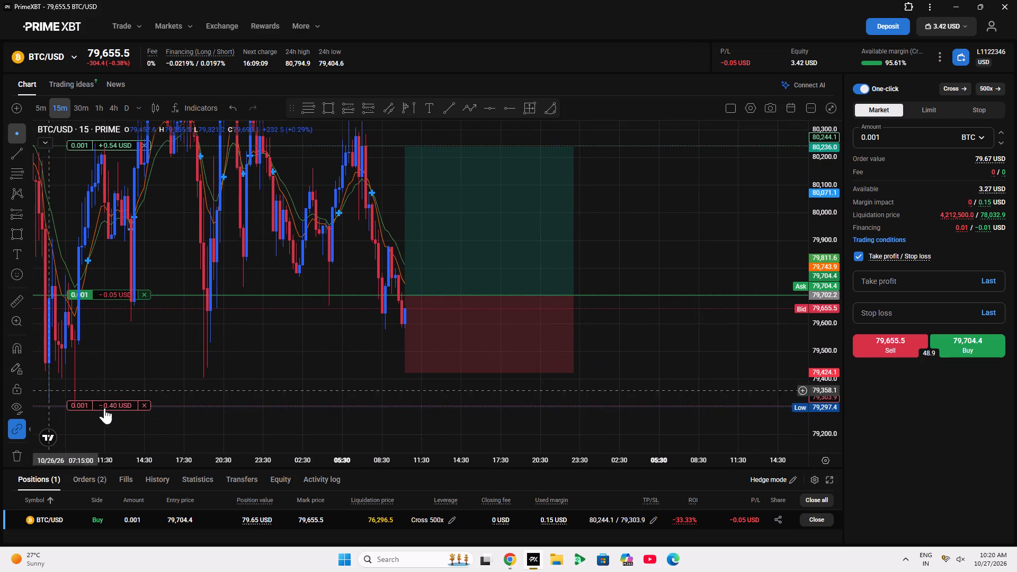
left_click_drag(122, 406, 108, 386)
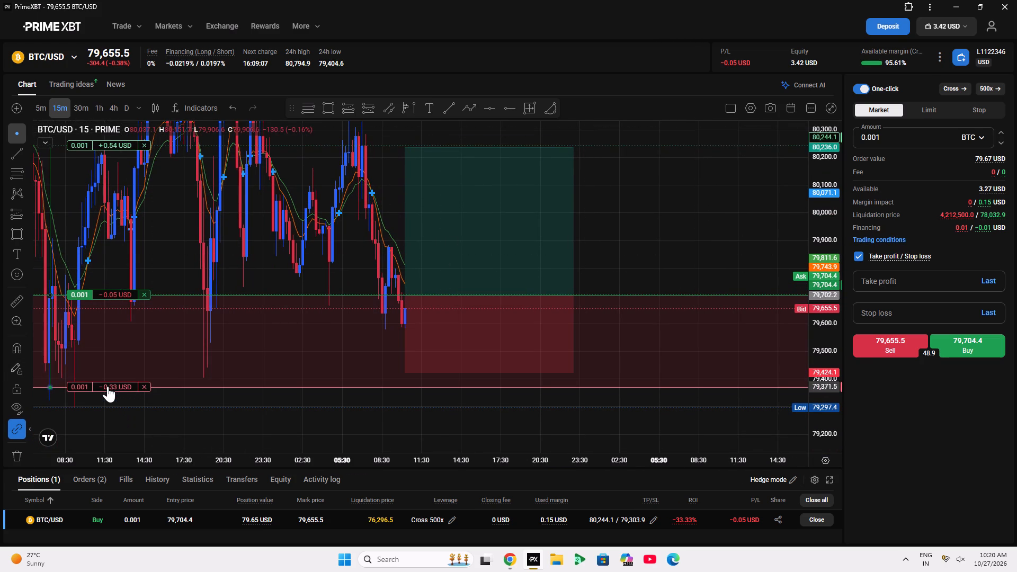
left_click_drag(108, 386, 105, 372)
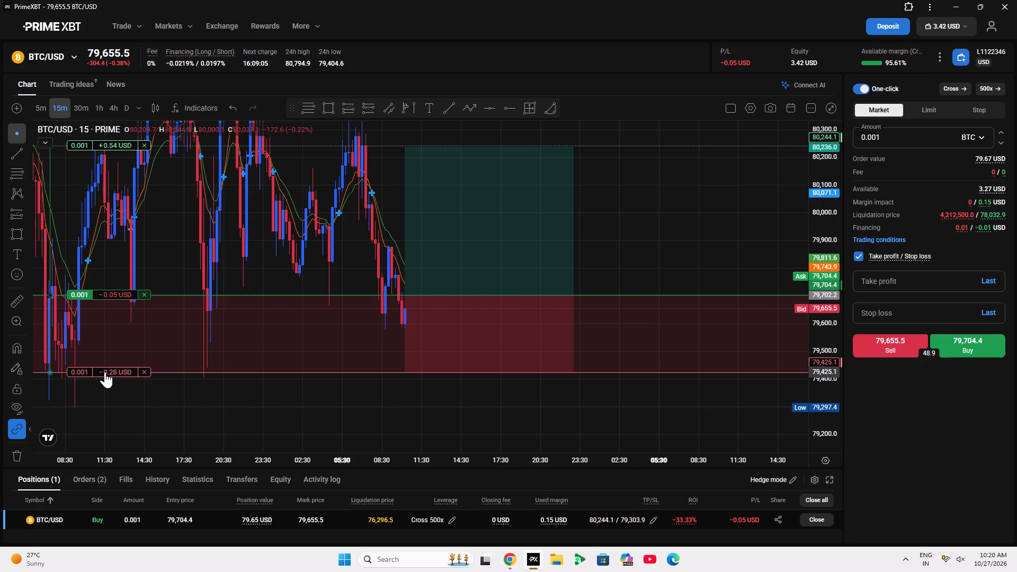
left_click_drag(105, 372, 106, 373)
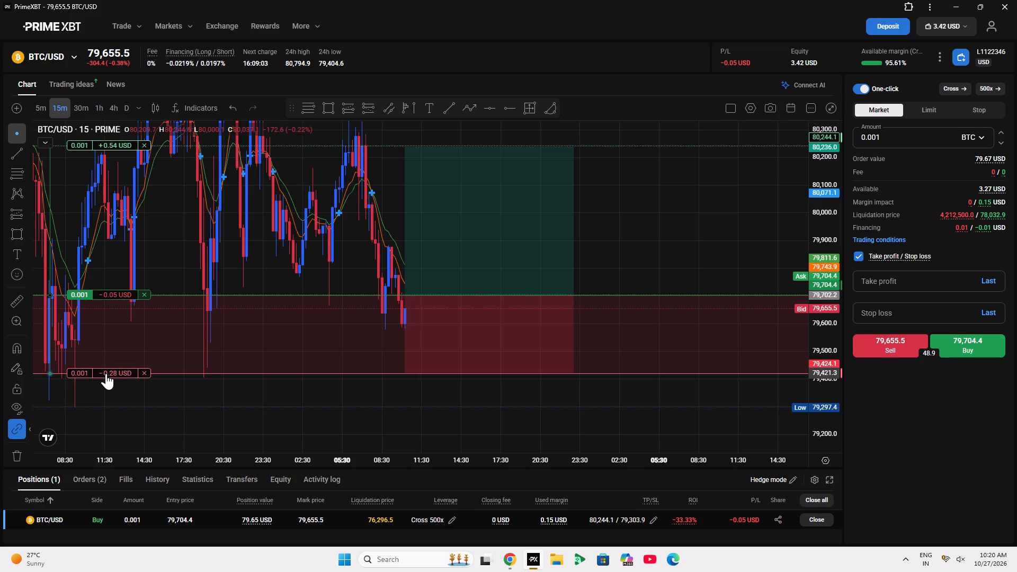
left_click_drag(106, 373, 96, 371)
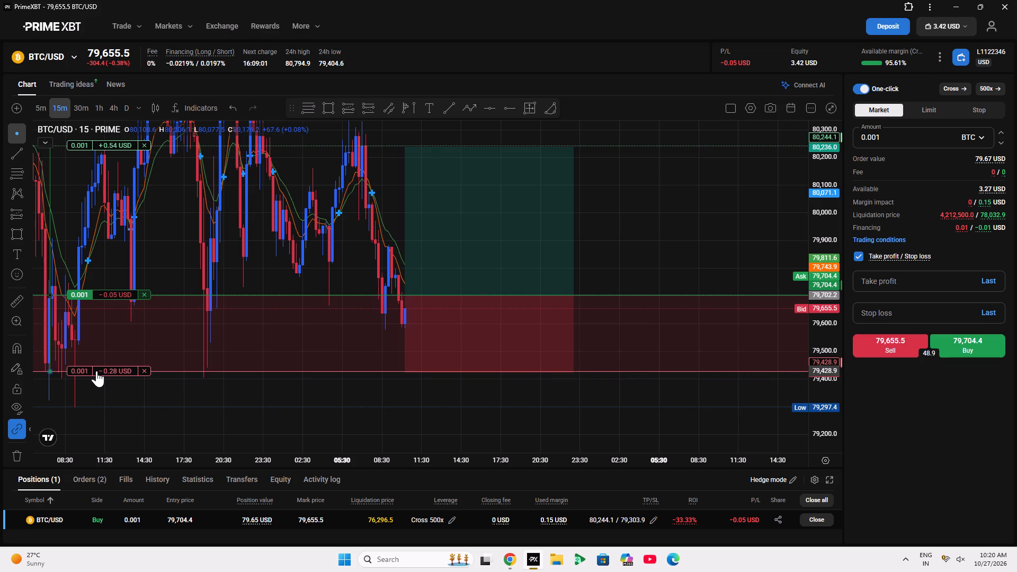
left_click_drag(96, 371, 93, 370)
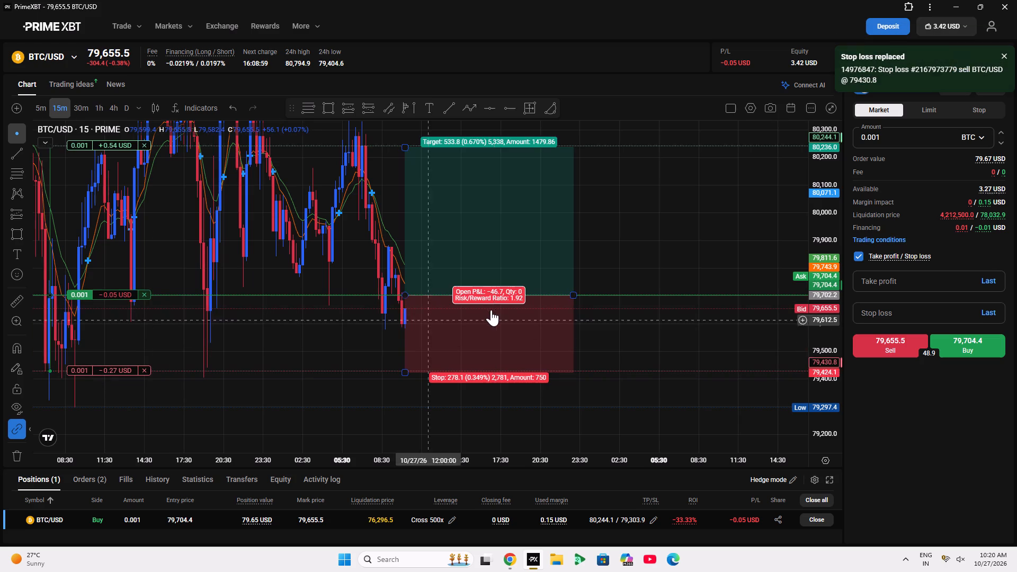
Raise the target edge of the BTC/USD long position drawing to about 80,302.
left_click(488, 316)
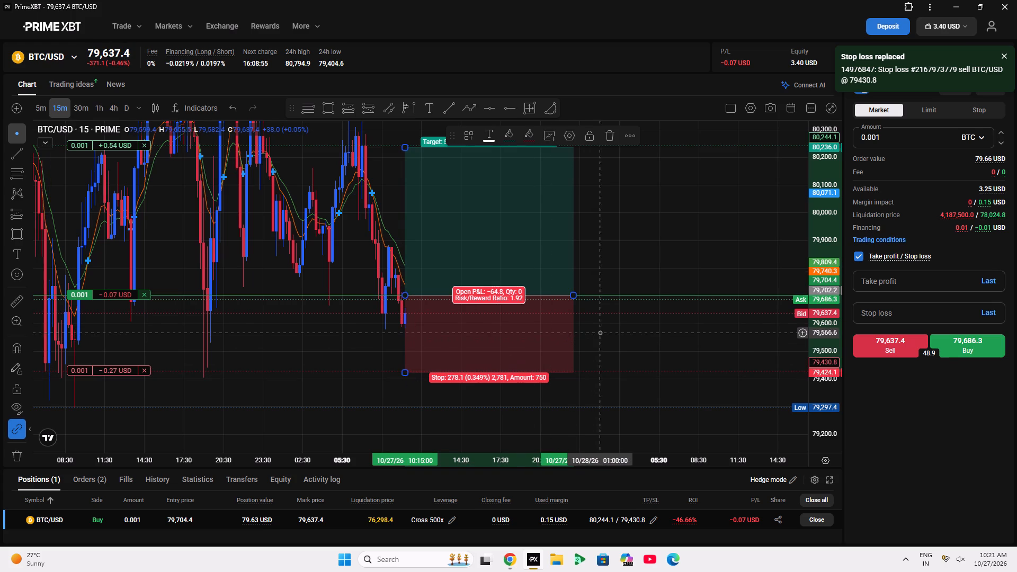
left_click_drag(621, 331, 652, 367)
double_click(813, 338)
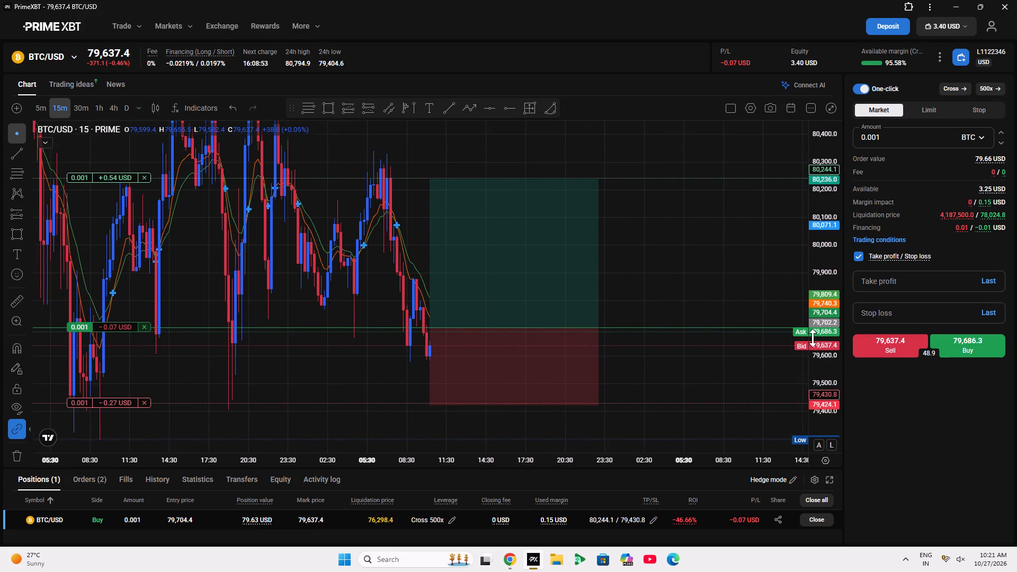
scroll(811, 338, "up", 12)
left_click_drag(677, 320, 658, 508)
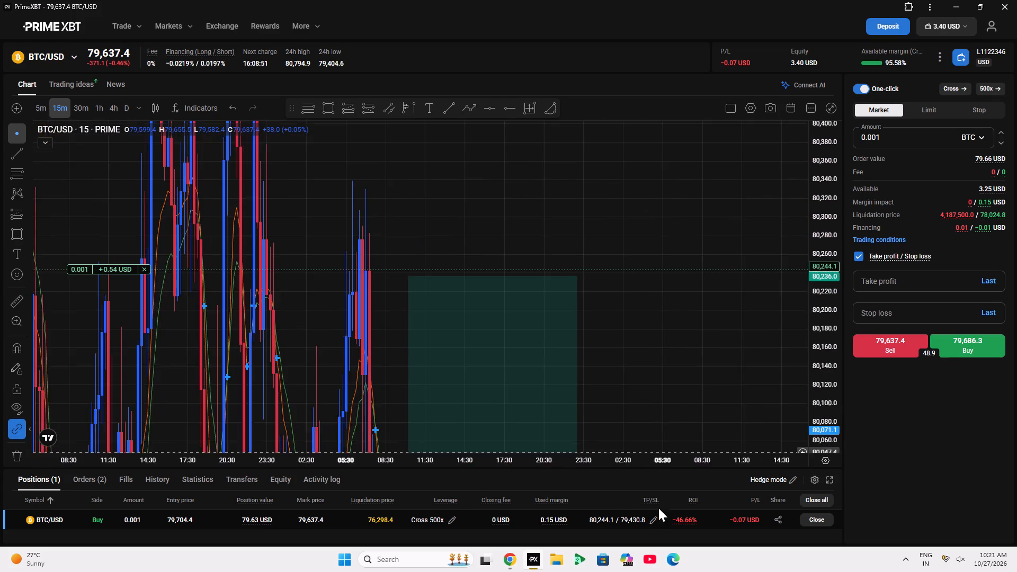
left_click_drag(658, 508, 658, 508)
scroll(279, 380, "up", 5)
left_click_drag(528, 358, 614, 369)
left_click(320, 333)
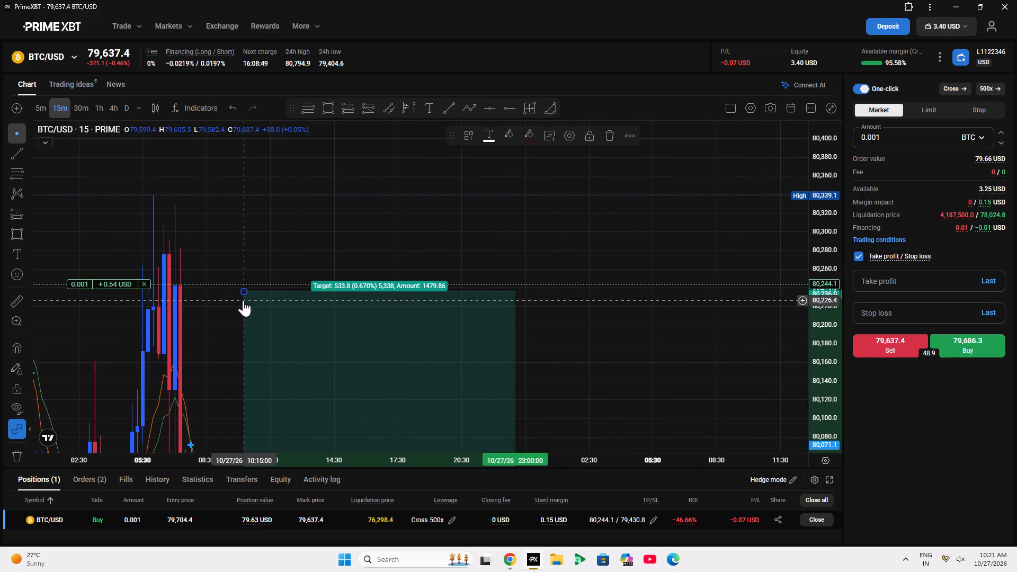
left_click_drag(244, 294, 226, 273)
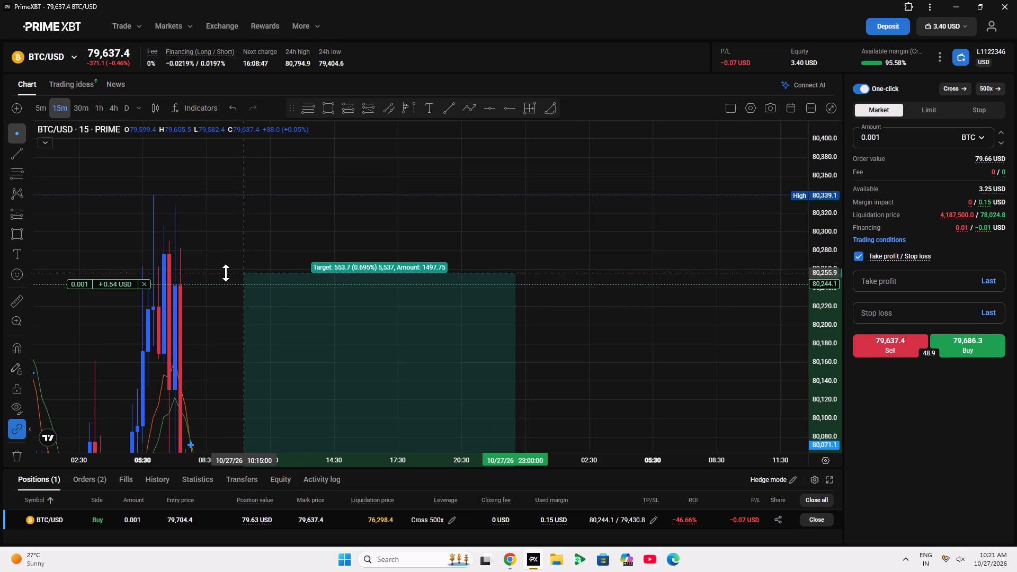
left_click_drag(226, 273, 195, 262)
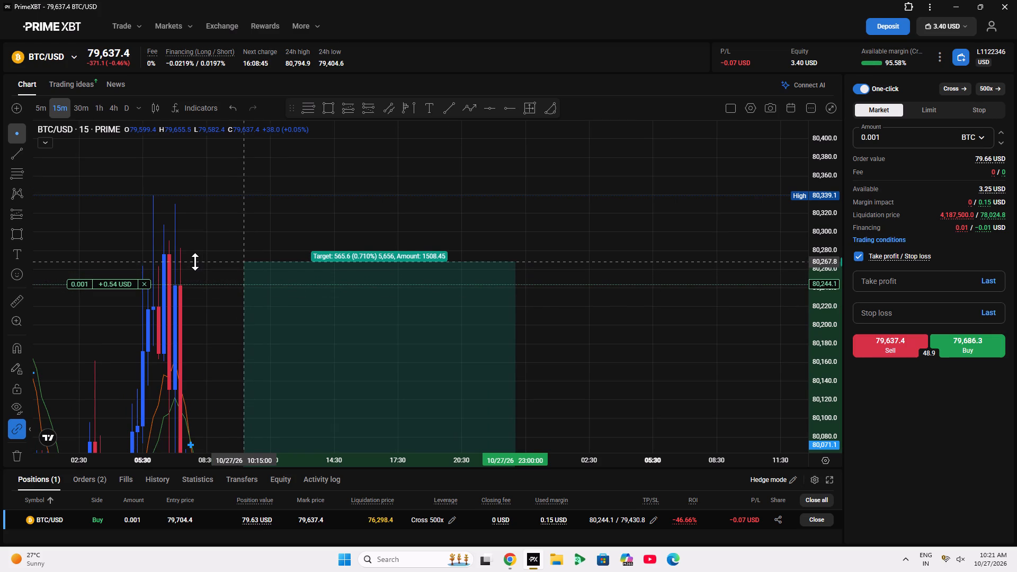
left_click_drag(195, 262, 159, 244)
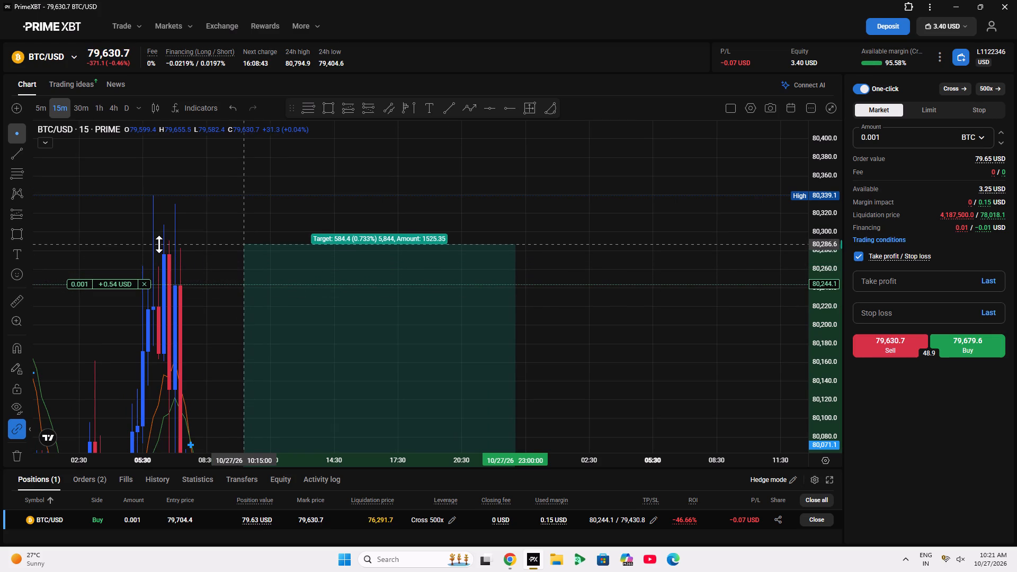
left_click_drag(159, 244, 149, 231)
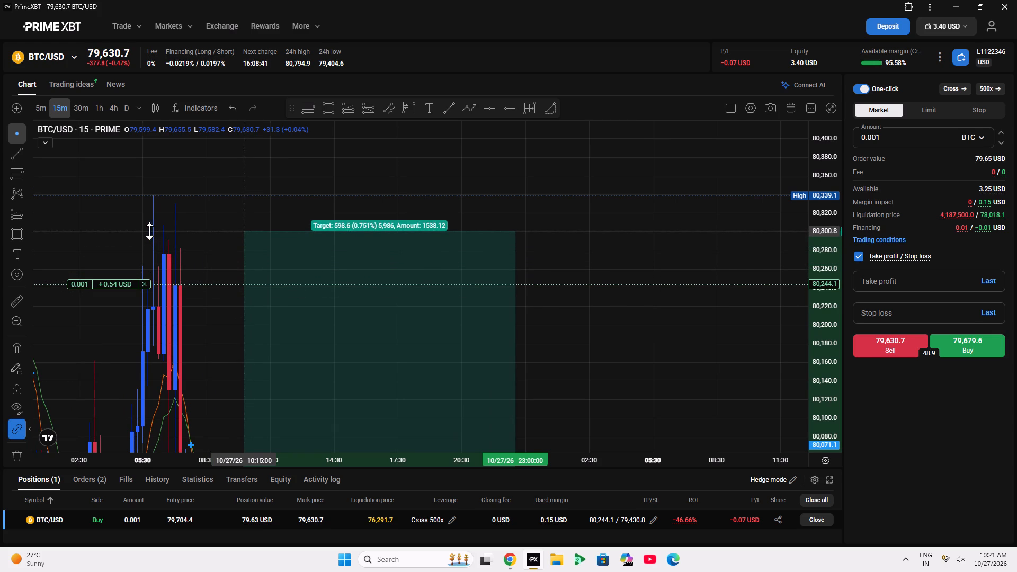
left_click_drag(149, 231, 145, 229)
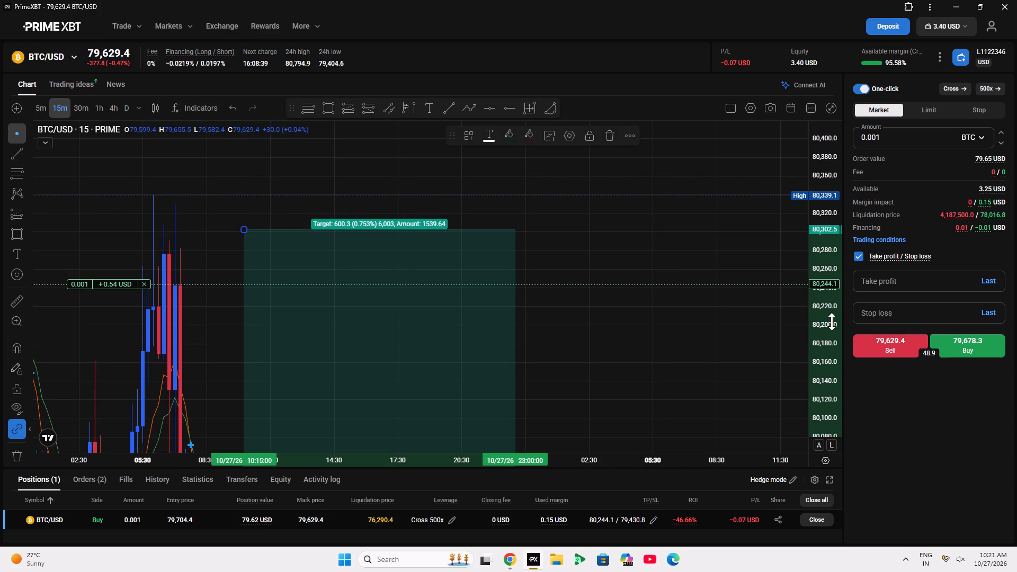
Lock the long position drawing on the BTC/USD chart.
double_click(826, 321)
scroll(779, 318, "down", 5)
left_click(744, 325)
left_click(589, 310)
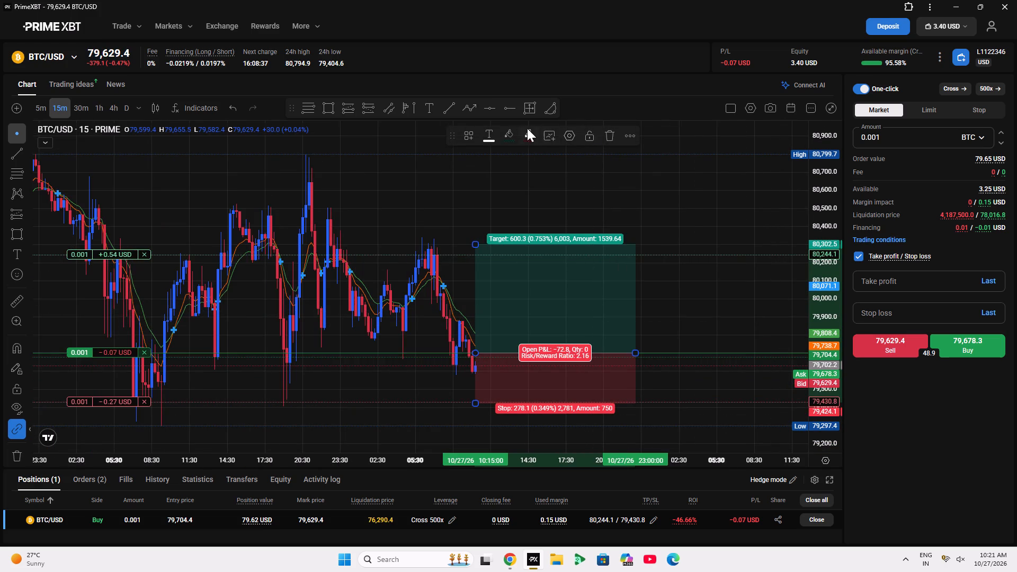
left_click(593, 129)
Switch the chart to XAU/USD from the favourite symbols.
left_click(63, 60)
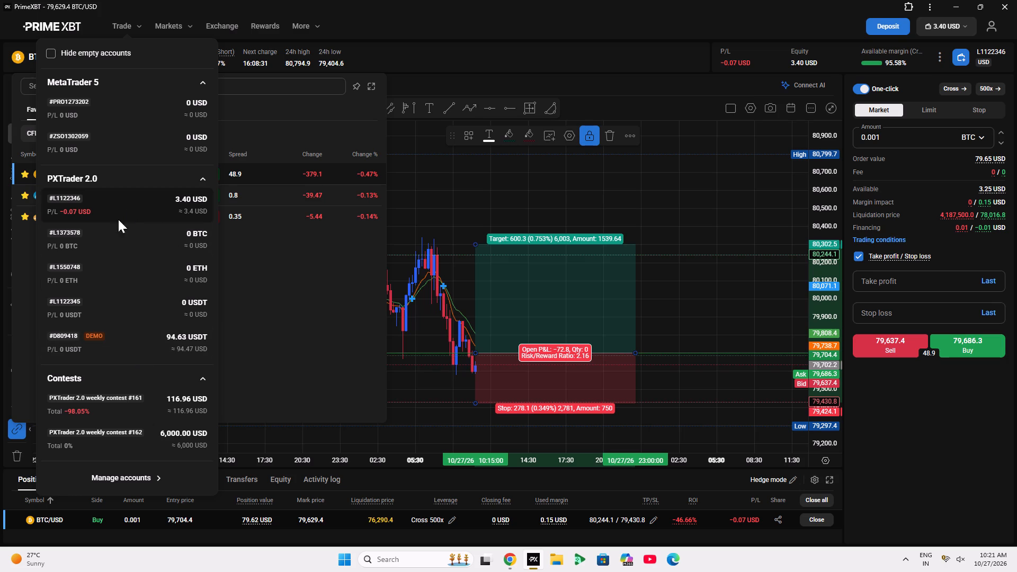
left_click(418, 173)
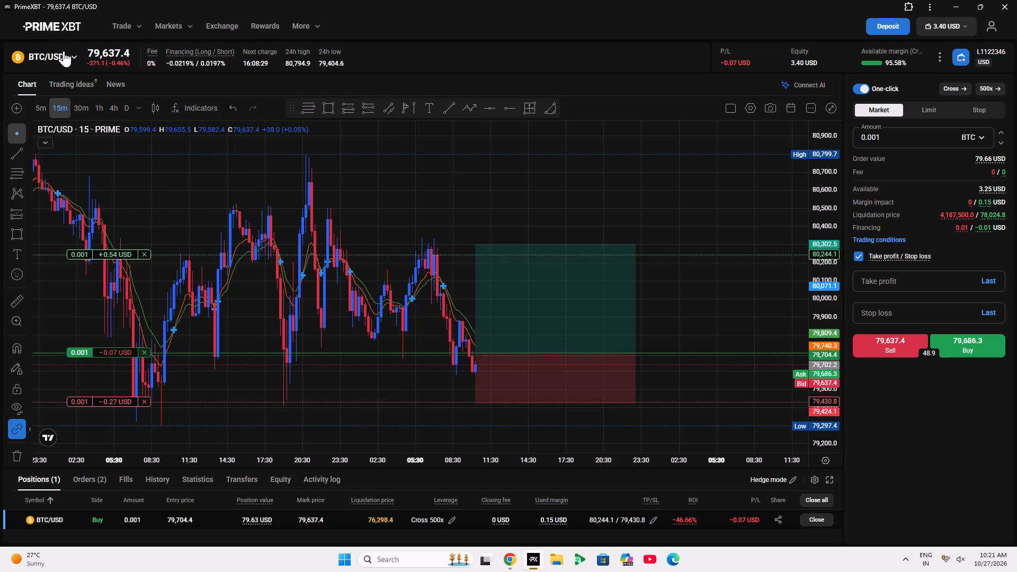
left_click(64, 51)
left_click(79, 216)
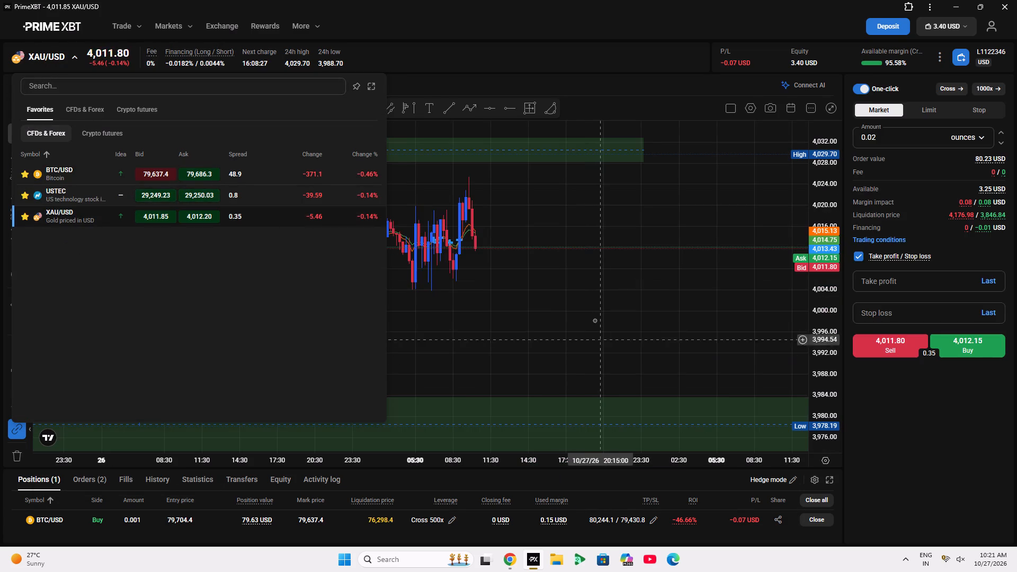
left_click(595, 320)
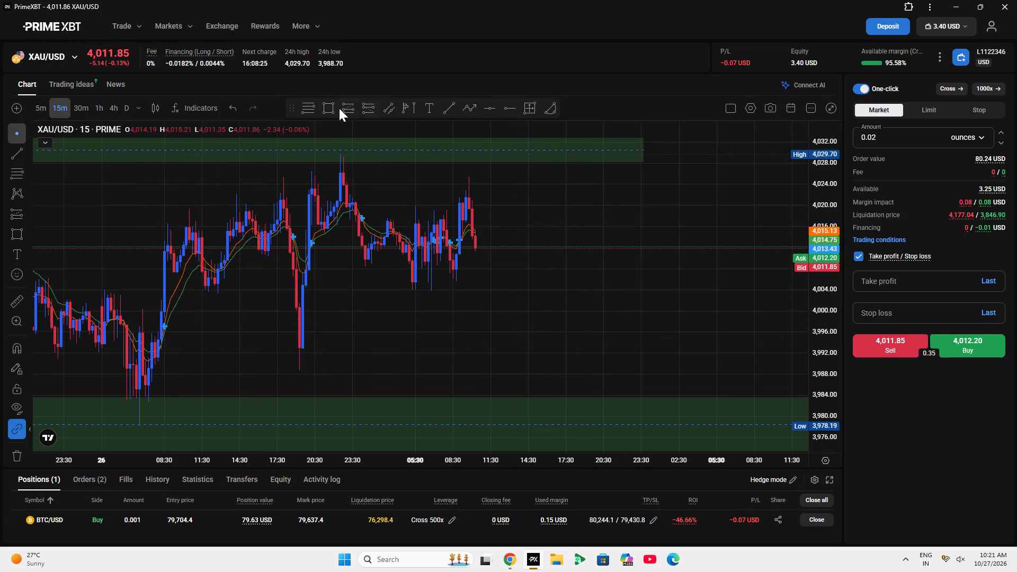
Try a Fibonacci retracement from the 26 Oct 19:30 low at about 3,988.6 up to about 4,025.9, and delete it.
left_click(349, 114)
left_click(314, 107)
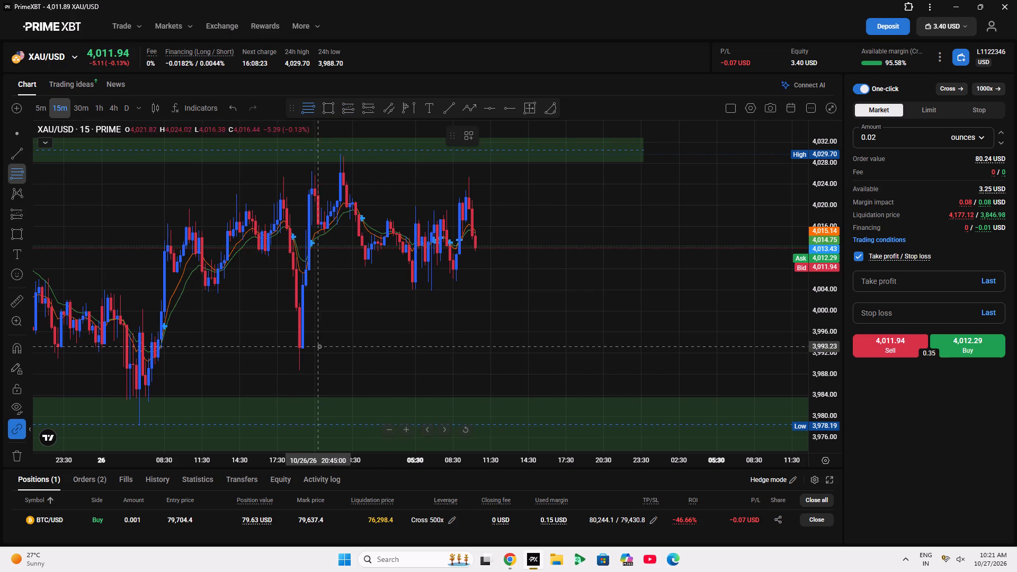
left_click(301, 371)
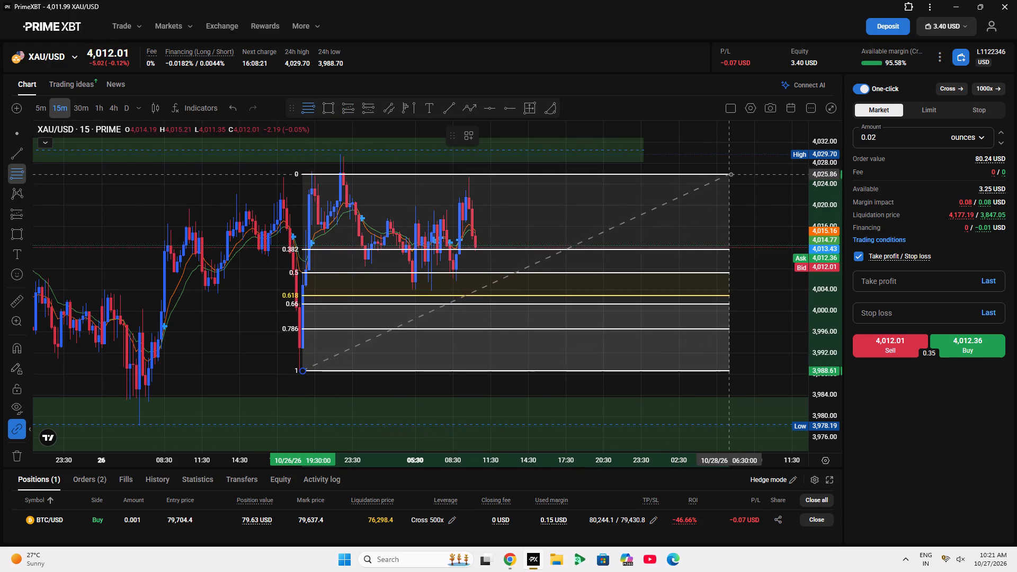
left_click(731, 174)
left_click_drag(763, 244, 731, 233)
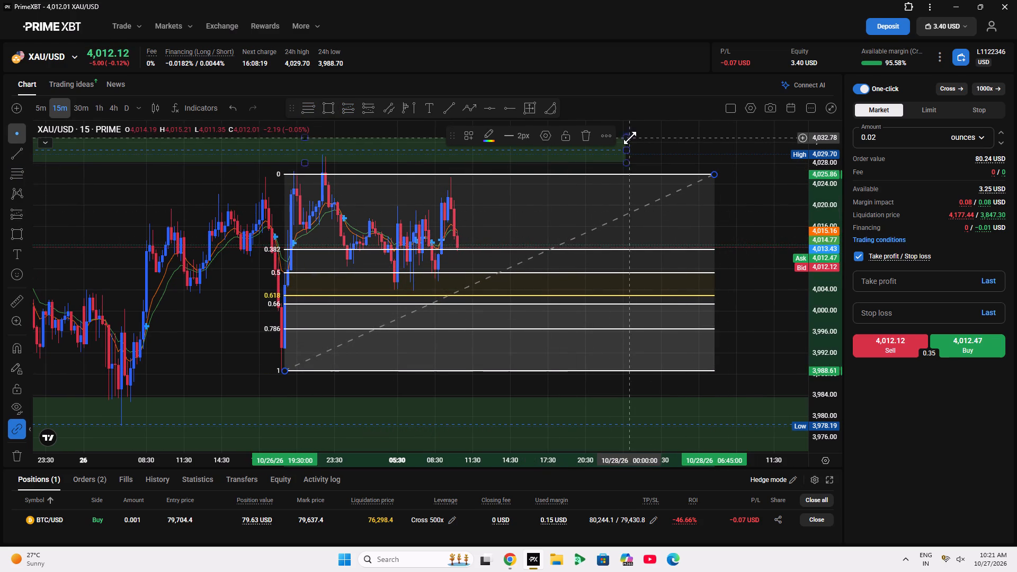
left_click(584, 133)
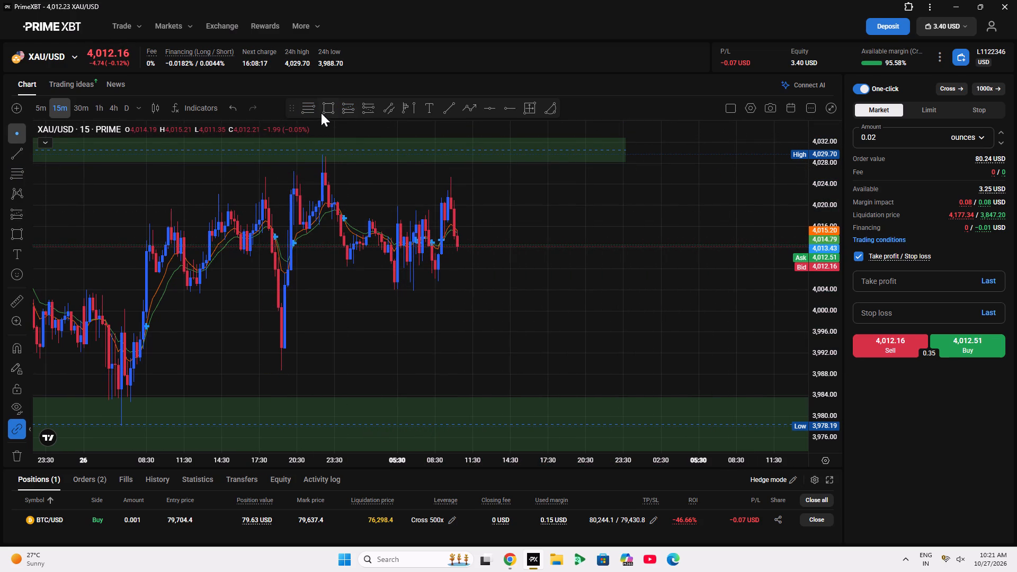
Draw a Fibonacci retracement on XAU/USD from the 26 Oct 22:45 high at about 4,029.4 down to the low near 4,003.7.
left_click(309, 110)
left_click(326, 156)
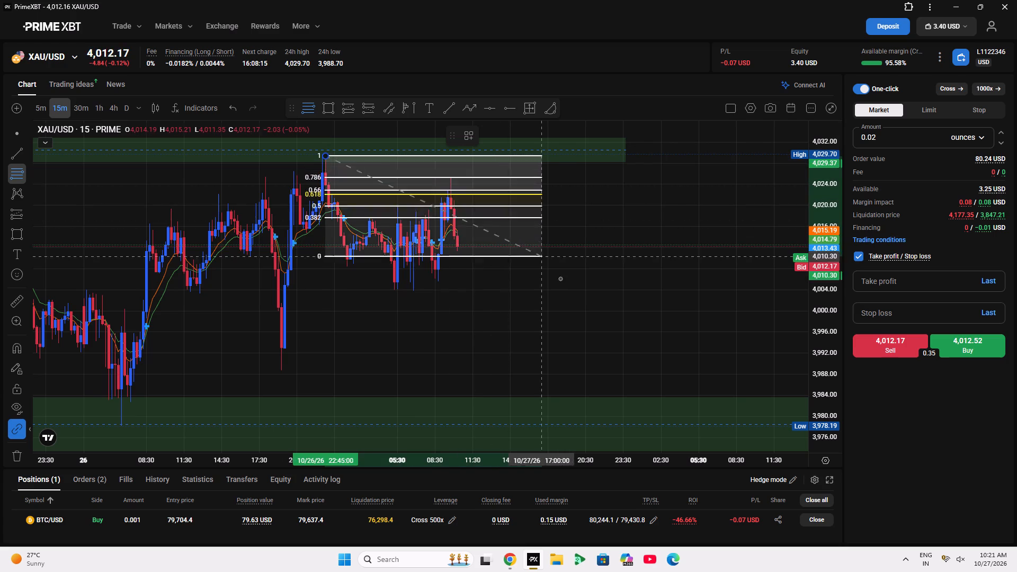
left_click(564, 291)
left_click(552, 323)
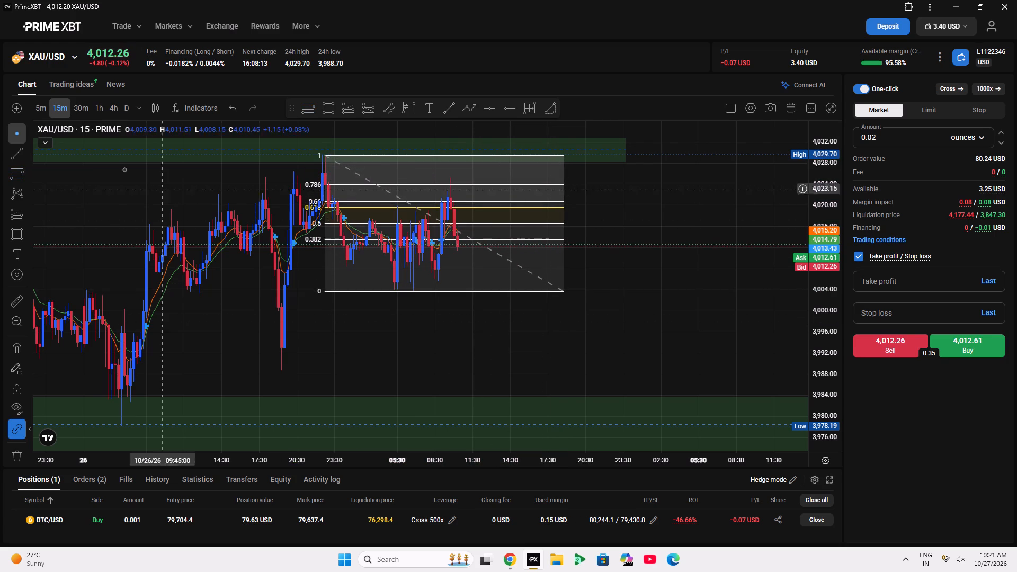
Change the XAU/USD chart to the 5-minute timeframe to examine price against the retracement levels.
double_click(29, 106)
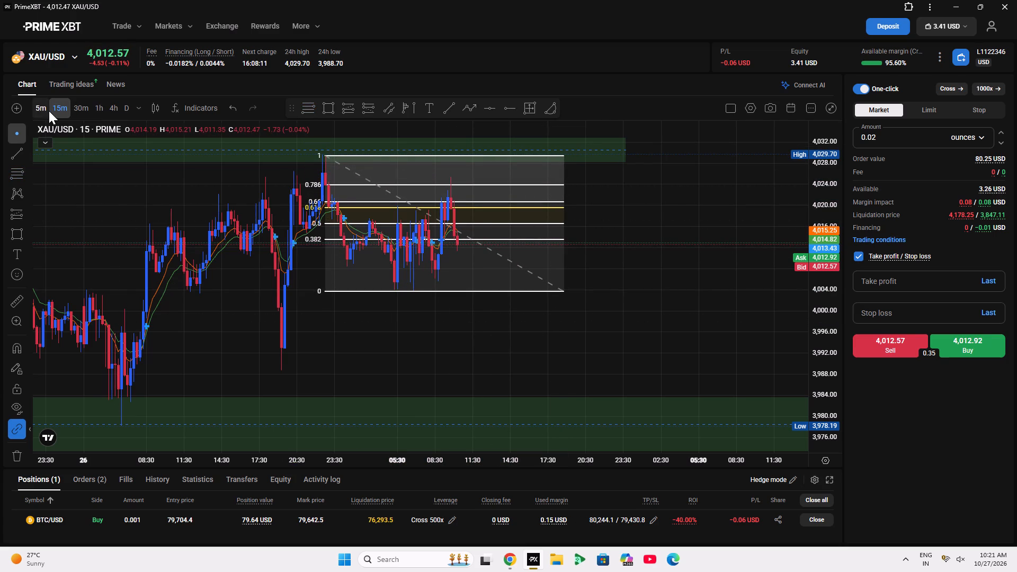
left_click(49, 111)
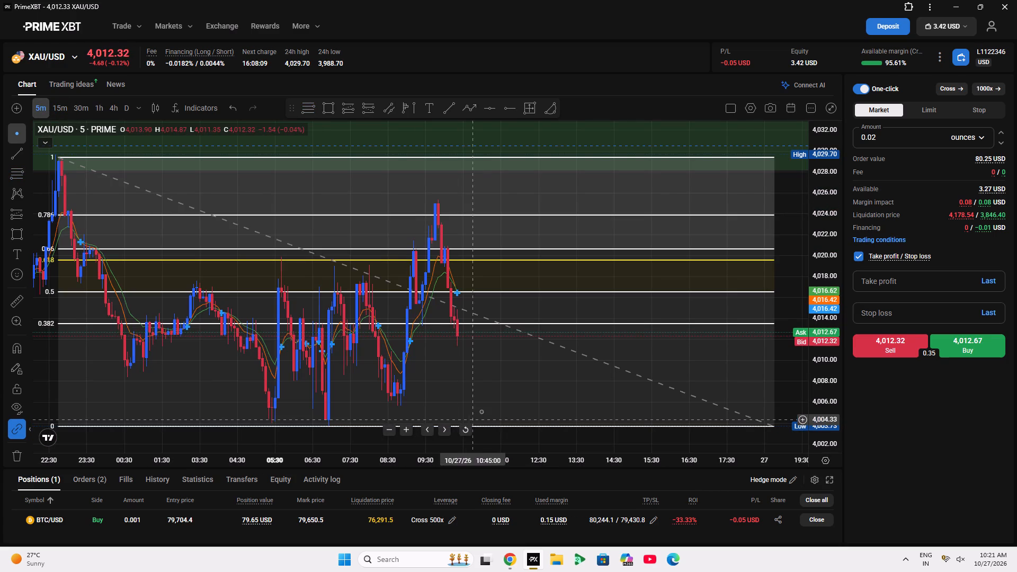
scroll(547, 0, "down", 5)
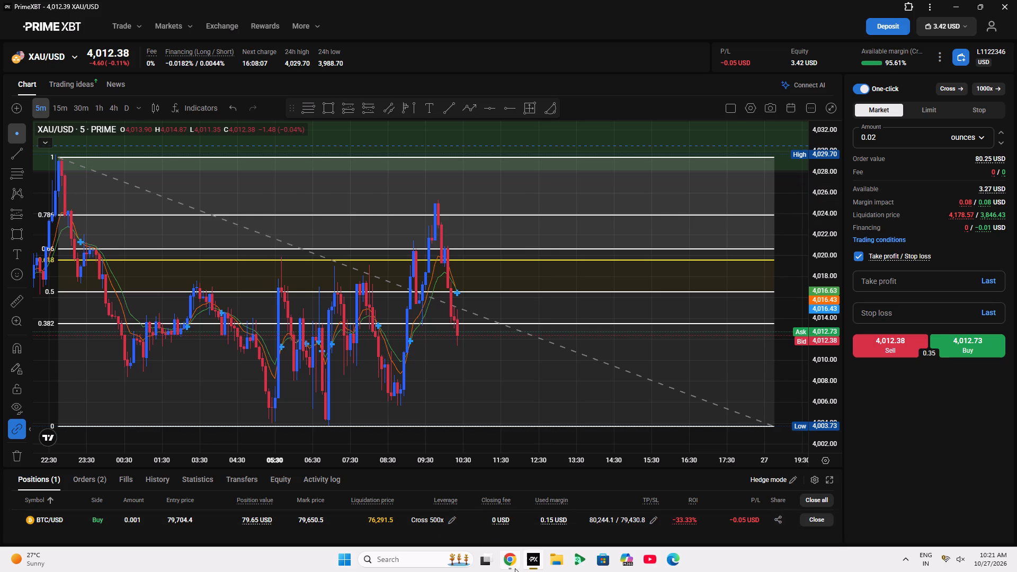
Switch to TradingView in Chrome and change the chart from BTCUSD to XAUUSD.
left_click(519, 571)
scroll(618, 274, "down", 4)
left_click_drag(707, 303, 694, 299)
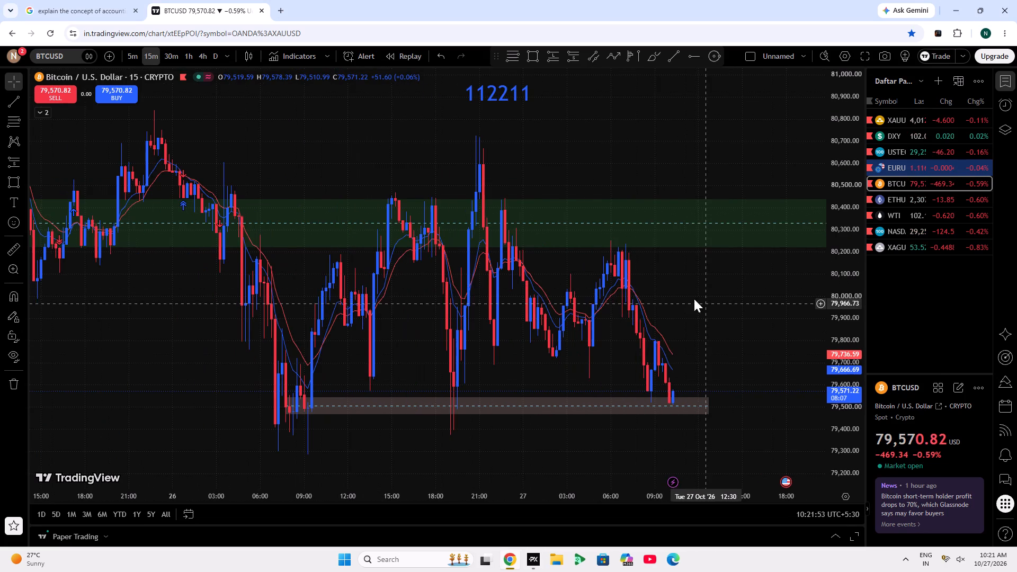
left_click_drag(694, 299, 545, 296)
scroll(554, 0, "up", 5)
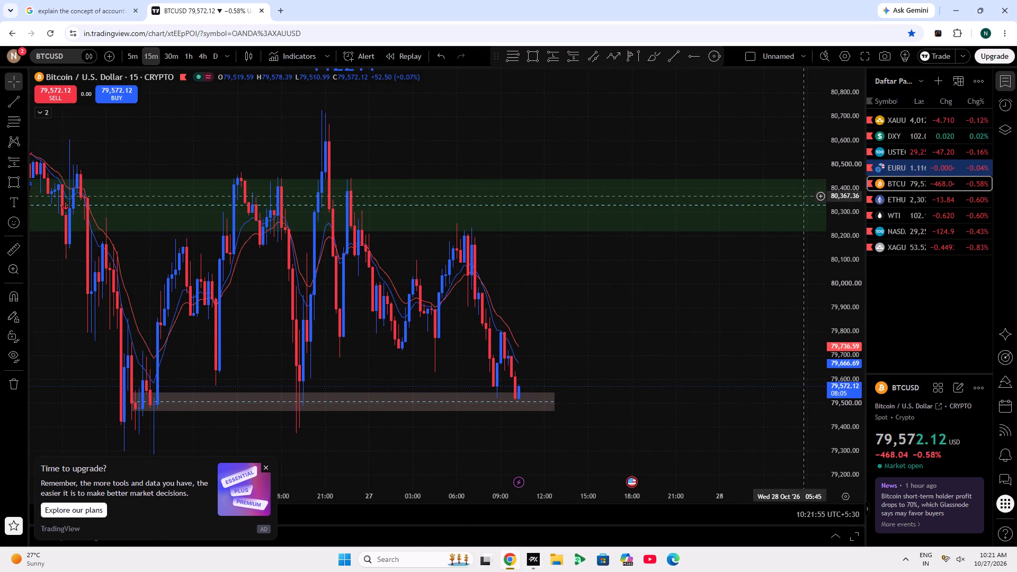
left_click(879, 117)
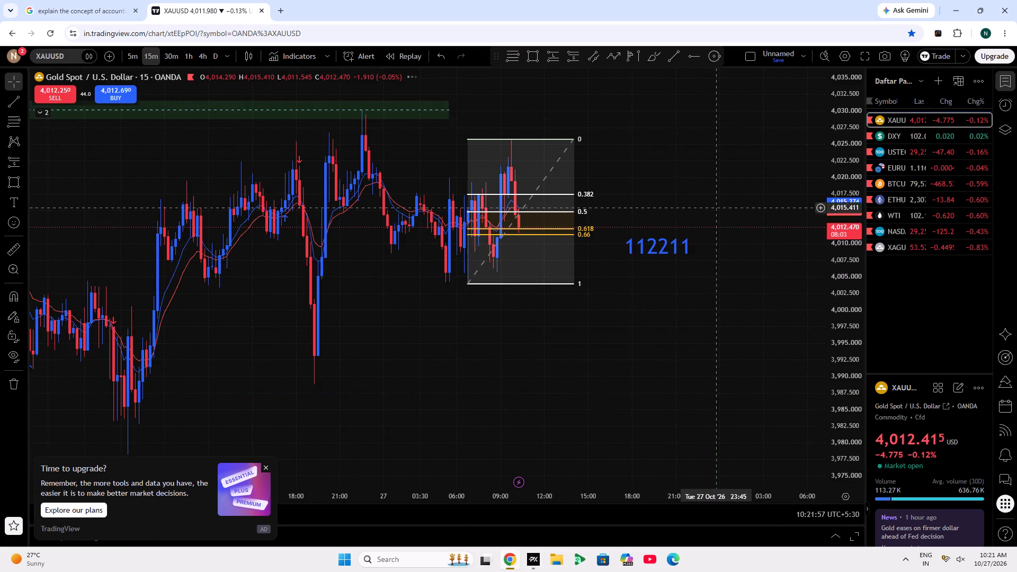
Delete the existing XAUUSD Fibonacci retracement spanning about 4,004 up to the recent high near 4,025.6.
scroll(544, 254, "up", 5)
left_click_drag(561, 202, 656, 209)
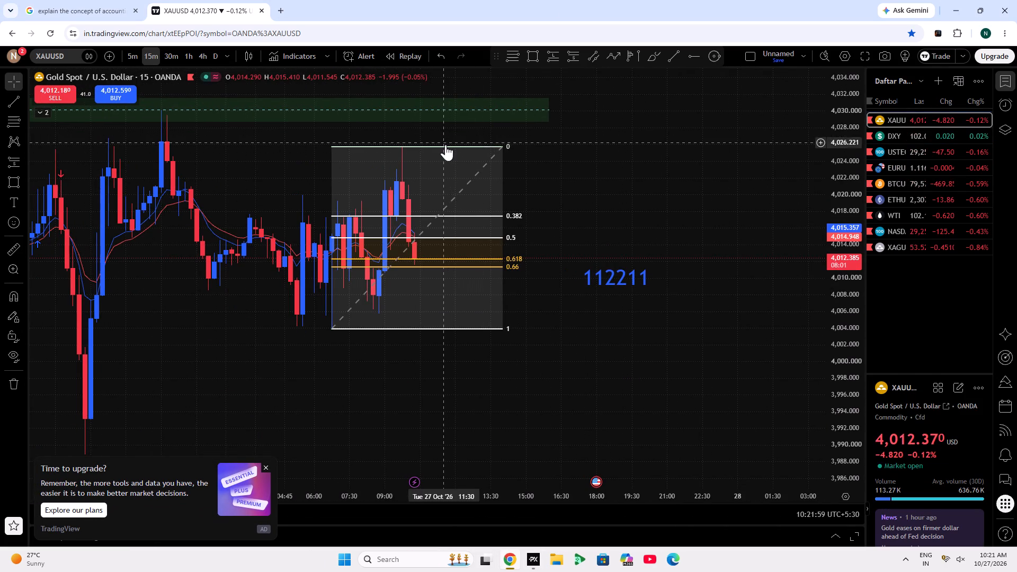
left_click(447, 145)
left_click(693, 95)
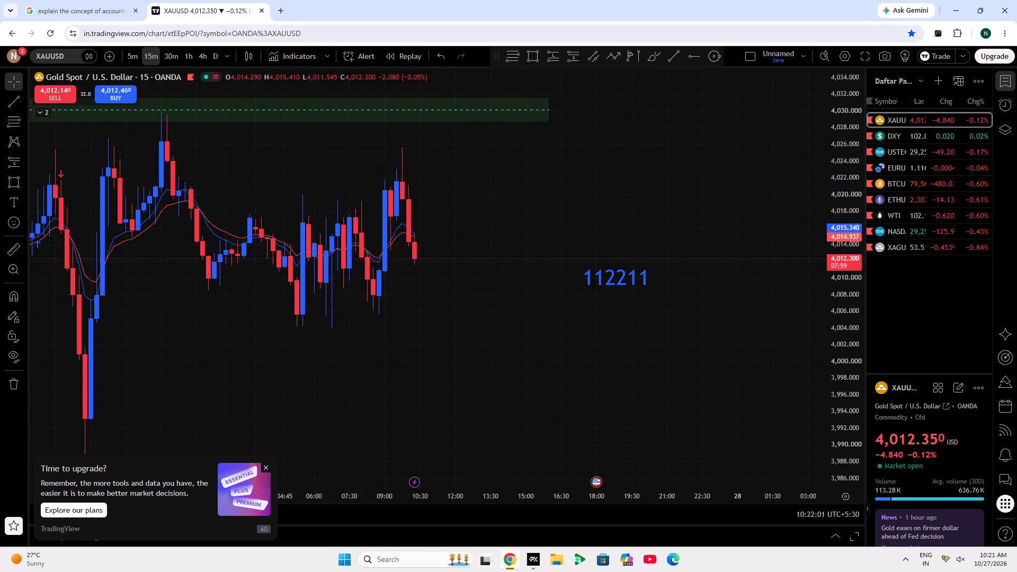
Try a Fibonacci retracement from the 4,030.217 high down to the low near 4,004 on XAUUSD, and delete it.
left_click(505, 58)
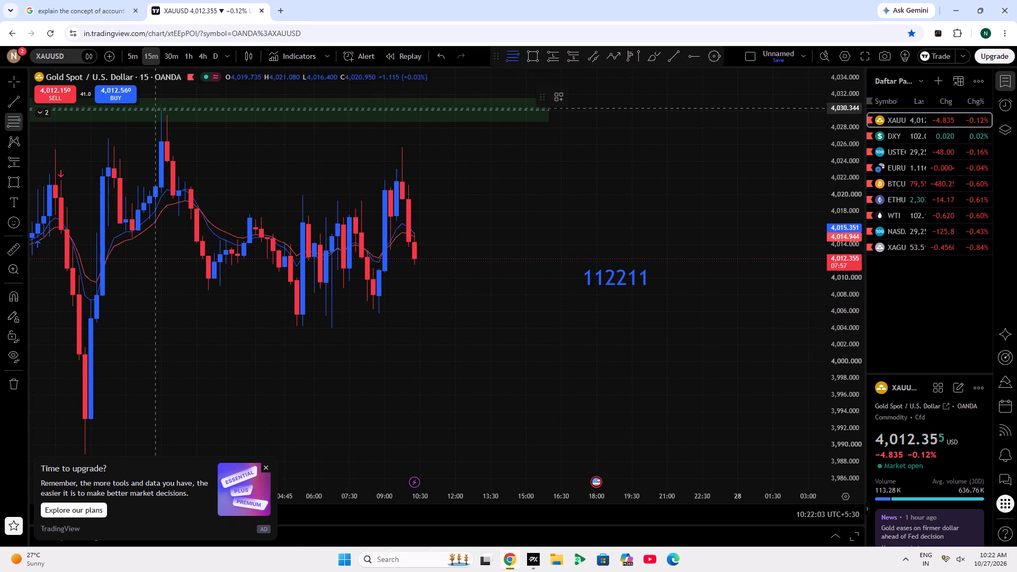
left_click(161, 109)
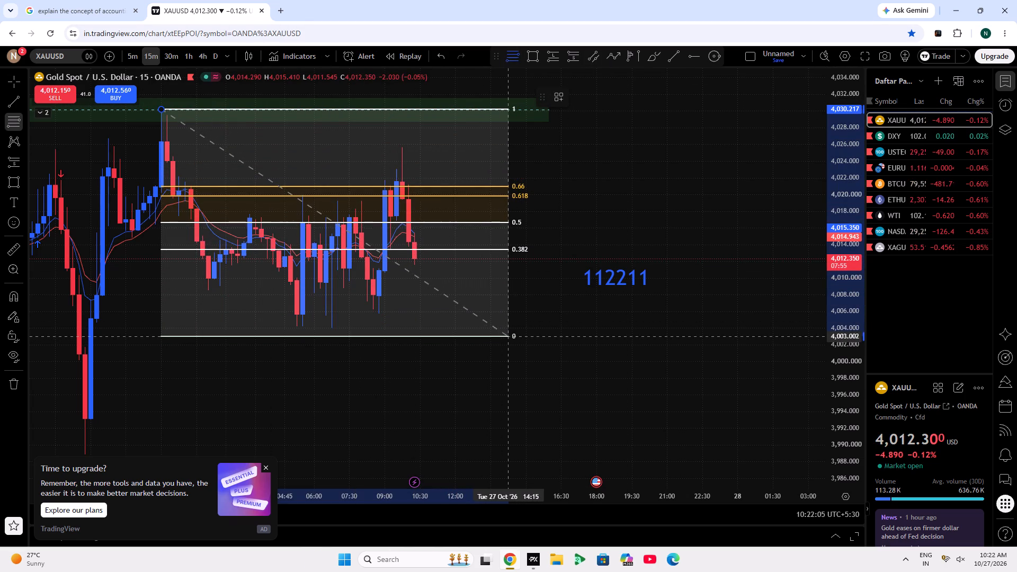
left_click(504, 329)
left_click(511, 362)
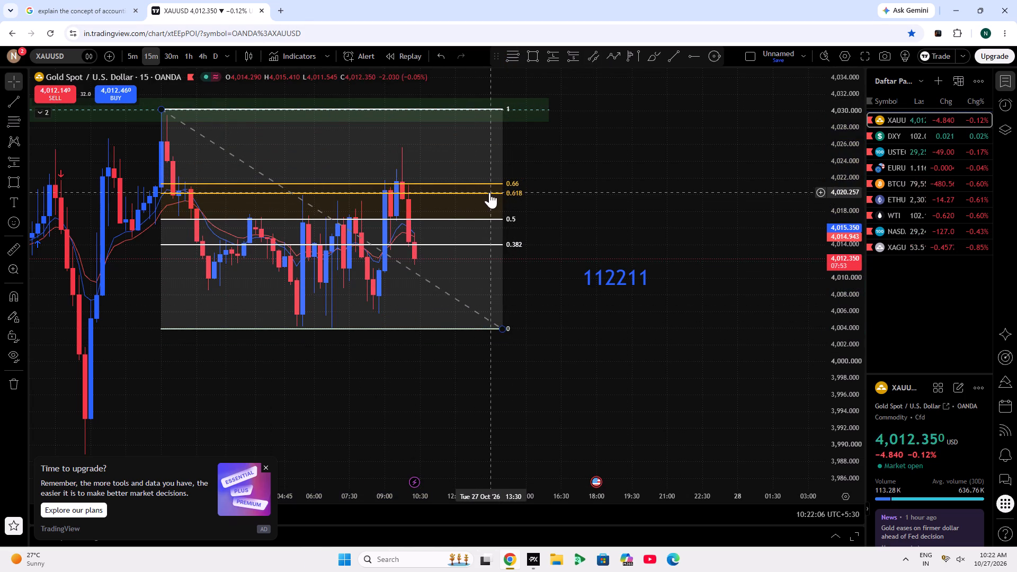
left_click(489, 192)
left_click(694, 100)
Unlock the green XAUUSD zone at 4,028.639–4,031.636 and extend its end to 28 Oct 14:15.
left_click_drag(629, 224, 745, 267)
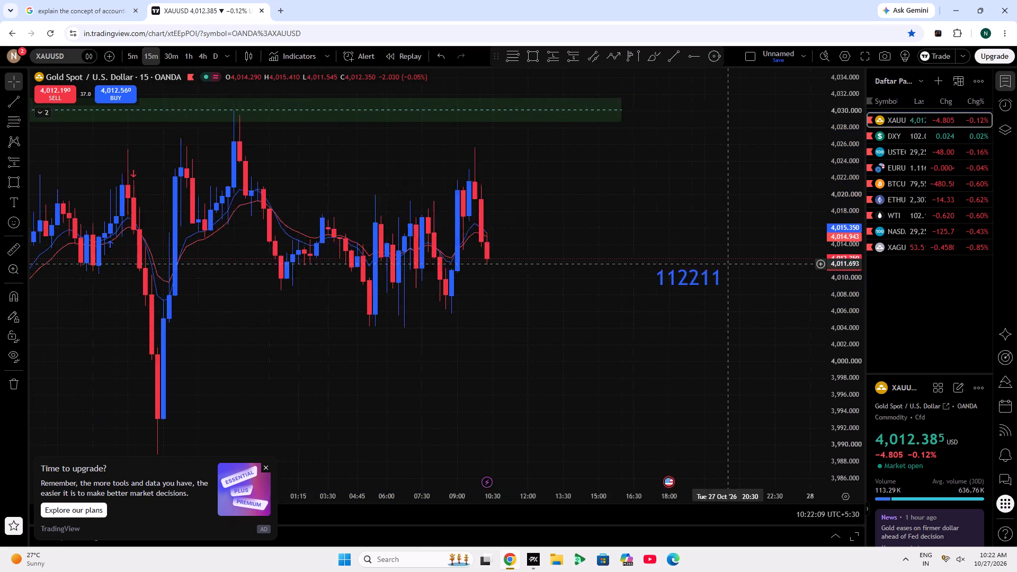
left_click_drag(745, 267, 809, 280)
scroll(809, 280, "down", 5)
scroll(850, 298, "down", 3)
left_click_drag(691, 352, 369, 400)
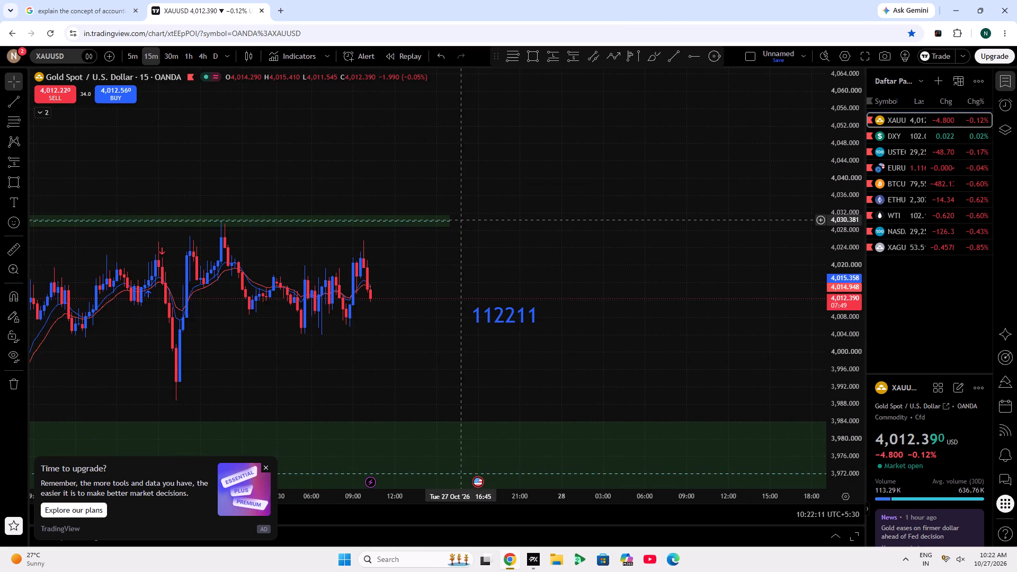
left_click(448, 220)
left_click(737, 91)
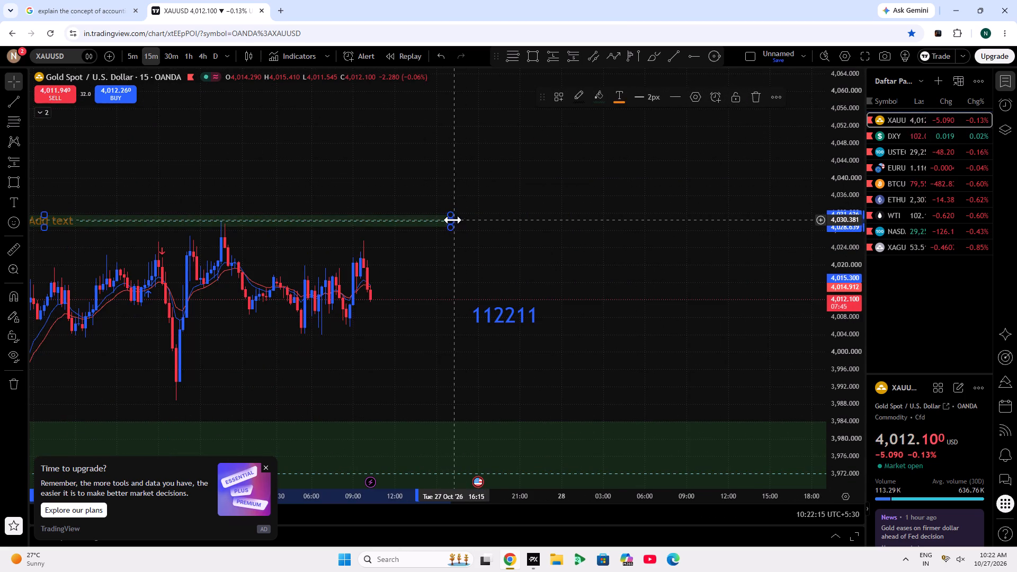
left_click_drag(453, 220, 760, 311)
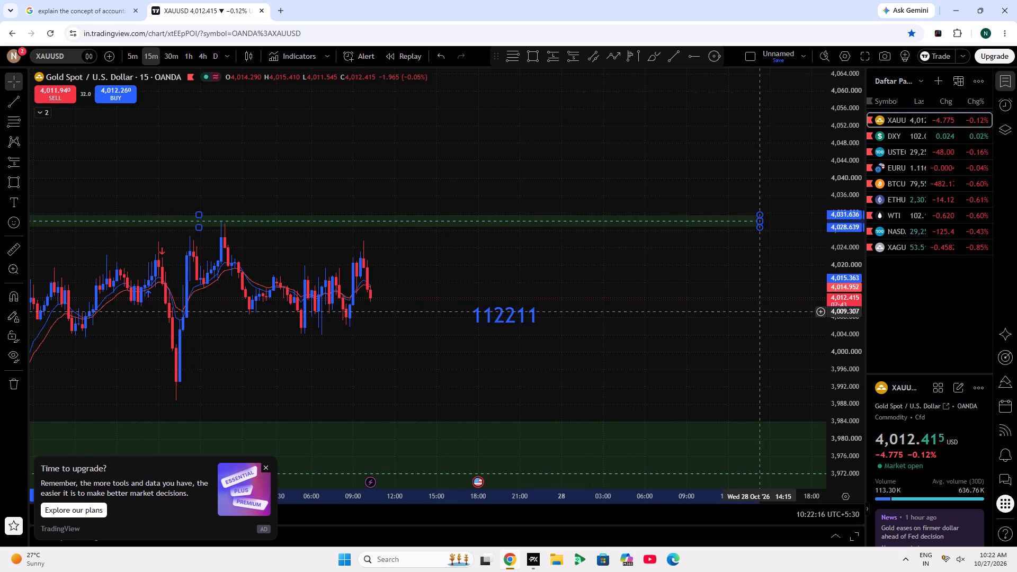
left_click(564, 376)
Lock the green XAUUSD zone at 4,028.639–4,031.636.
left_click_drag(508, 325, 433, 279)
left_click_drag(498, 221, 731, 168)
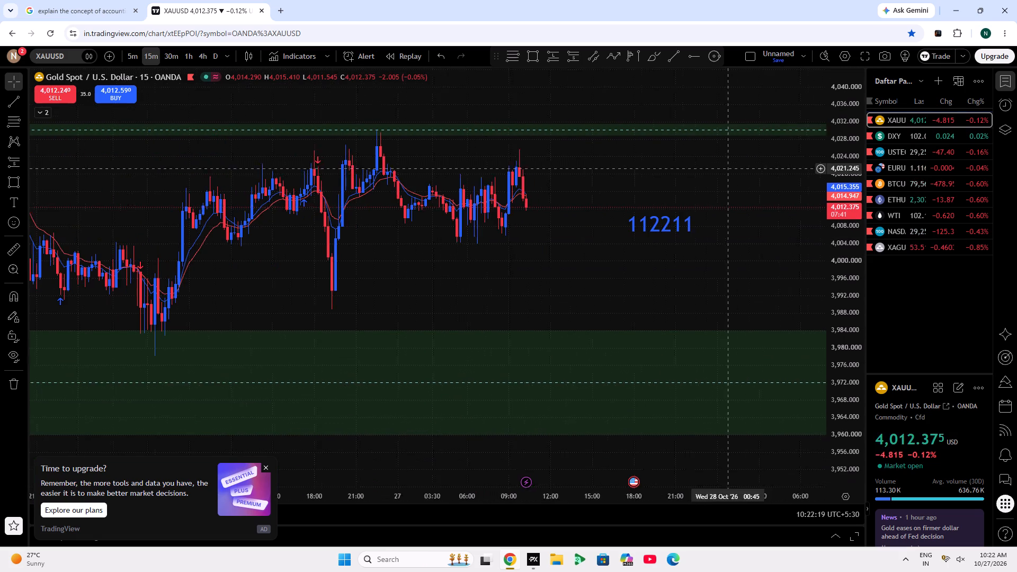
left_click_drag(731, 168, 743, 168)
left_click(762, 126)
left_click(769, 129)
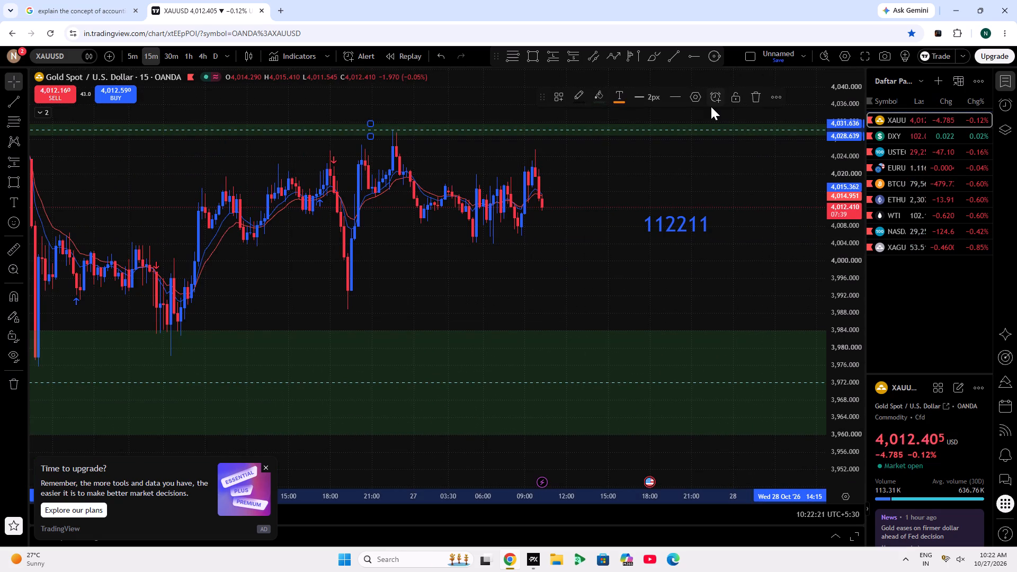
left_click(737, 101)
left_click(731, 138)
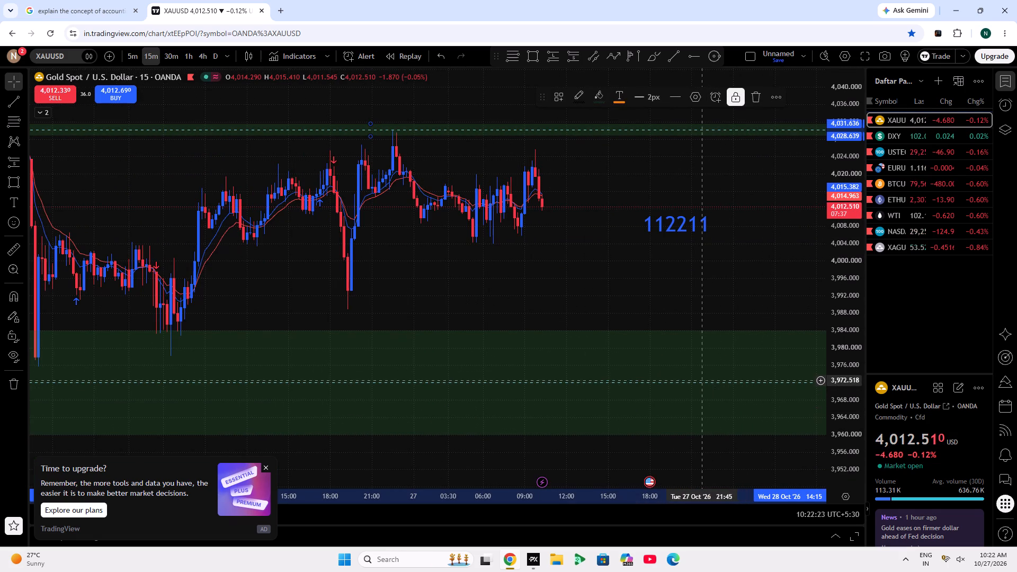
Examine XAUUSD 15-minute price action between the zone near 4,030 and the lower zone around 3,972.
left_click(702, 380)
left_click(710, 383)
left_click(747, 236)
double_click(824, 278)
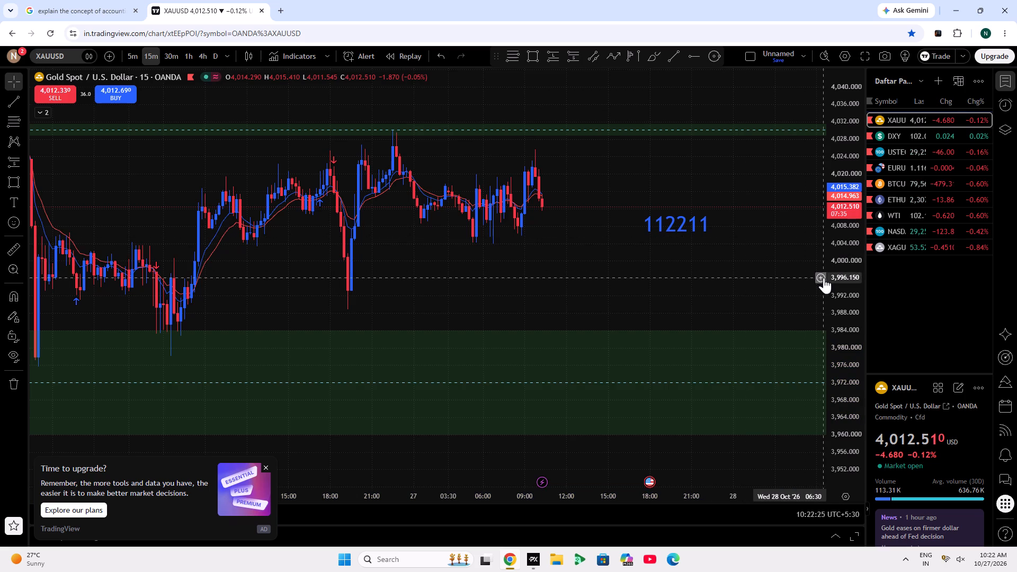
double_click(838, 280)
scroll(838, 280, "up", 8)
left_click_drag(513, 353, 772, 367)
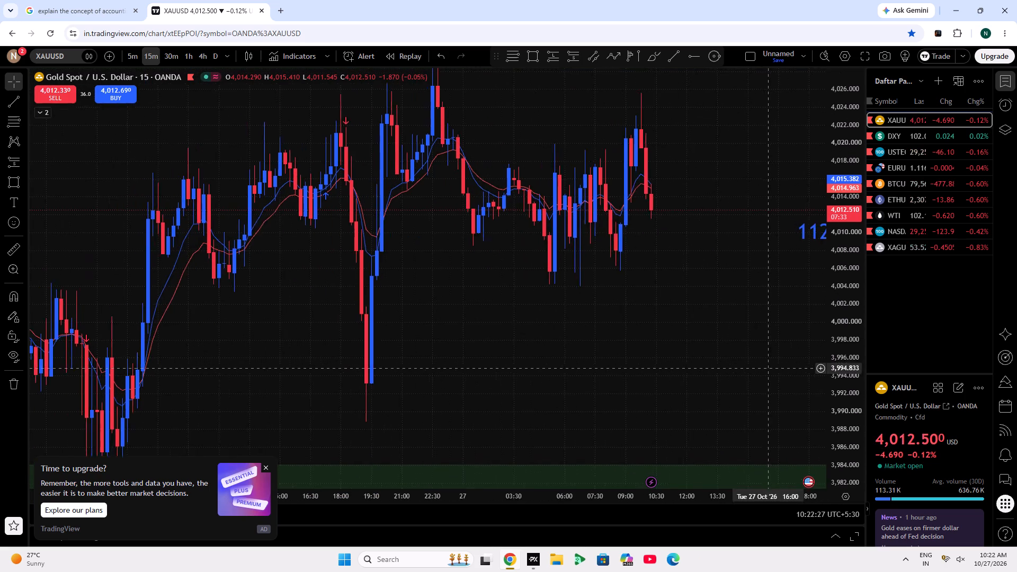
left_click_drag(772, 367, 781, 364)
double_click(863, 317)
scroll(736, 354, "down", 11)
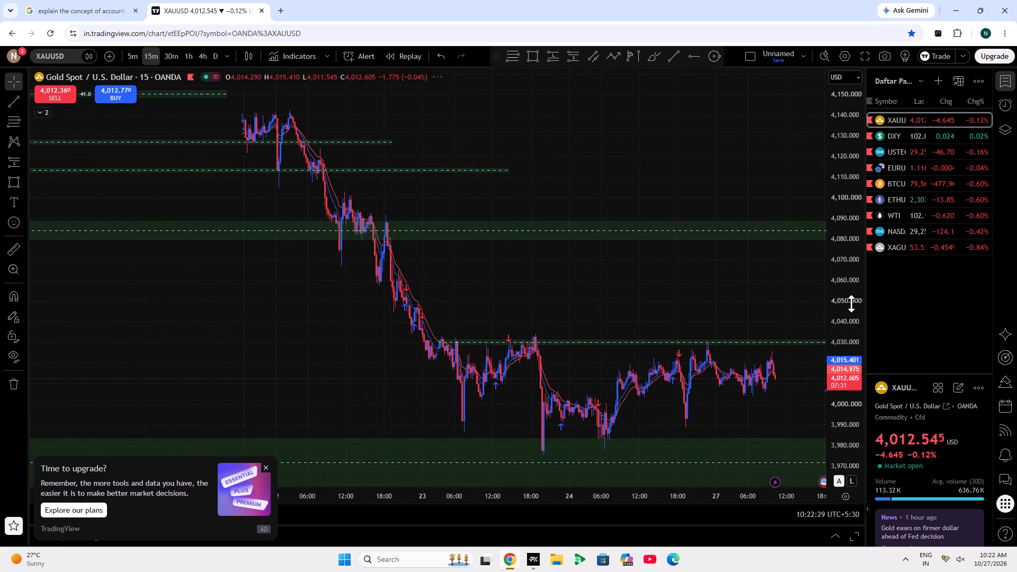
scroll(851, 303, "down", 7)
double_click(851, 303)
scroll(725, 466, "up", 13)
left_click_drag(618, 404, 639, 410)
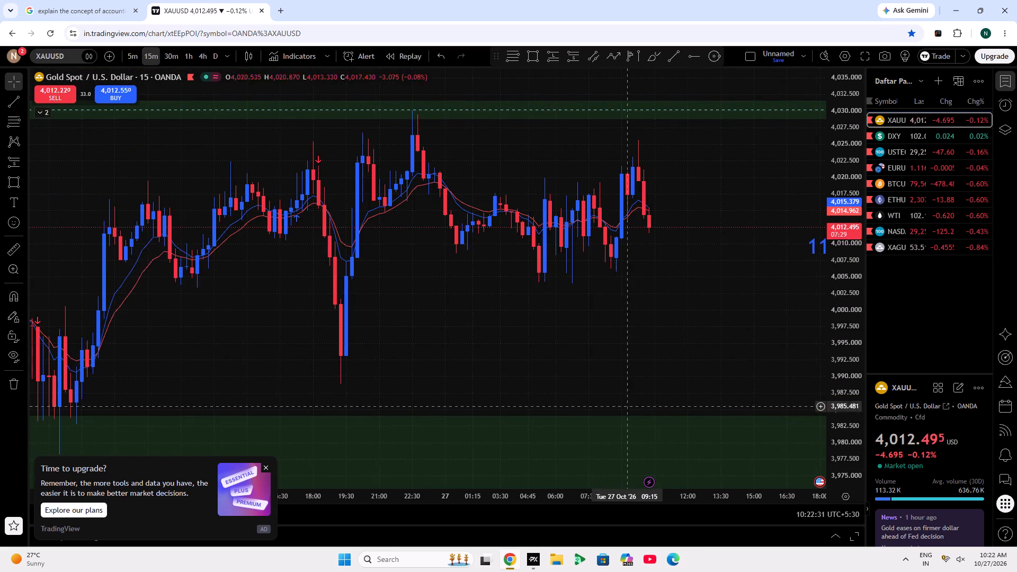
left_click_drag(639, 410, 716, 427)
double_click(857, 351)
scroll(857, 351, "down", 5)
double_click(857, 351)
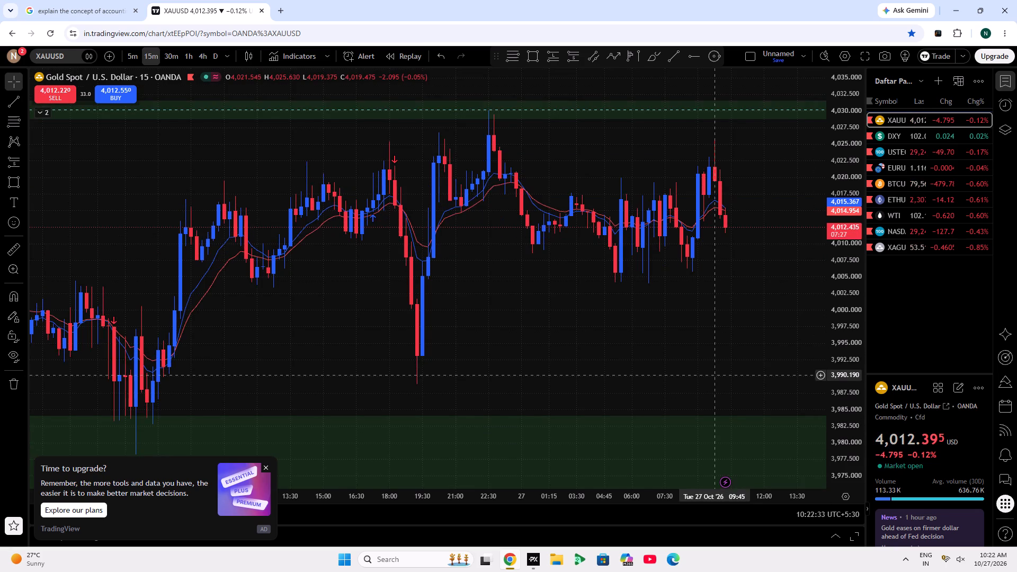
scroll(711, 375, "down", 4)
double_click(839, 316)
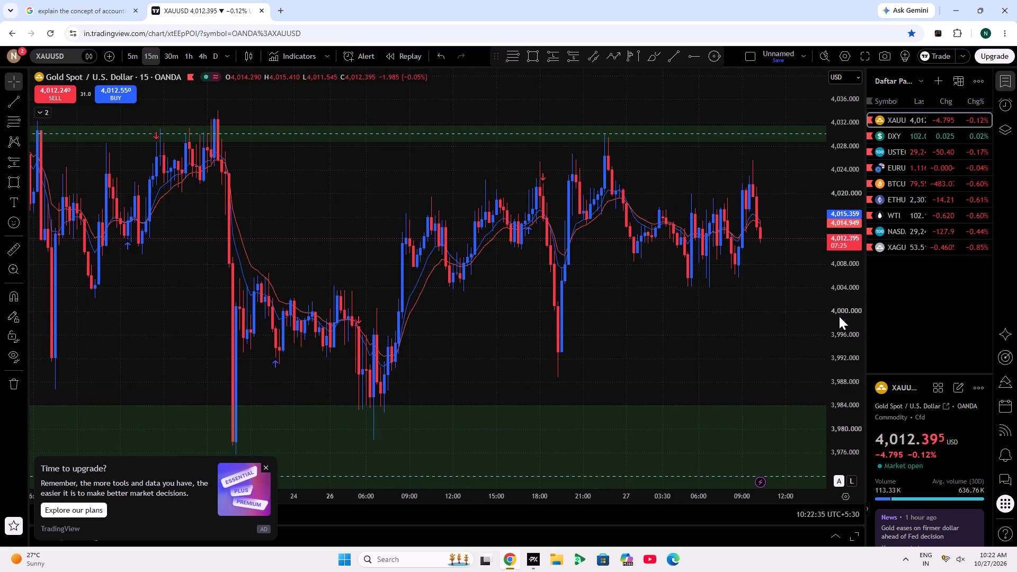
Open the DXY chart and change the fill of the orange zone at 101.845–101.872 to green.
left_click(900, 133)
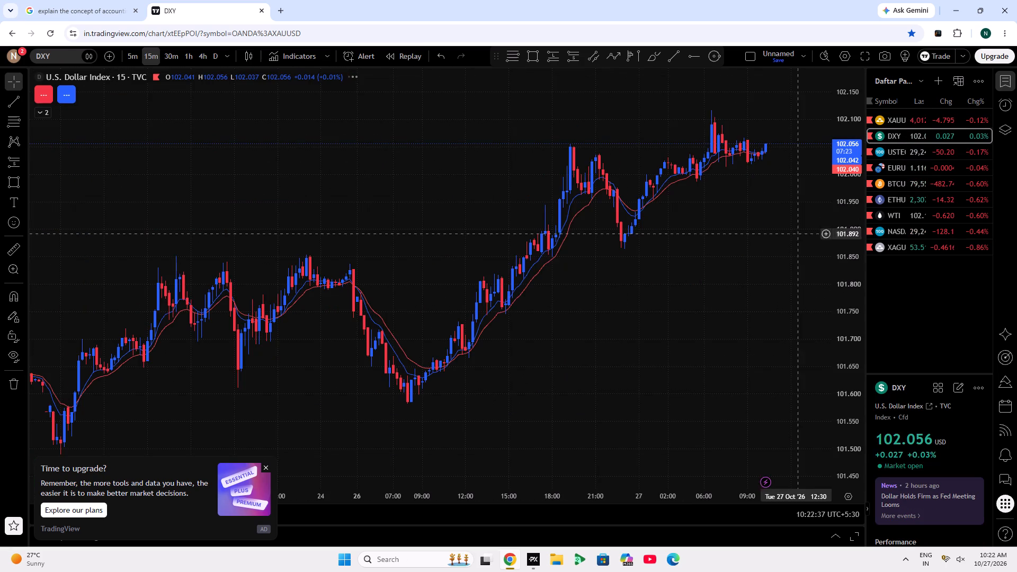
scroll(762, 273, "up", 5)
left_click_drag(762, 273, 425, 421)
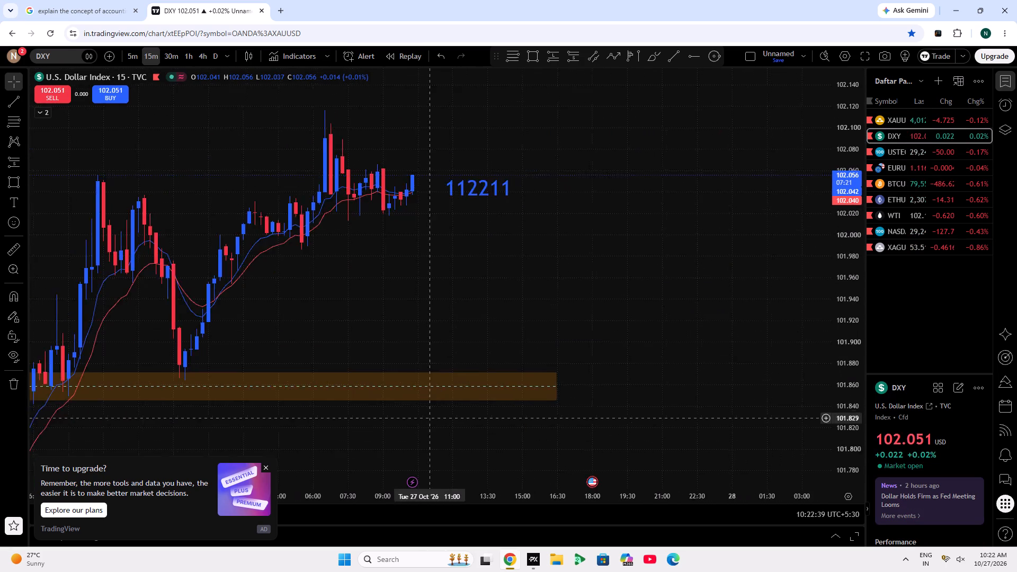
left_click_drag(425, 421, 657, 352)
left_click(558, 277)
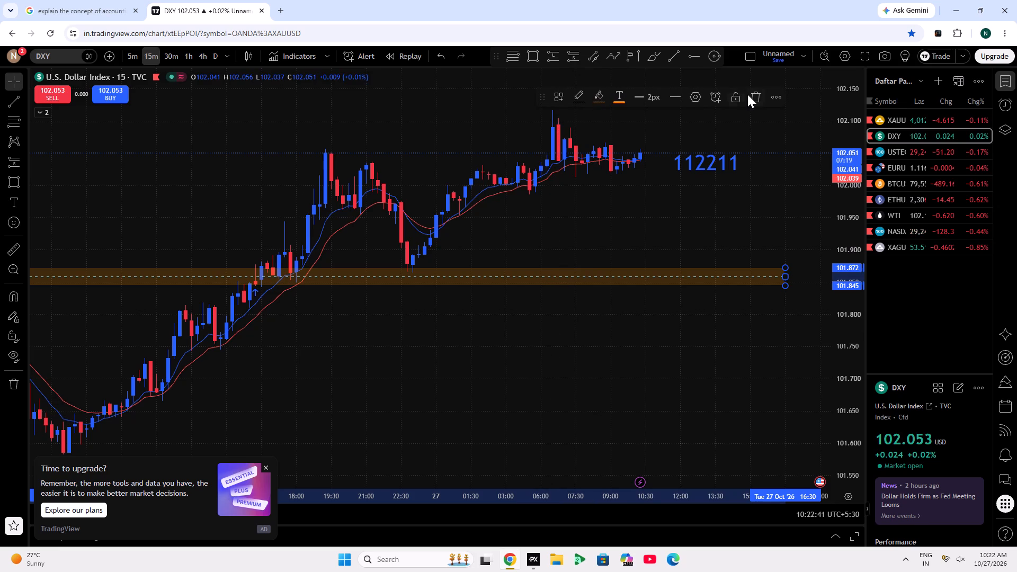
left_click(596, 88)
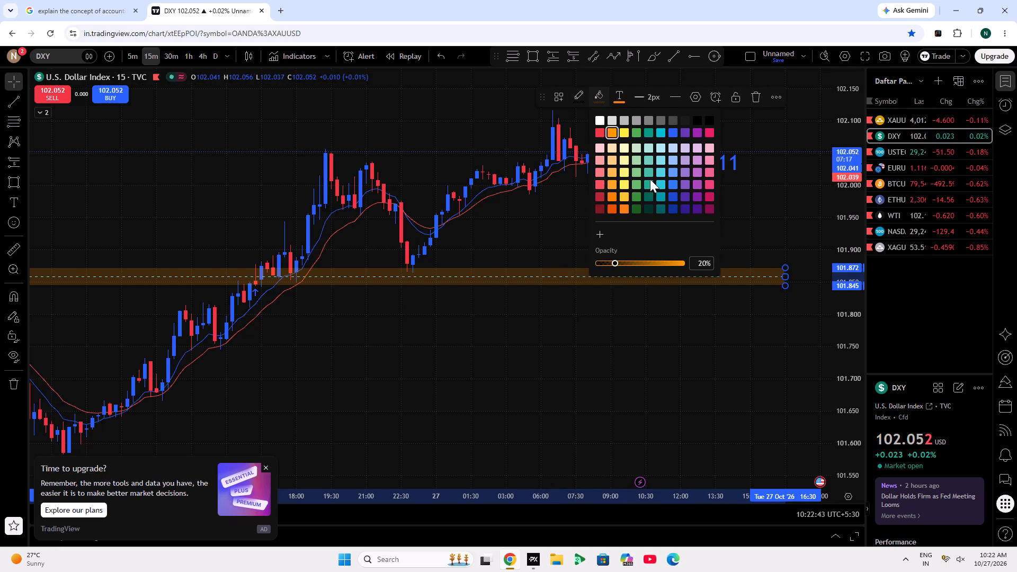
left_click(633, 195)
Unlock the 112211 text label on the DXY chart and move it above the latest candles to about 102.204.
left_click_drag(633, 216, 298, 337)
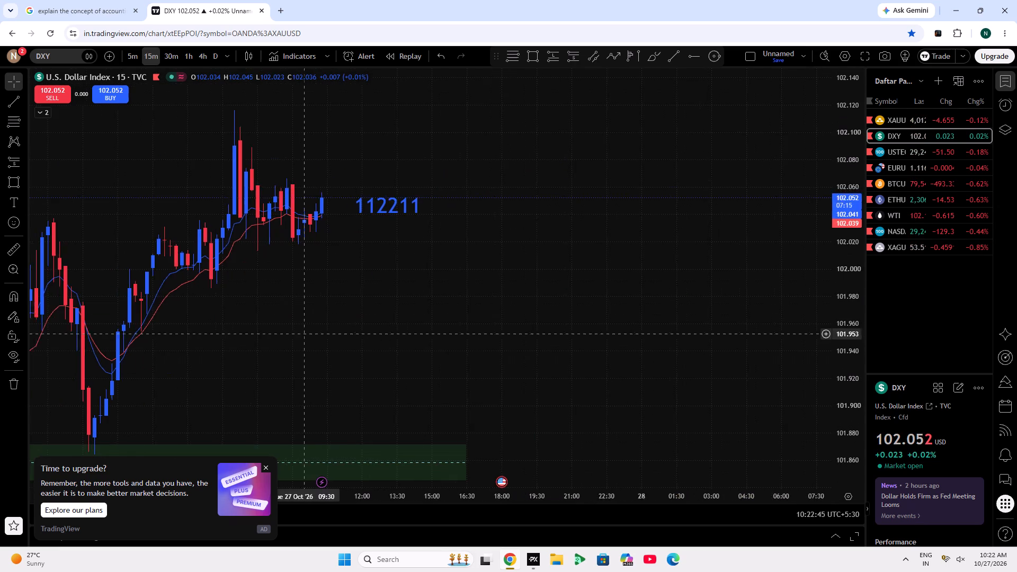
left_click_drag(298, 337, 298, 337)
left_click(367, 209)
left_click(640, 93)
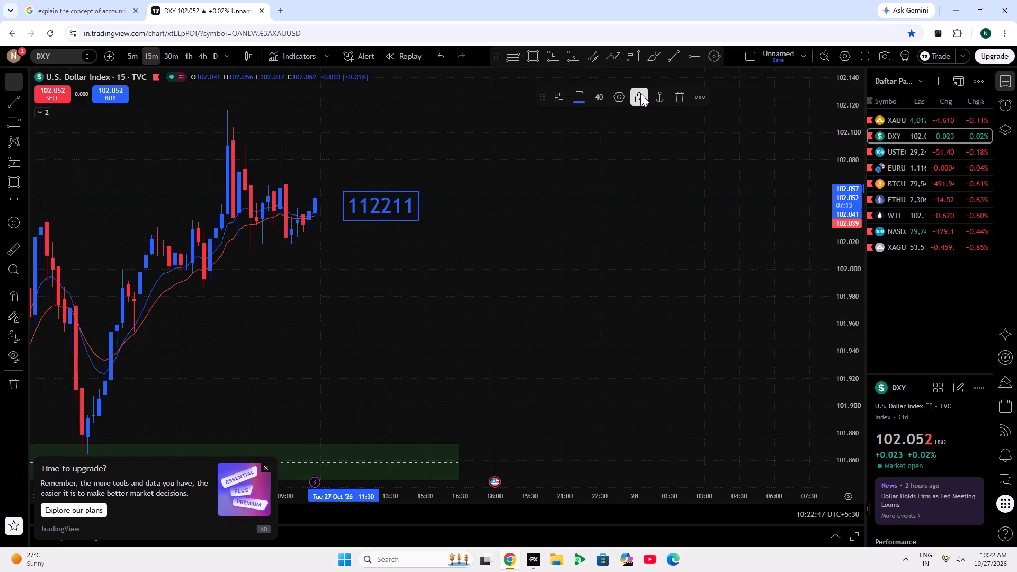
left_click_drag(527, 154, 747, 271)
left_click_drag(855, 217, 850, 314)
left_click_drag(608, 216, 603, 79)
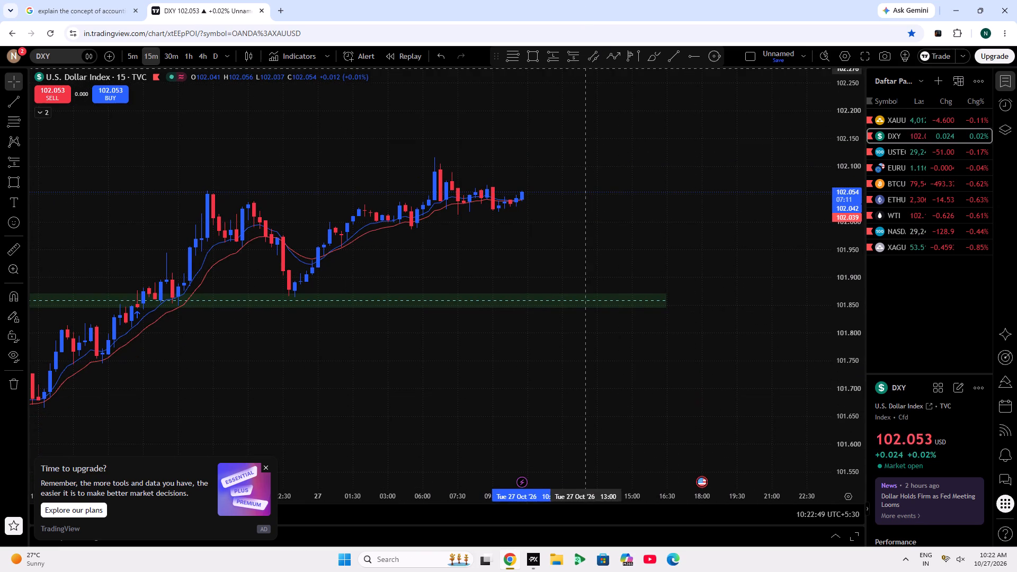
left_click_drag(603, 79, 612, 102)
left_click_drag(497, 170, 587, 376)
left_click_drag(675, 284, 667, 219)
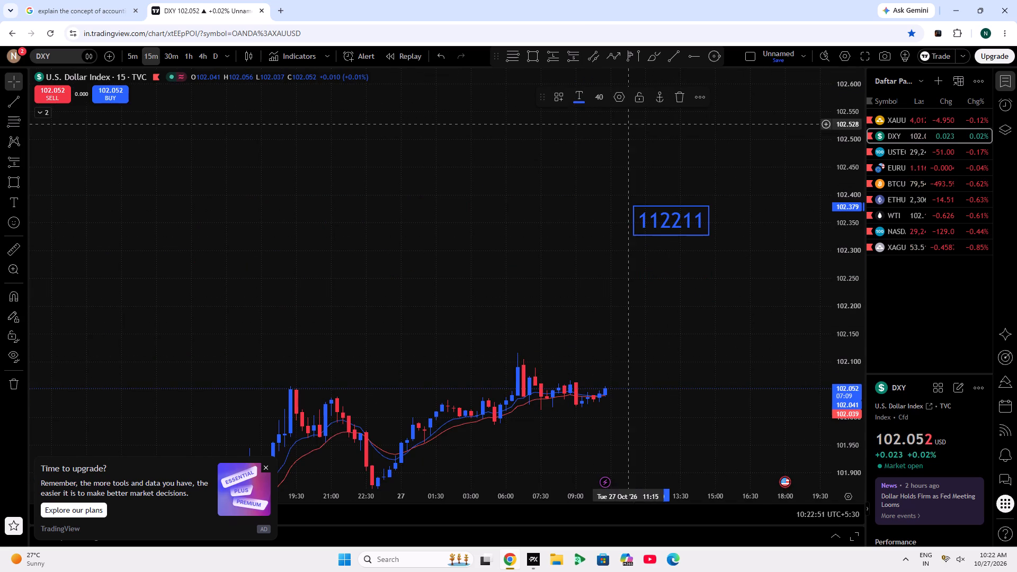
left_click_drag(675, 221, 673, 318)
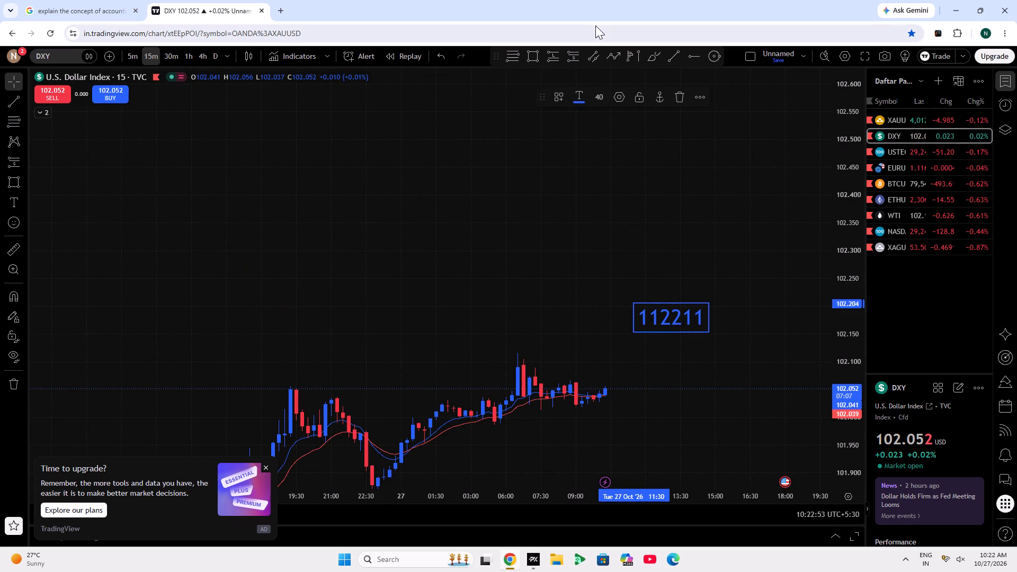
Examine DXY 15-minute price action around the green zones near 101.86 and 101.50.
double_click(826, 282)
double_click(855, 254)
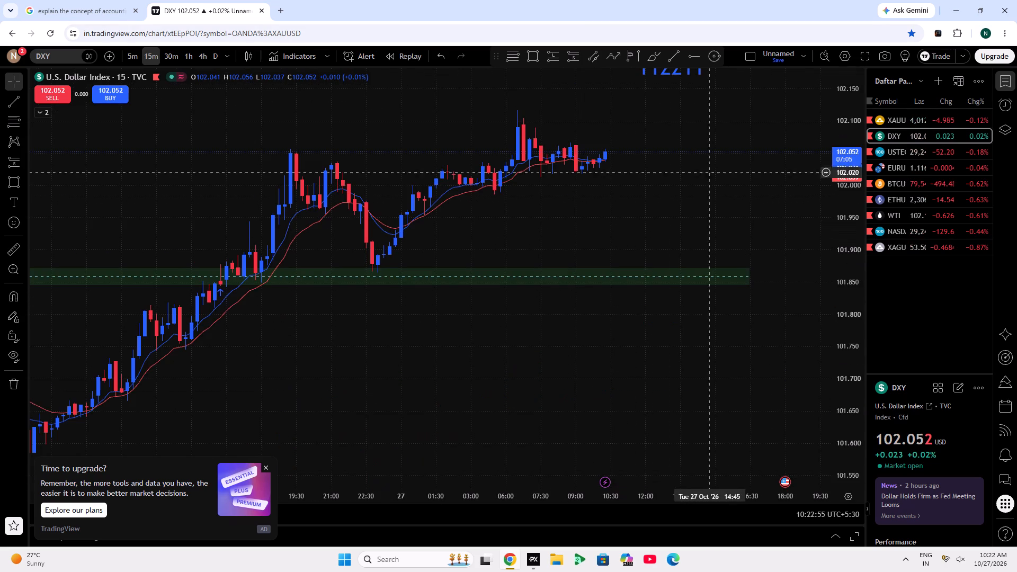
left_click_drag(718, 165, 665, 229)
left_click_drag(544, 284, 387, 461)
left_click_drag(603, 292, 599, 301)
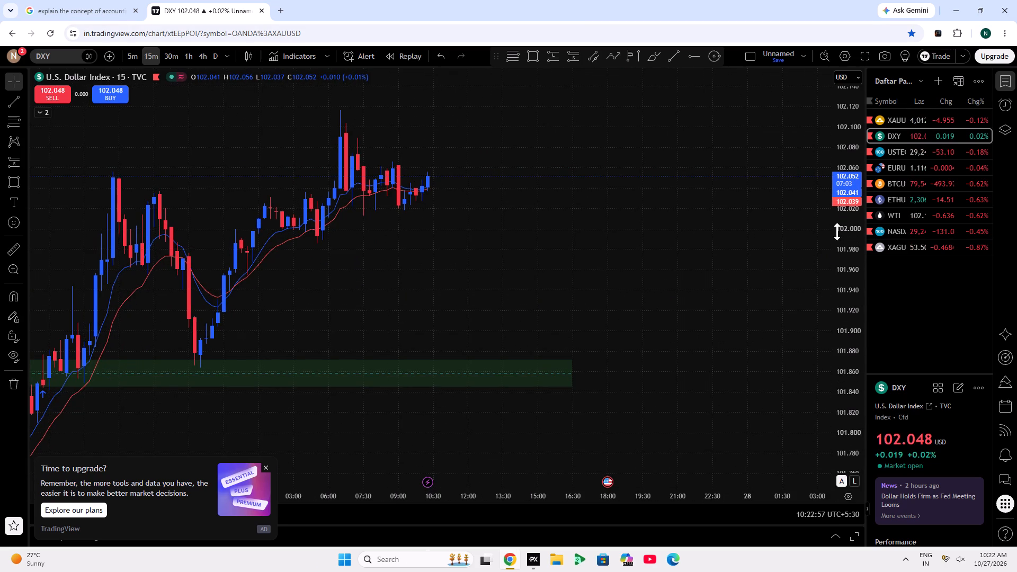
scroll(837, 231, "down", 5)
scroll(770, 261, "down", 5)
double_click(840, 257)
scroll(712, 224, "down", 3)
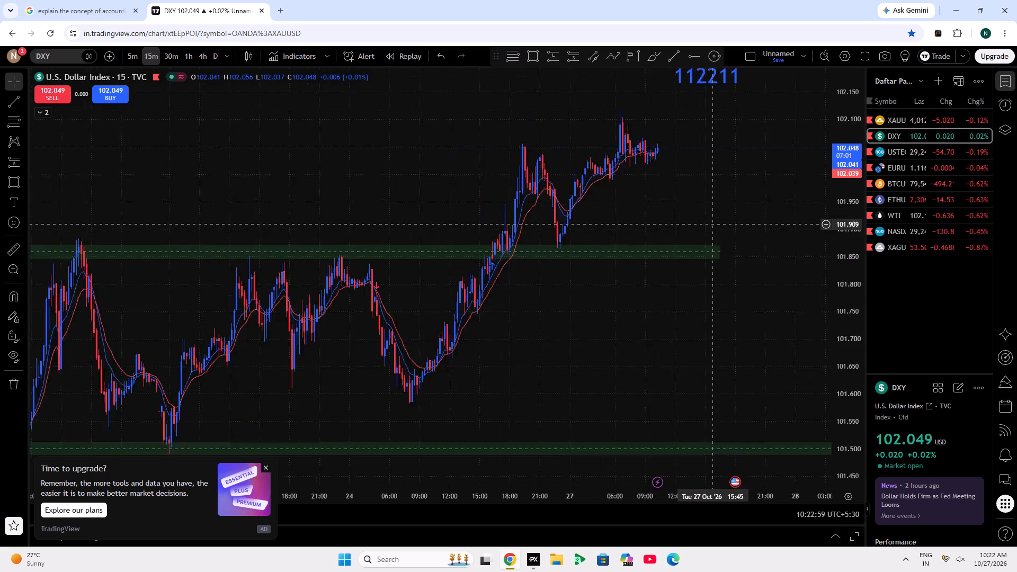
scroll(712, 224, "down", 2)
left_click_drag(716, 221, 306, 422)
scroll(307, 261, "up", 6)
left_click_drag(307, 261, 896, 390)
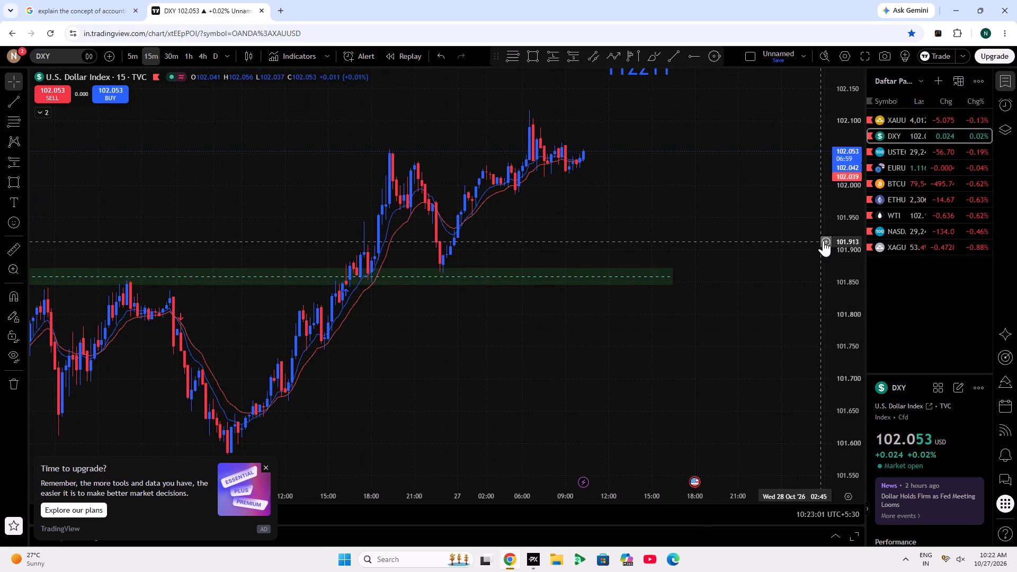
Move the 112211 text label on the DXY chart to about 102.005, near 27 Oct 18:45.
left_click_drag(854, 246, 854, 292)
left_click_drag(631, 99, 735, 209)
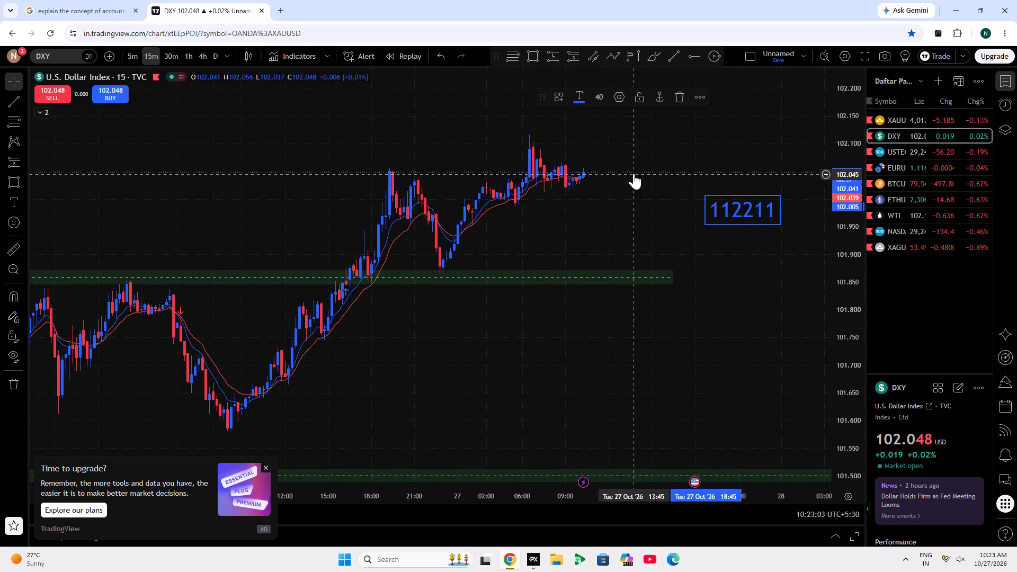
Move the 112211 text label on the DXY chart to about 102.121, near 27 Oct 12:15, and lock it.
left_click_drag(727, 219, 627, 162)
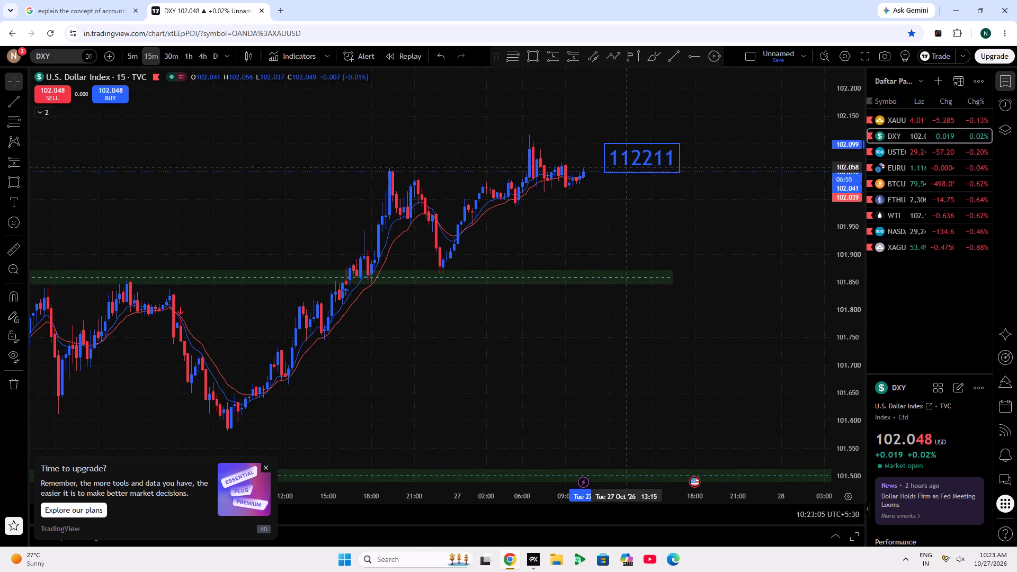
left_click_drag(627, 162, 632, 155)
left_click(641, 96)
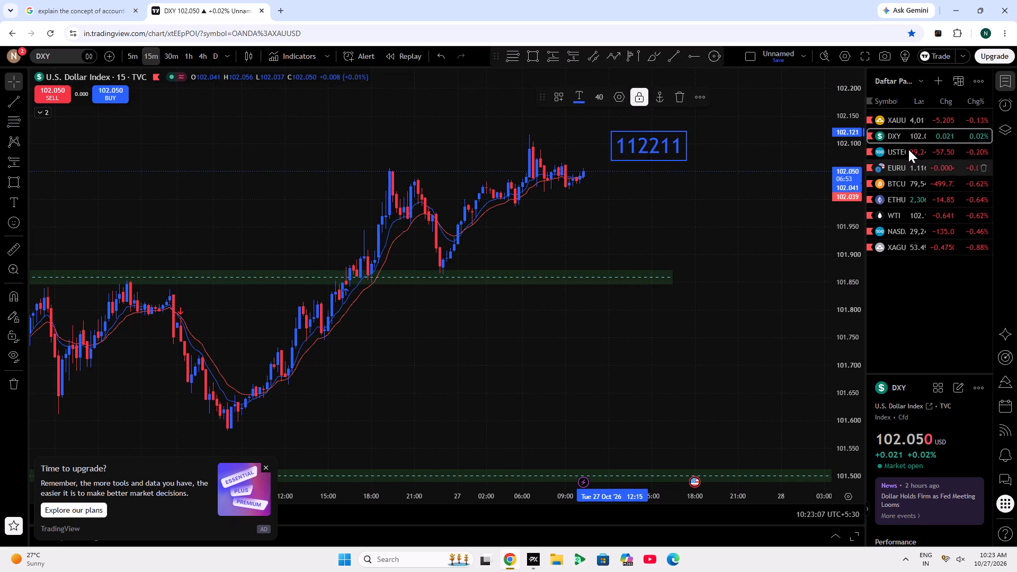
Open the USTEC chart and draw a rectangle zone at about 29,239.69–29,254.66, from 26 Oct 20:15 to 27 Oct 16:30.
left_click(909, 149)
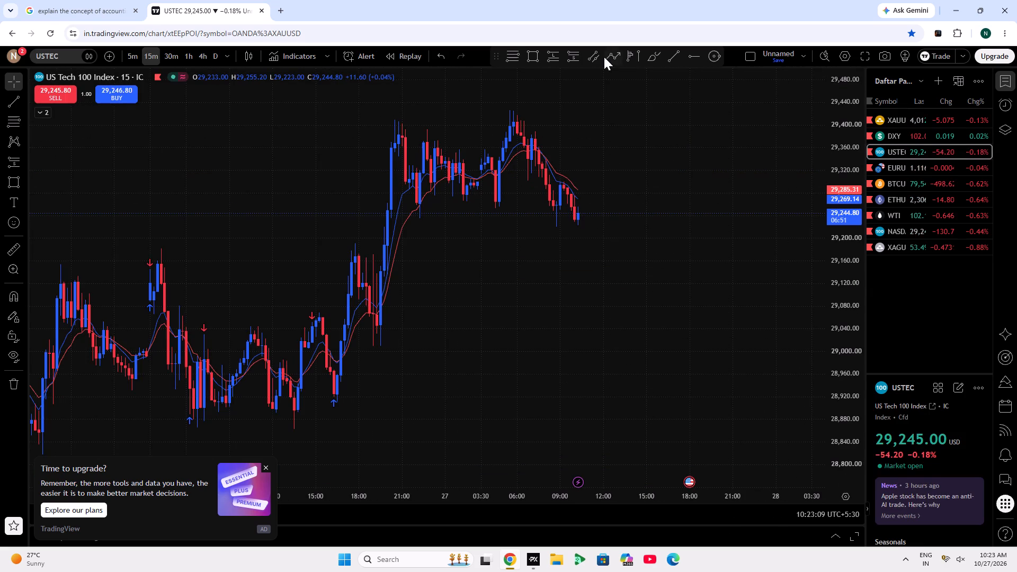
left_click(514, 45)
left_click(523, 57)
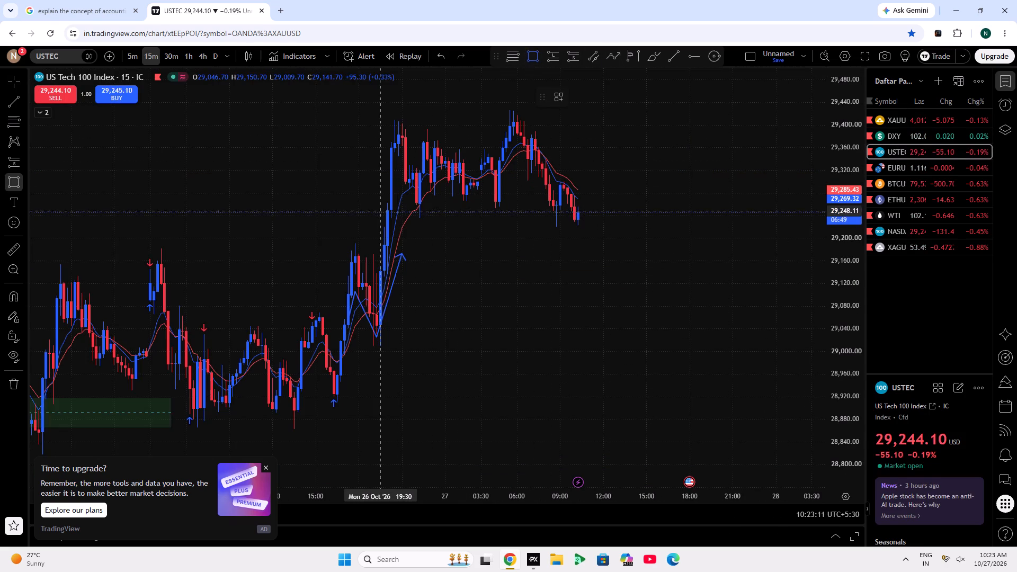
left_click(392, 207)
left_click(667, 216)
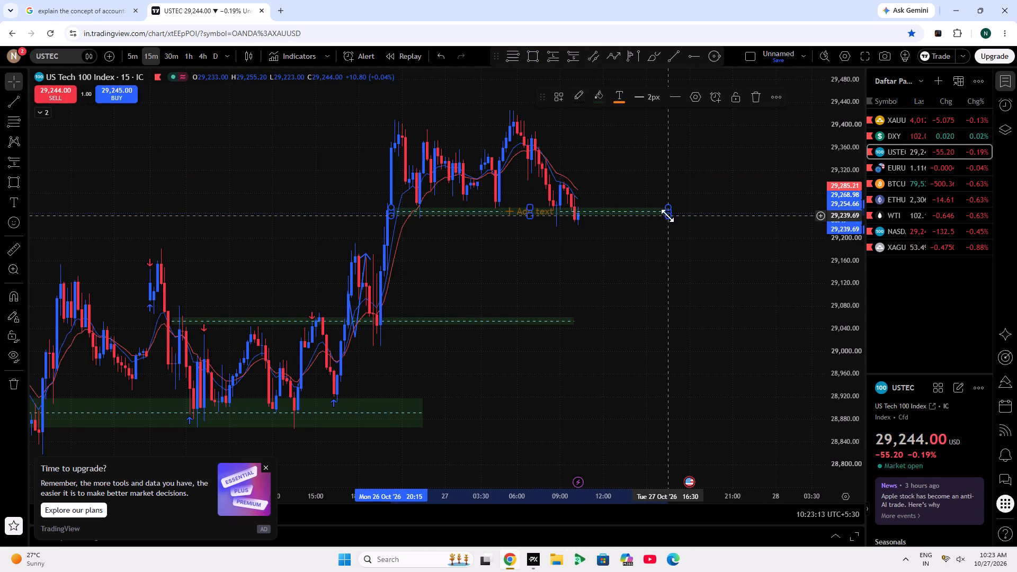
left_click(652, 261)
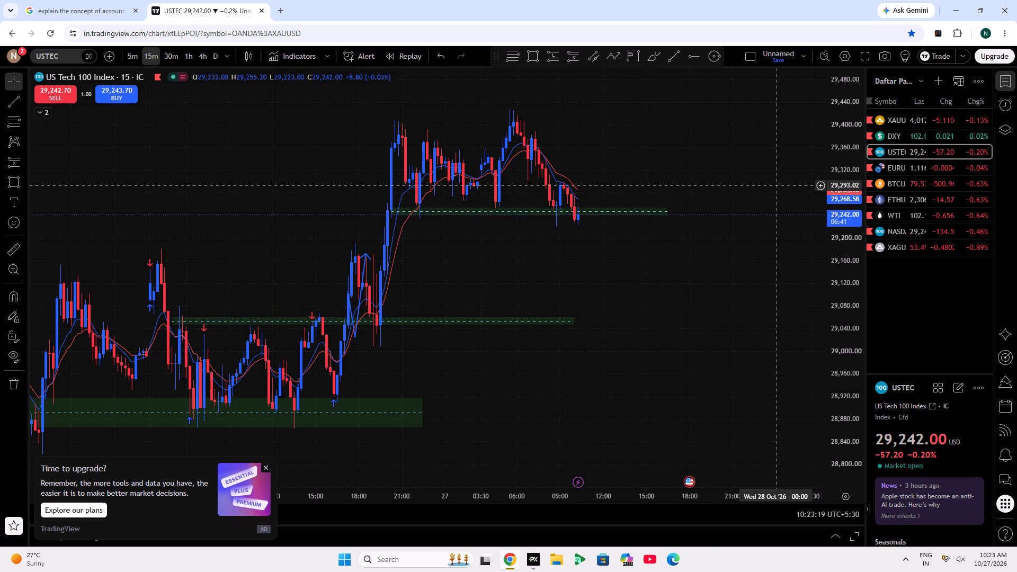
Open the BTCUSD chart on the 5-minute timeframe and examine price around the grey zone near 79,500.
left_click(882, 191)
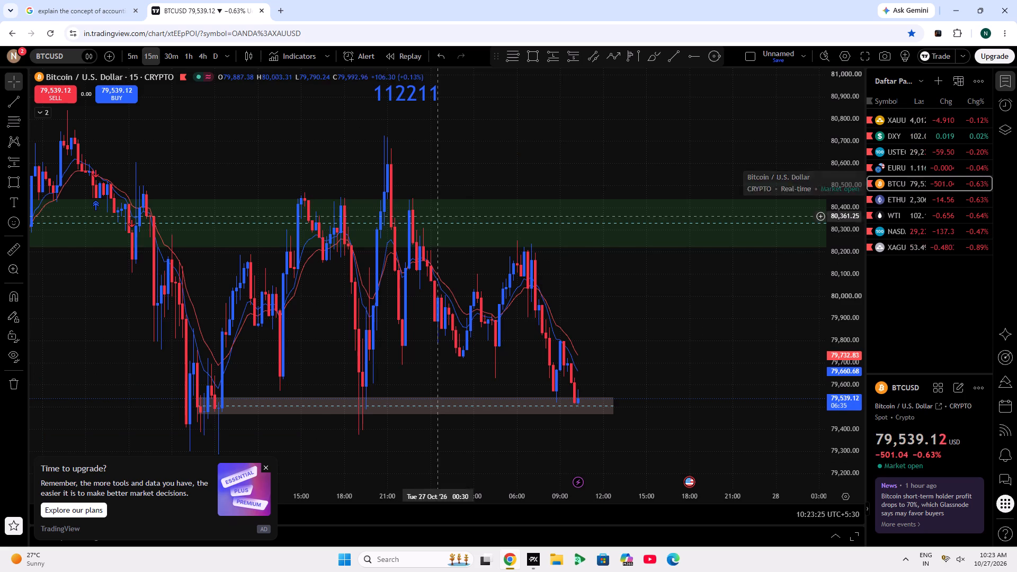
left_click(134, 55)
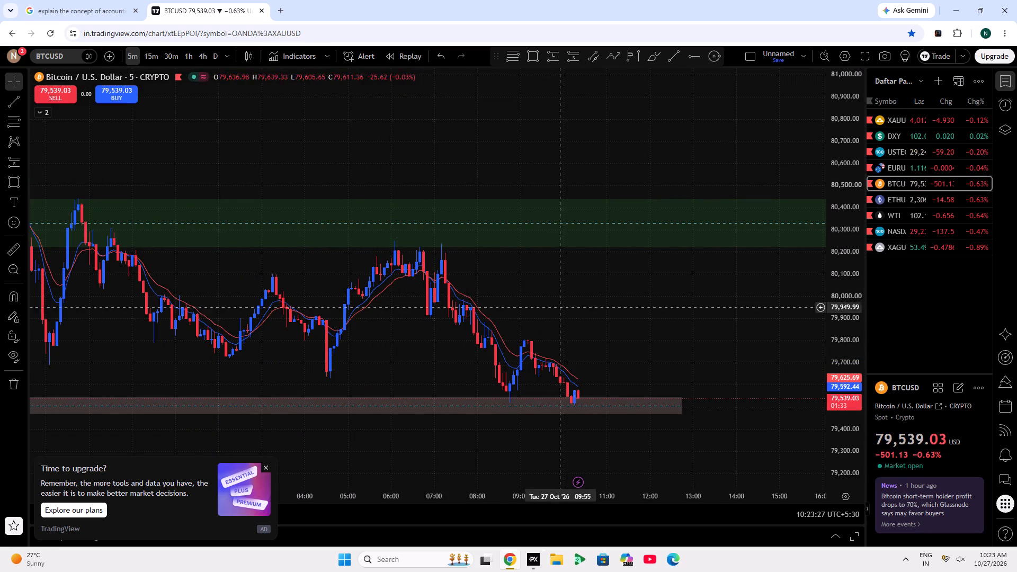
left_click_drag(582, 317, 672, 187)
scroll(647, 208, "down", 3)
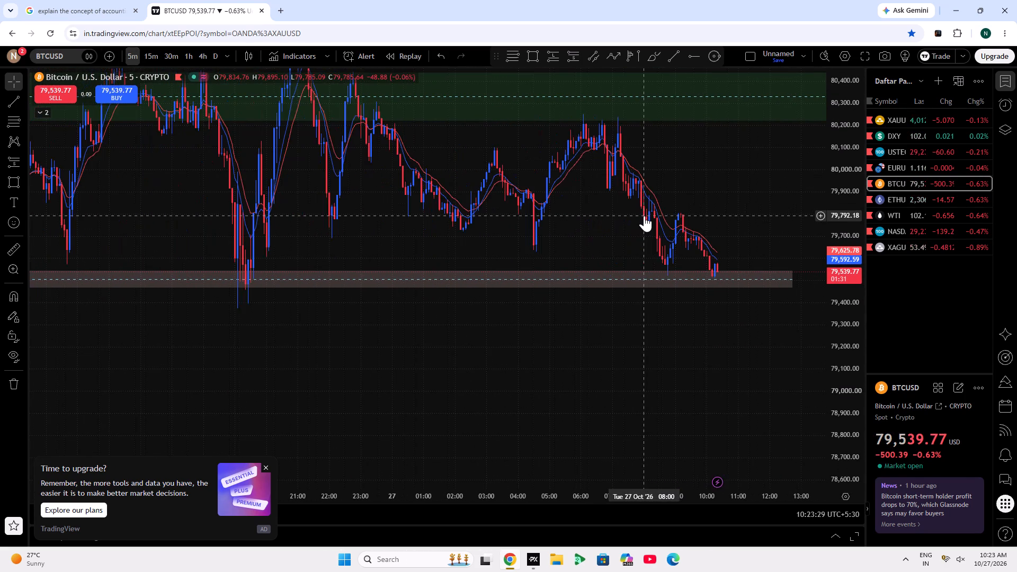
scroll(644, 216, "down", 1)
scroll(644, 216, "up", 10)
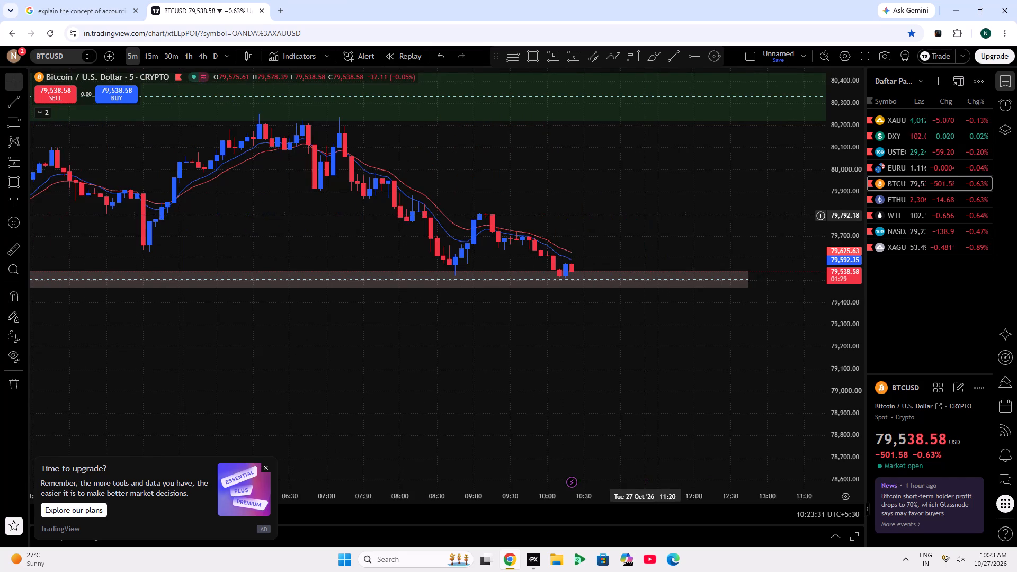
scroll(832, 314, "up", 3)
scroll(617, 334, "up", 3)
left_click_drag(586, 337, 590, 394)
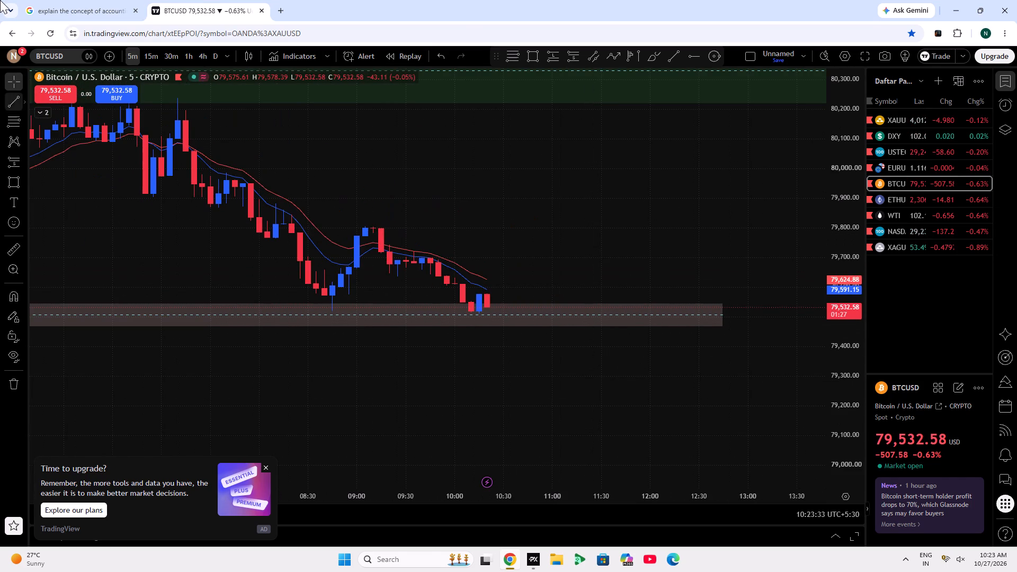
Draw a long position on the latest BTCUSD candle with entry about 79,579.89, target about 80,151.11 and stop about 79,378.18.
left_click(558, 59)
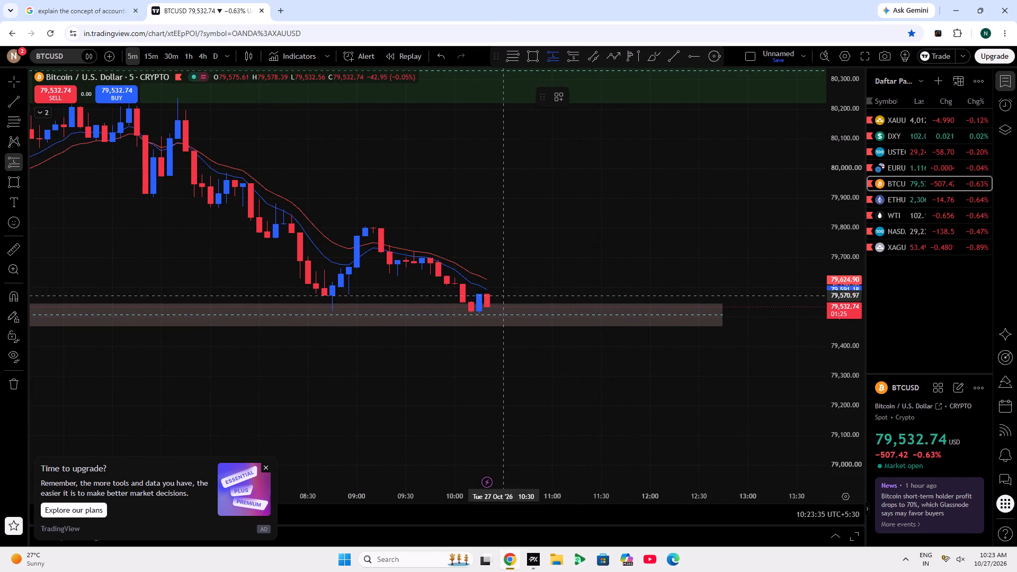
left_click(486, 293)
left_click_drag(485, 251, 473, 138)
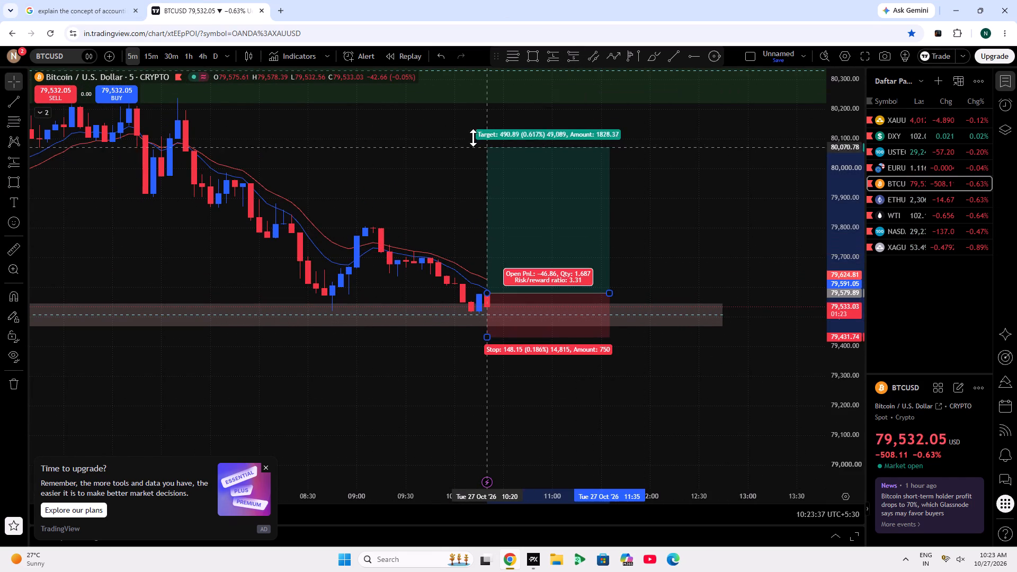
left_click_drag(473, 138, 473, 123)
left_click_drag(490, 341, 490, 355)
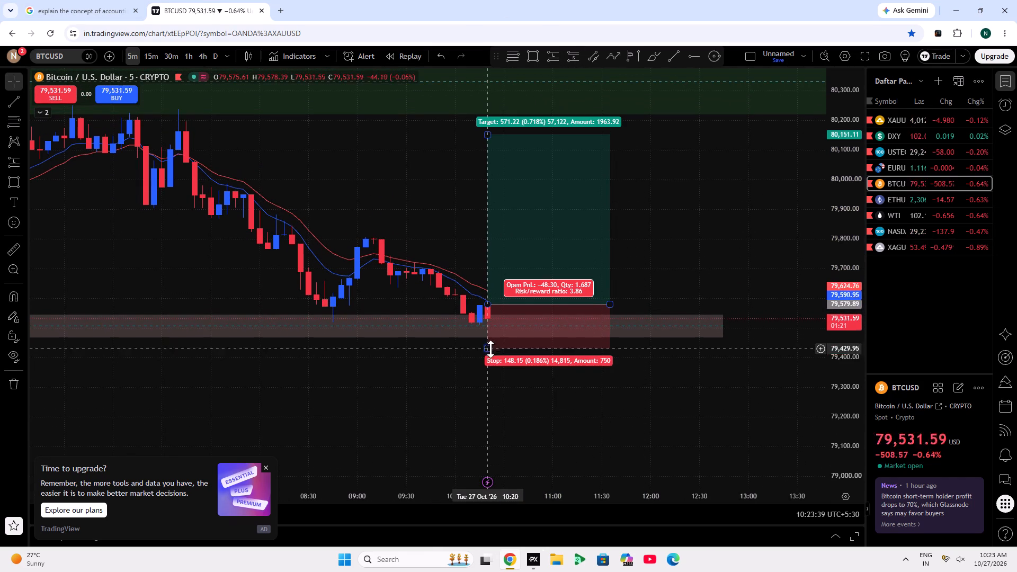
left_click_drag(490, 350, 483, 364)
left_click(474, 380)
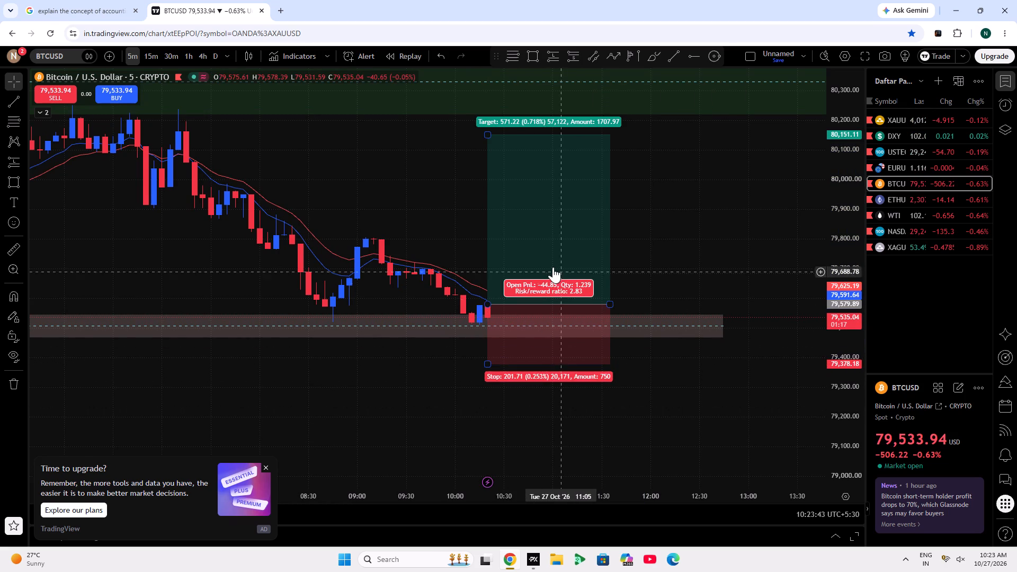
Shift the whole BTCUSD long position to start at 27 Oct 10:15 with its entry at about 79,574.53.
left_click_drag(553, 267, 547, 271)
left_click(547, 271)
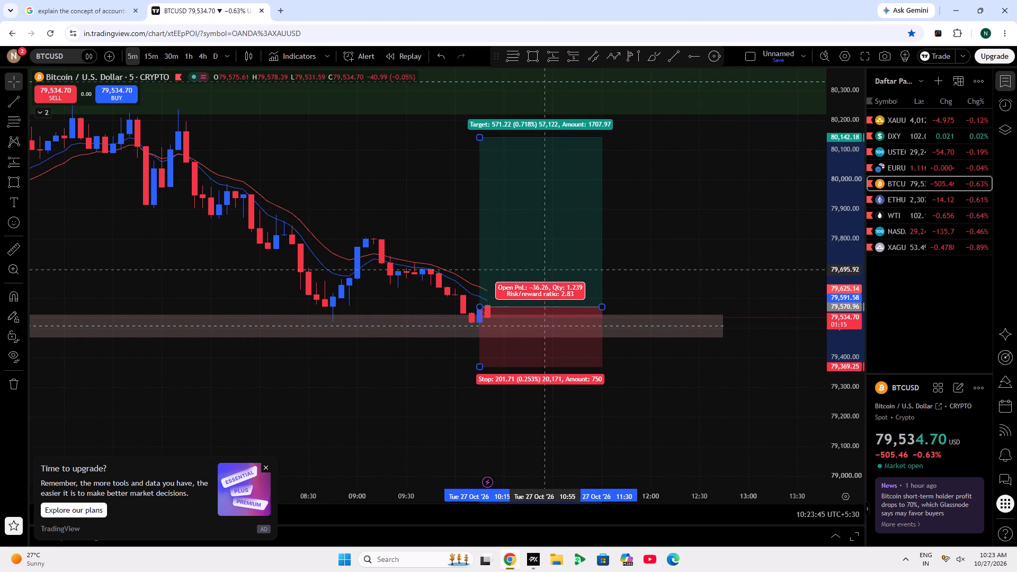
left_click(439, 401)
left_click(529, 267)
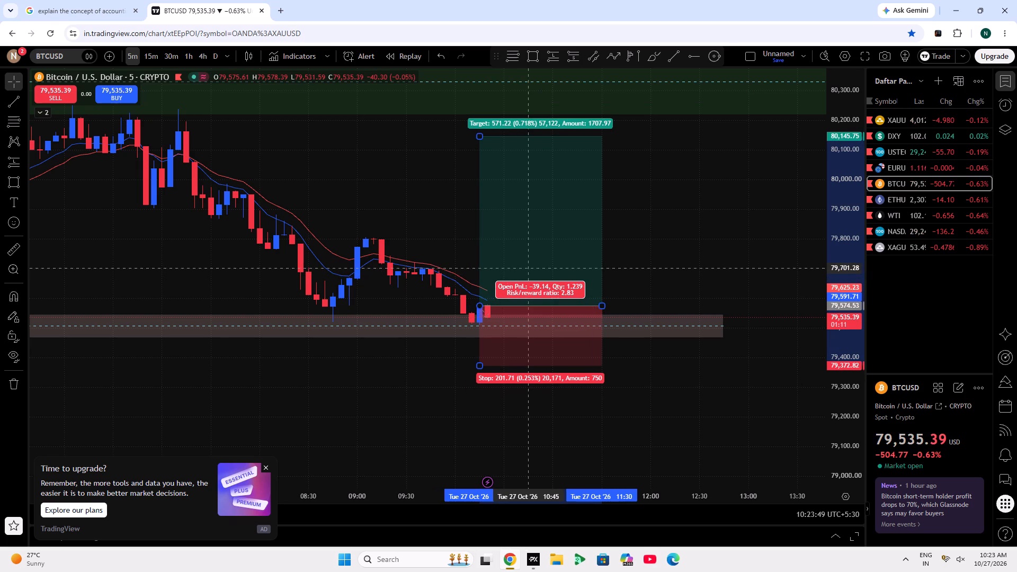
left_click(681, 264)
Switch to PrimeXBT and delete the Fibonacci retracement from the XAU/USD chart.
left_click(532, 555)
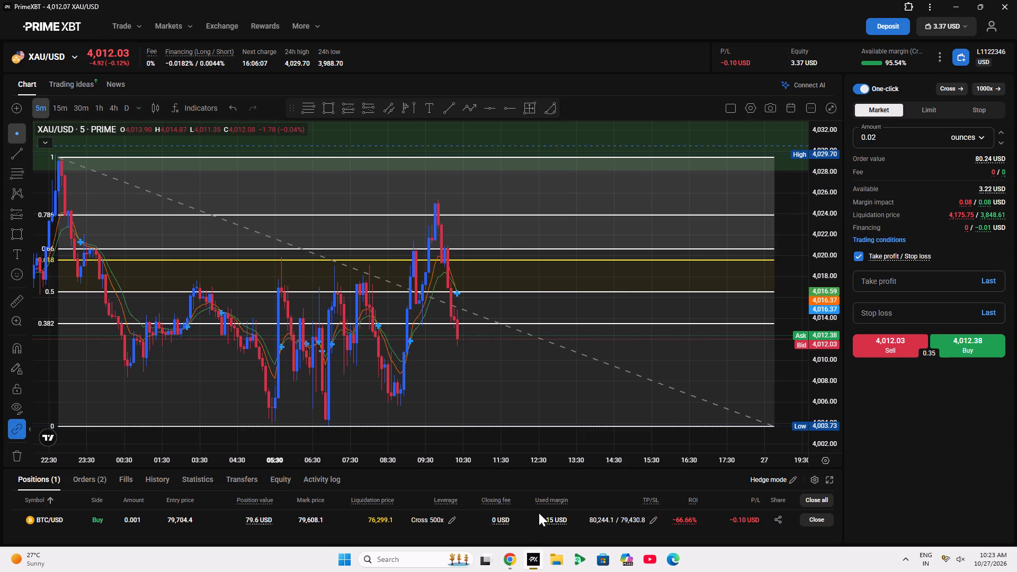
left_click(599, 321)
left_click(589, 141)
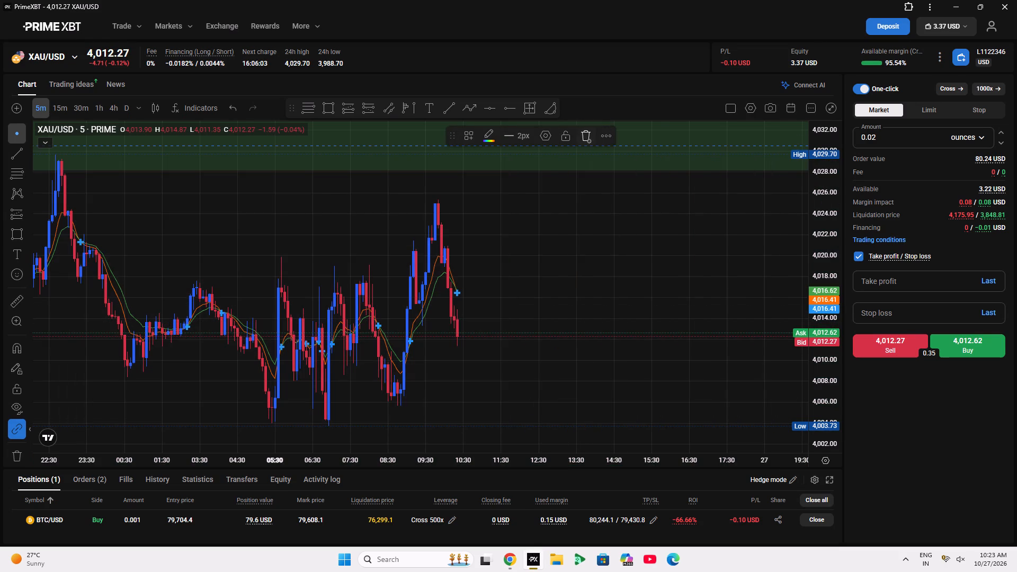
Draw a Fibonacci retracement on XAU/USD from the 06:55 low near 4,003.77 up to about 4,025.16, ending at 18:50.
left_click_drag(545, 269, 436, 242)
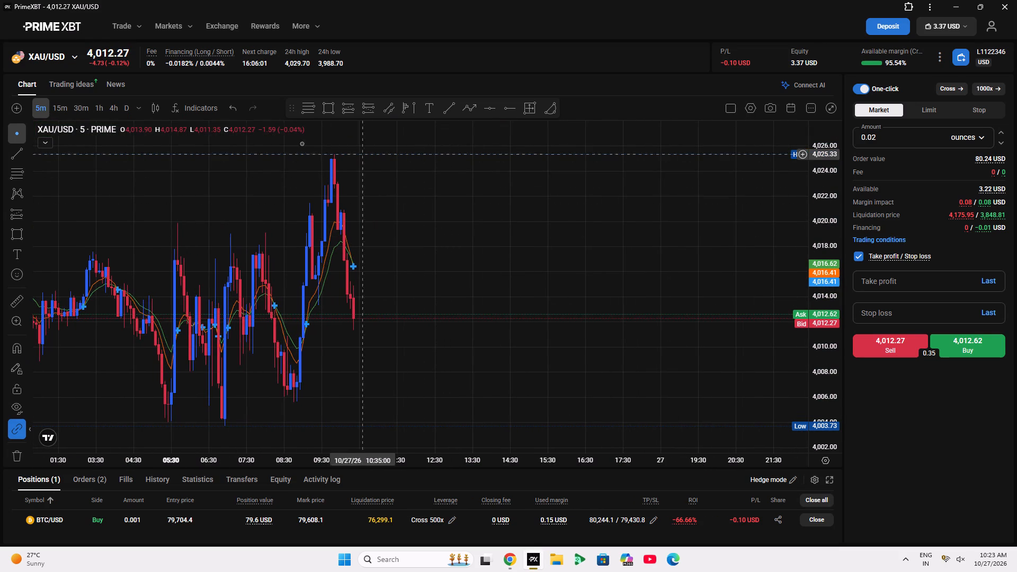
left_click(315, 105)
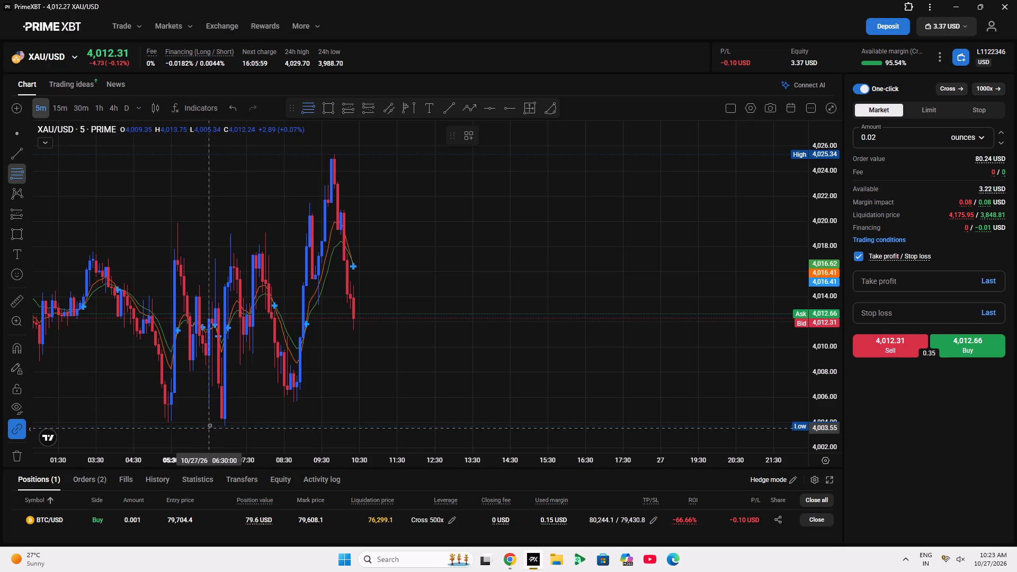
left_click(224, 425)
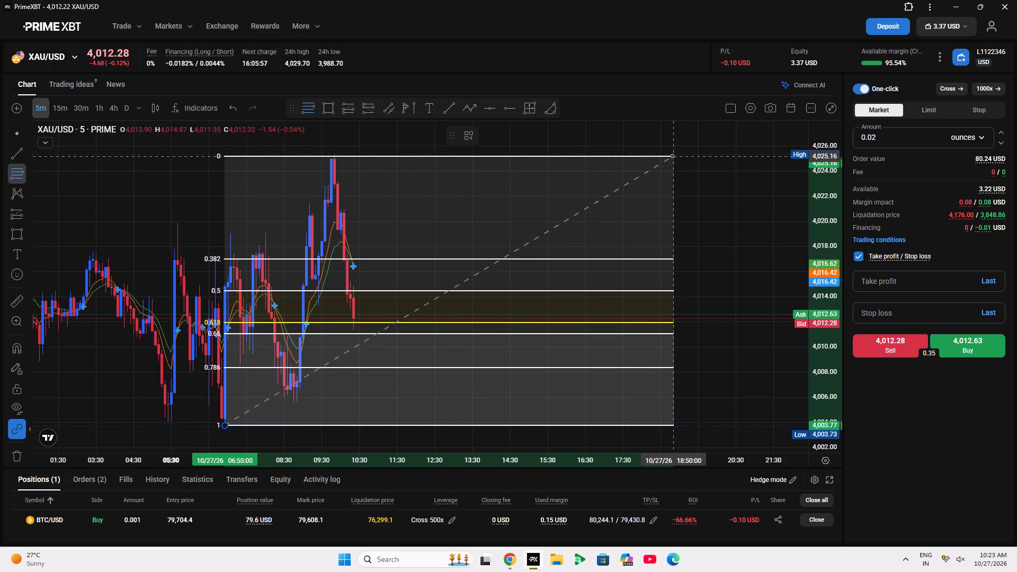
left_click(672, 156)
left_click(738, 252)
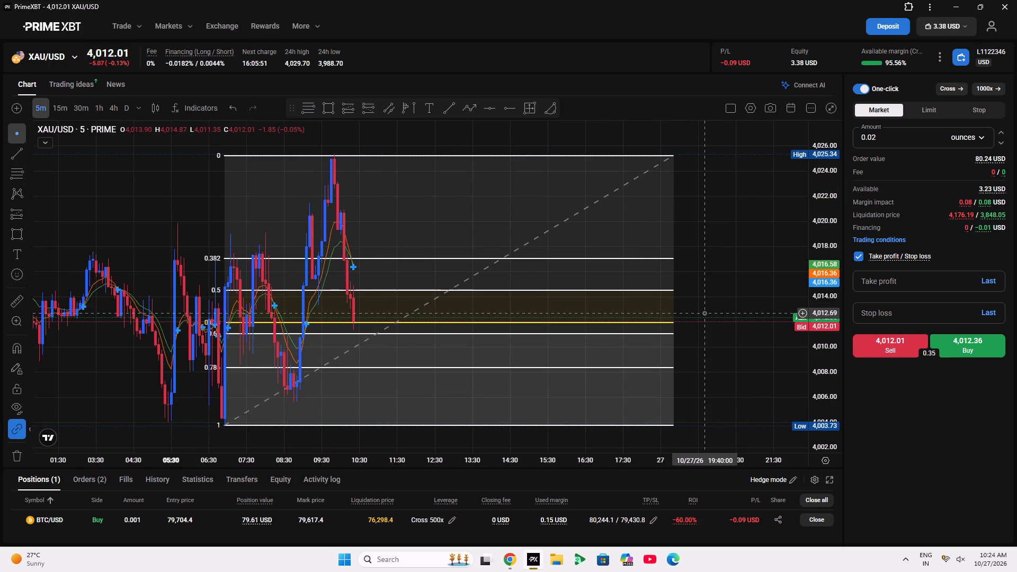
Extend the Fibonacci retracement's starting point back to about 06:20, keeping it at about 4,003.77.
left_click_drag(225, 425, 206, 425)
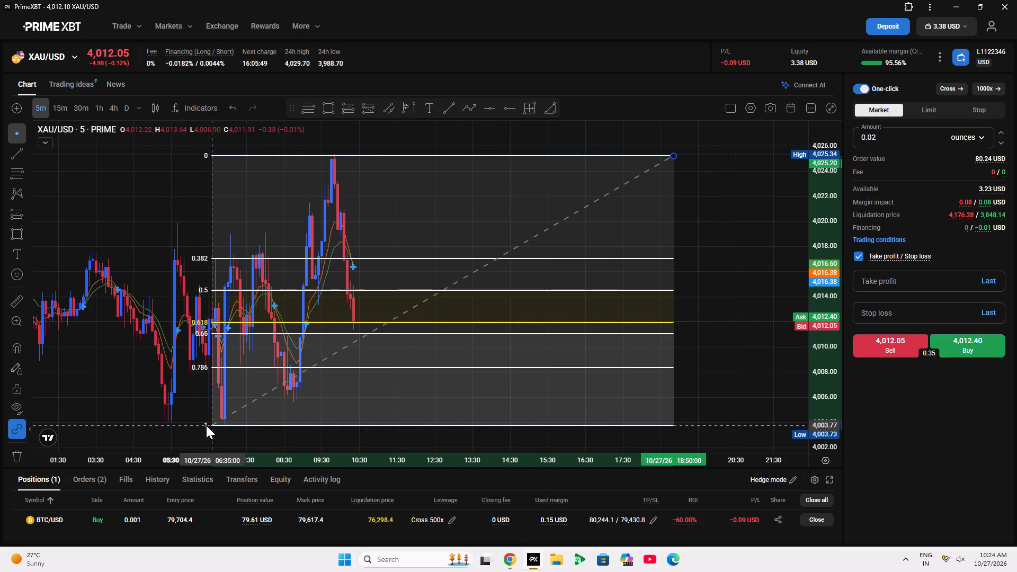
left_click_drag(206, 425, 204, 425)
left_click(717, 348)
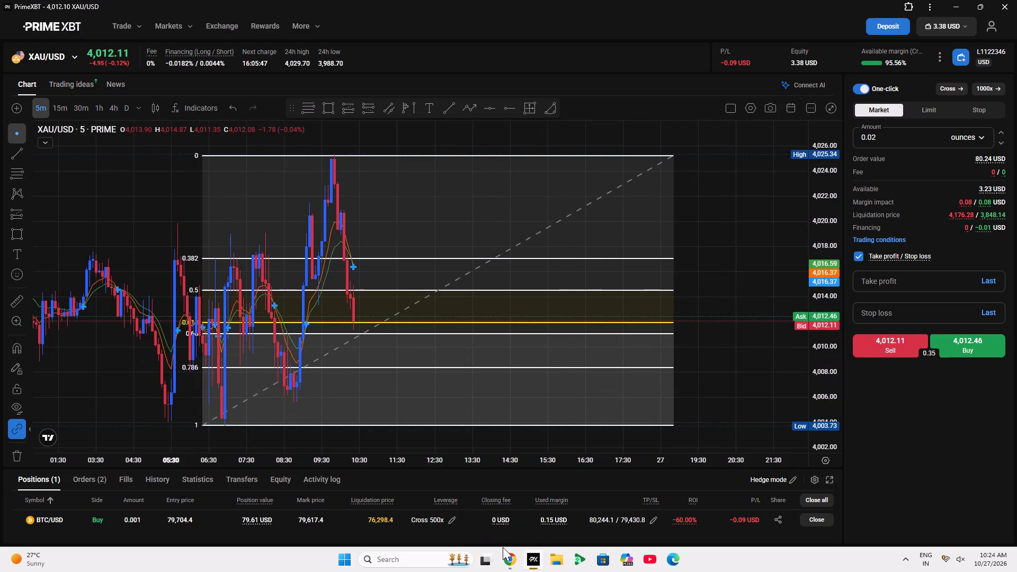
Switch to TradingView and open the XAUUSD 5-minute chart.
left_click(505, 557)
left_click(899, 124)
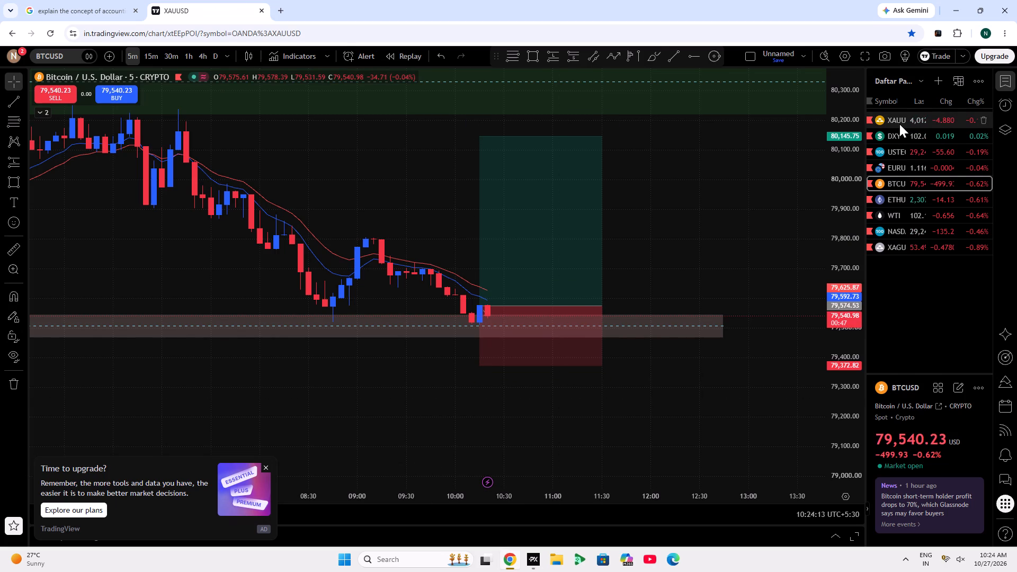
scroll(671, 230, "down", 6)
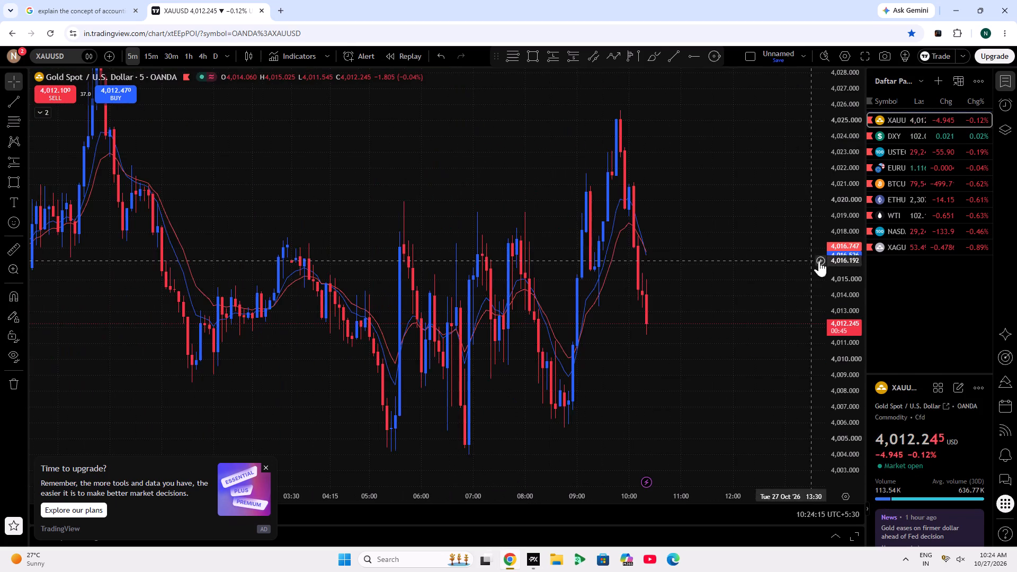
scroll(846, 272, "down", 11)
left_click_drag(761, 319, 337, 290)
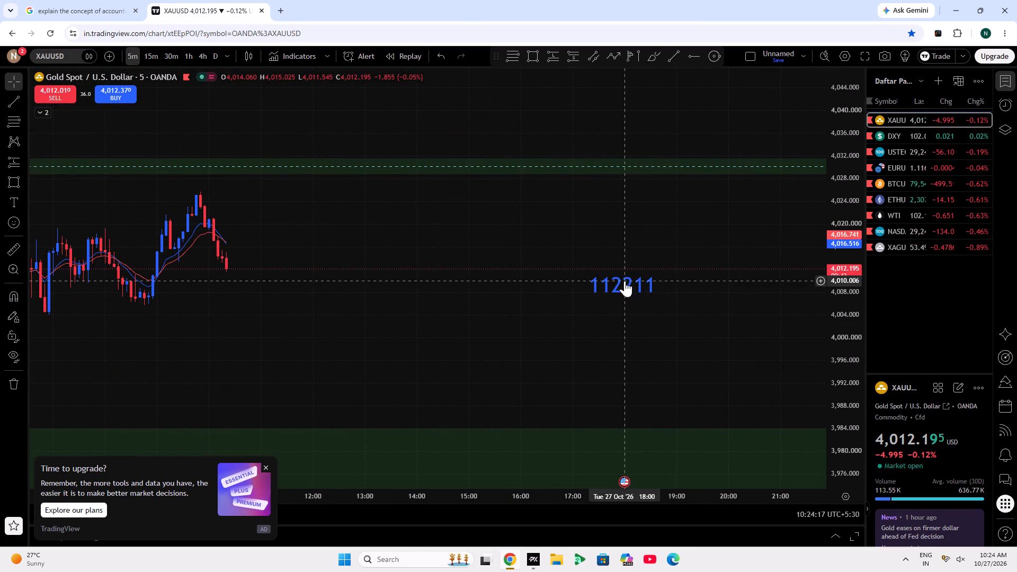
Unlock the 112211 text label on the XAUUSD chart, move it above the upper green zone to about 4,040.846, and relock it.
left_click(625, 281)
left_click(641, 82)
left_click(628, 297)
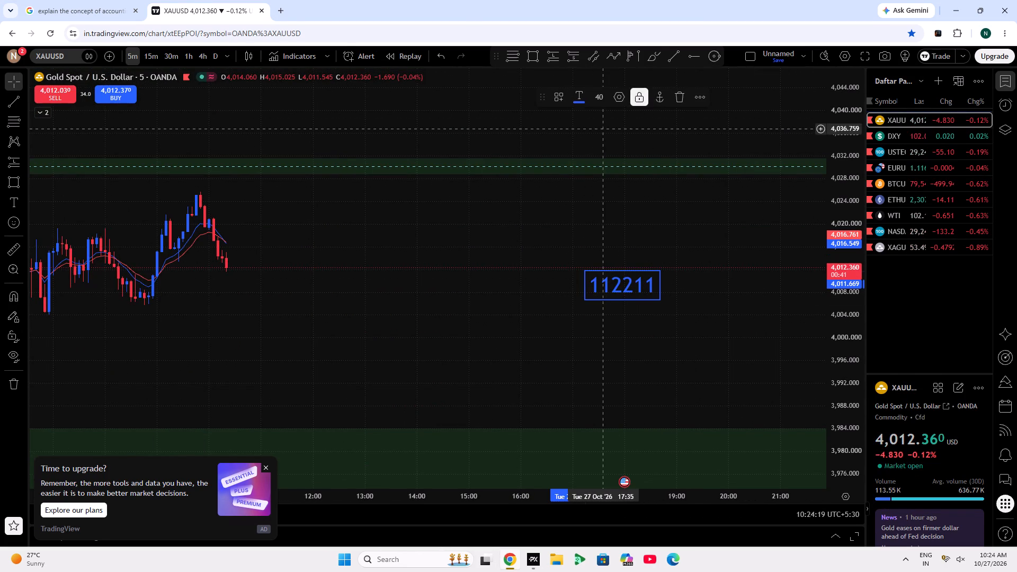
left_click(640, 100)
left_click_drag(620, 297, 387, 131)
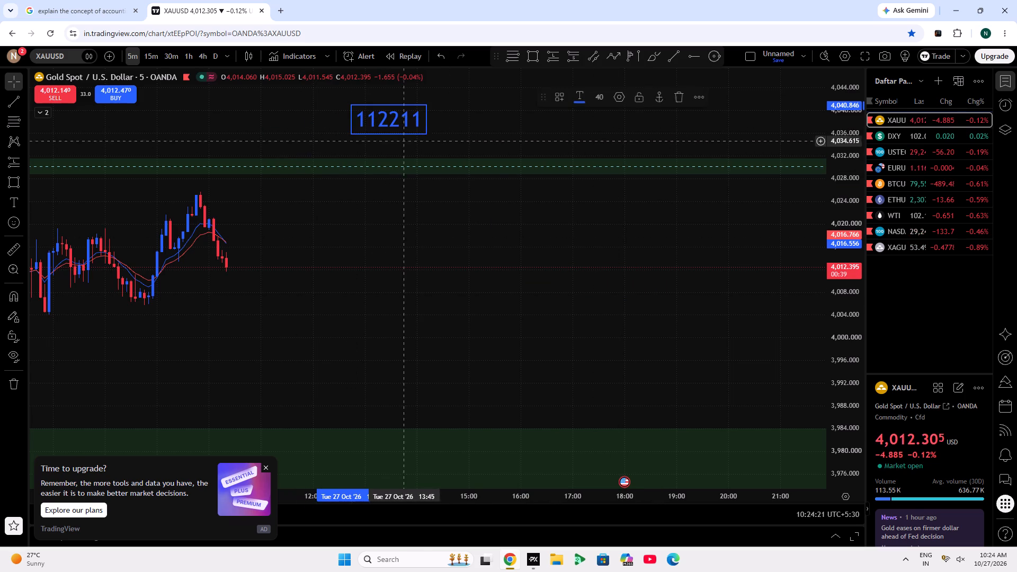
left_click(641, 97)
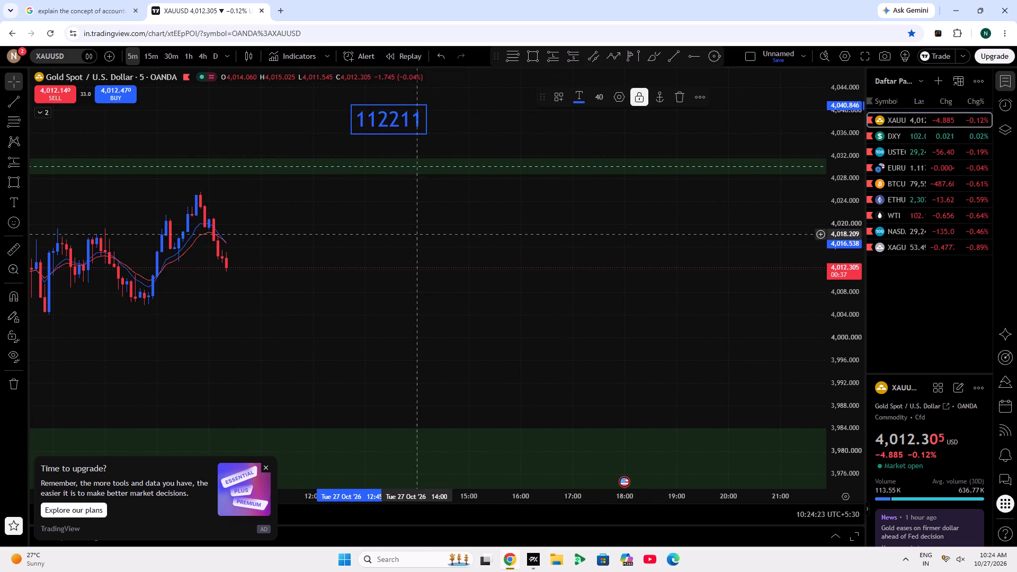
Unlock the 112211 text label on the XAUUSD chart, move it to about 4,026.406 near 27 Oct 10:35, and relock it.
left_click_drag(318, 280, 635, 262)
double_click(823, 290)
double_click(838, 295)
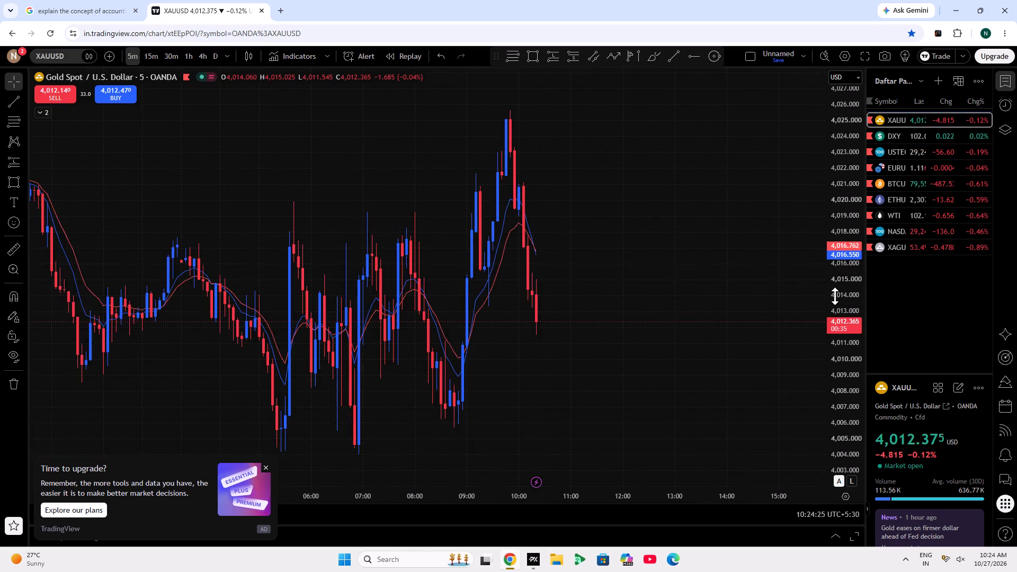
scroll(681, 354, "up", 5)
scroll(833, 290, "down", 6)
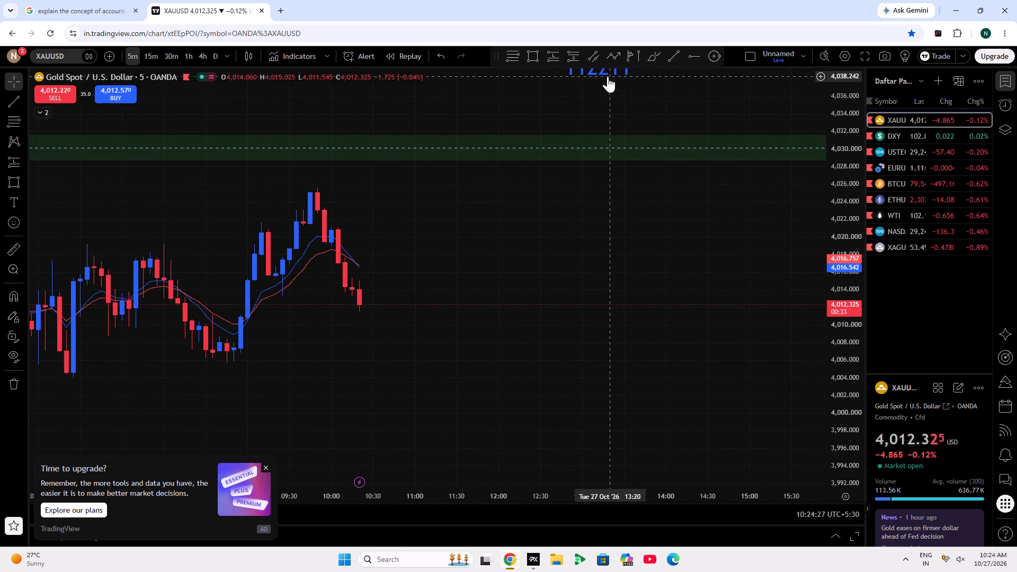
left_click(608, 76)
left_click(644, 93)
left_click_drag(619, 81, 438, 208)
left_click(640, 96)
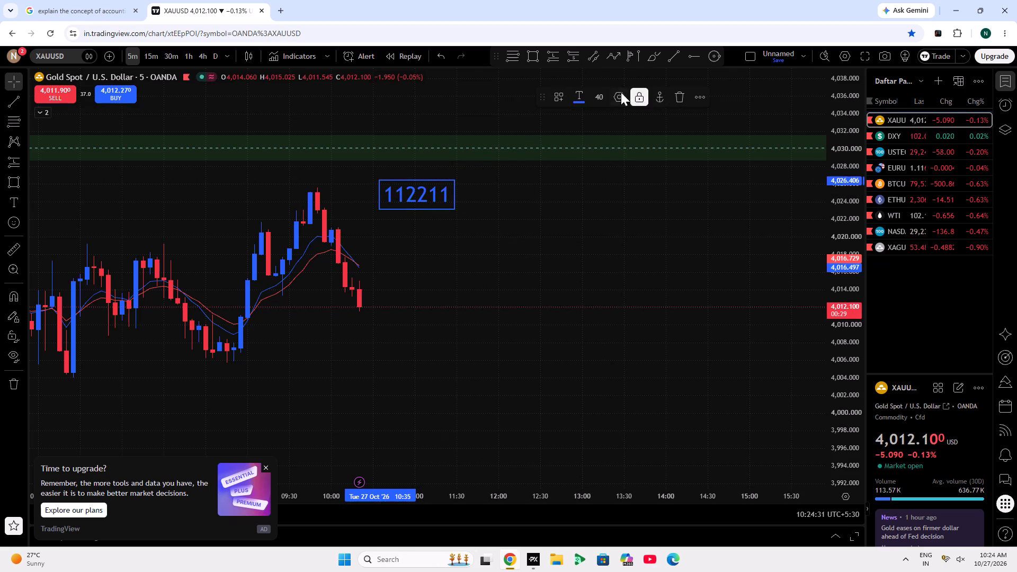
left_click_drag(639, 95, 674, 102)
left_click(853, 280)
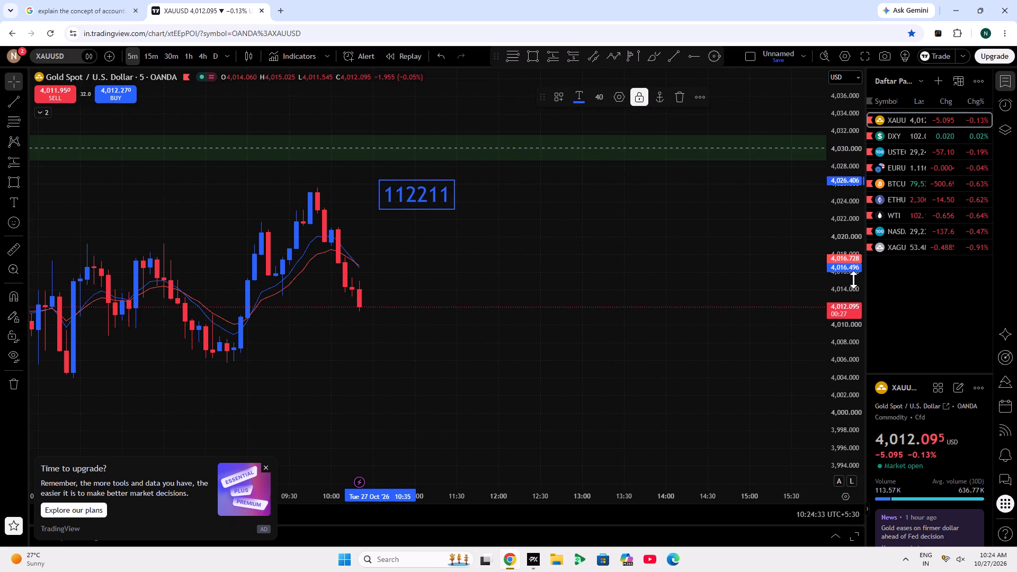
Draw a Fibonacci retracement on the XAUUSD 5-minute chart from the 06:55 low at about 4,004.0 up to the high near 4,025.5.
left_click(853, 280)
double_click(838, 262)
left_click_drag(485, 264, 541, 275)
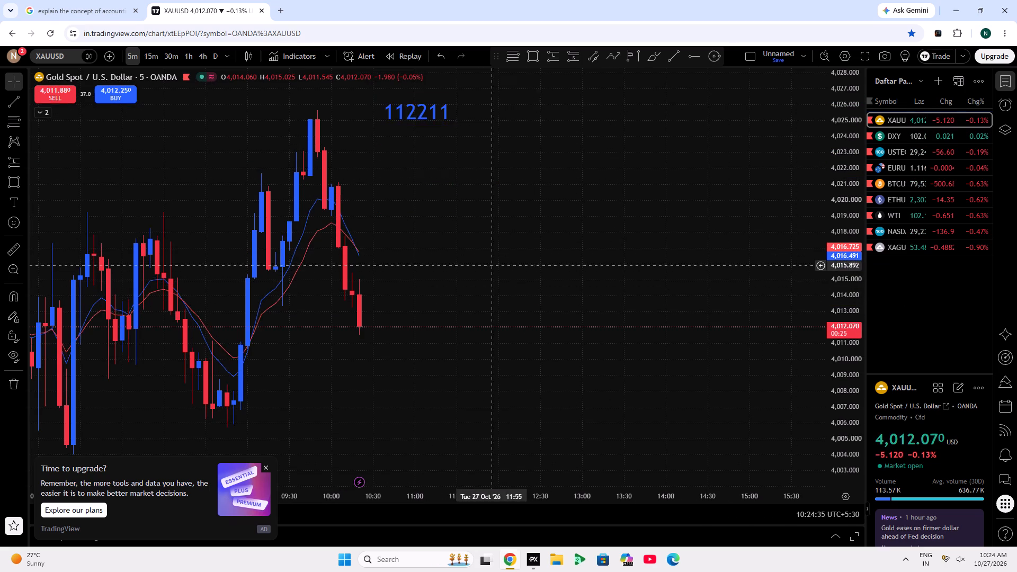
left_click_drag(541, 275, 619, 291)
scroll(619, 291, "down", 3)
left_click_drag(690, 289, 618, 297)
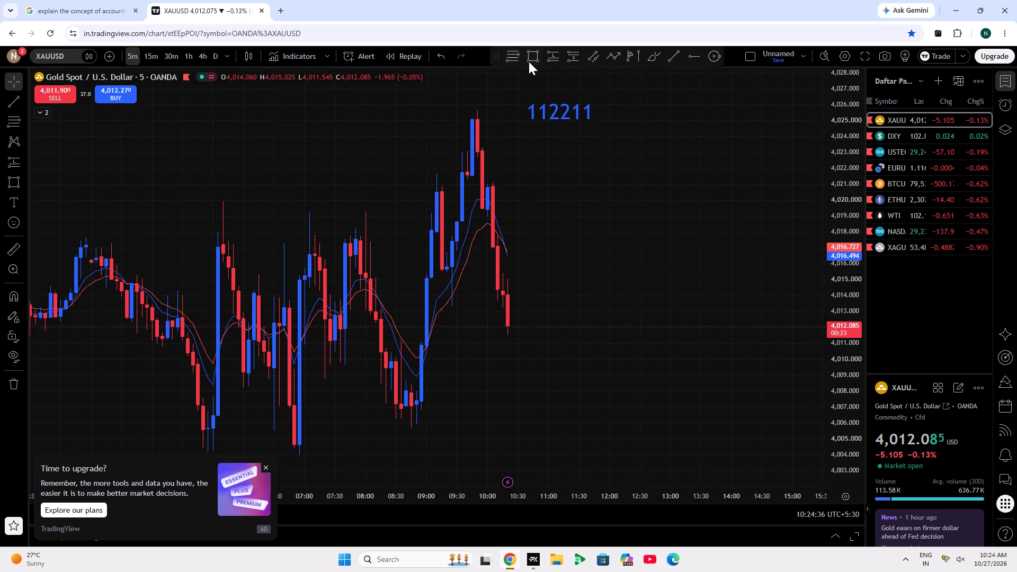
left_click(516, 57)
left_click(265, 465)
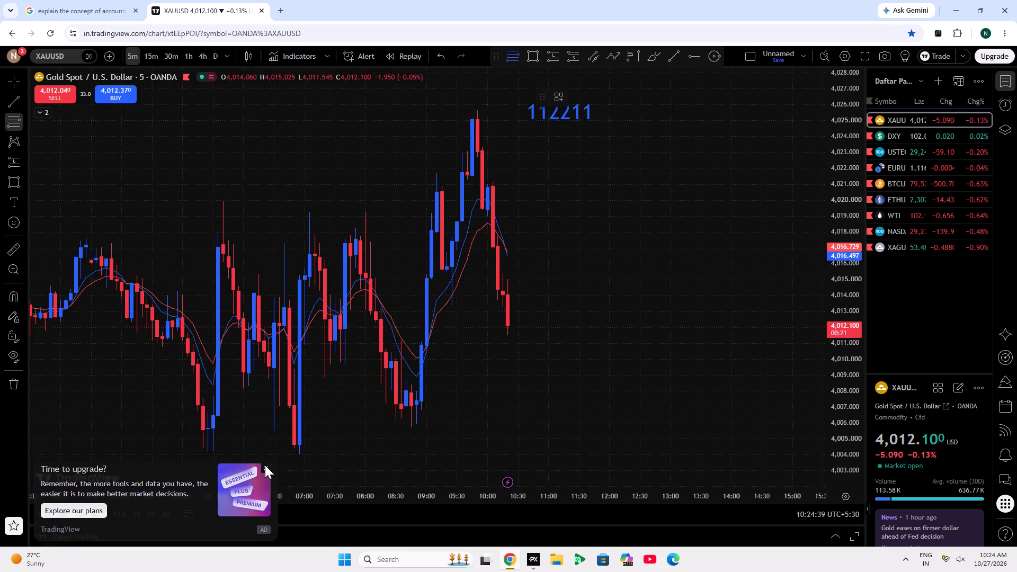
left_click(300, 454)
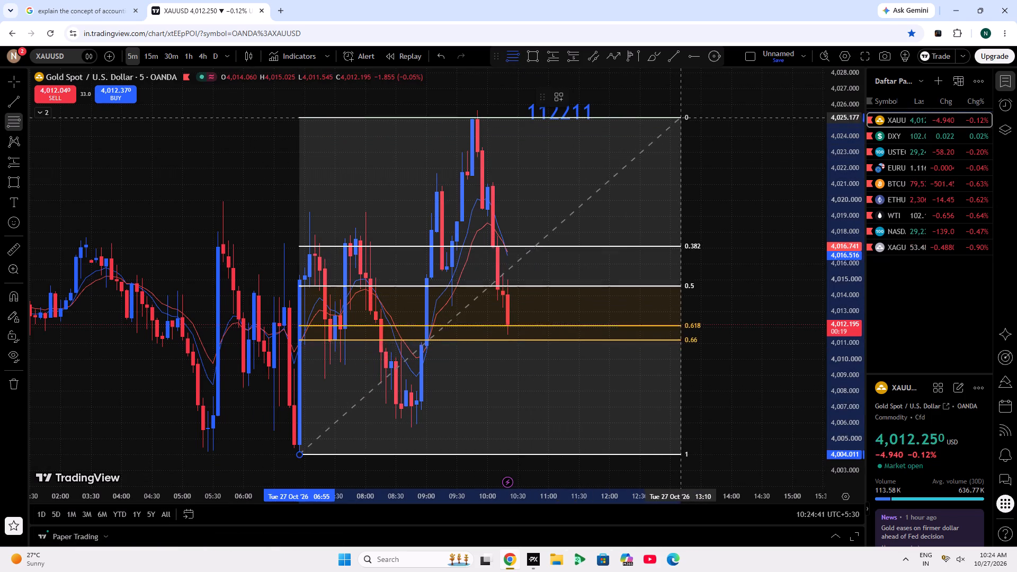
left_click(691, 112)
left_click(724, 115)
Unlock the 112211 text label, move it above the Fibonacci's 0 level to about 4,027.7, and relock it.
left_click(564, 102)
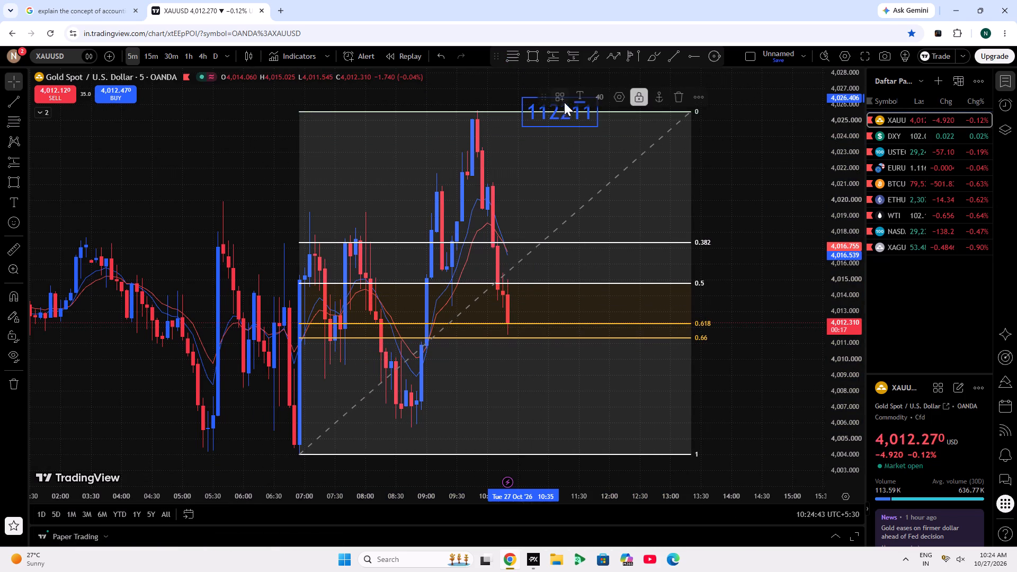
left_click(647, 94)
left_click_drag(529, 106, 525, 85)
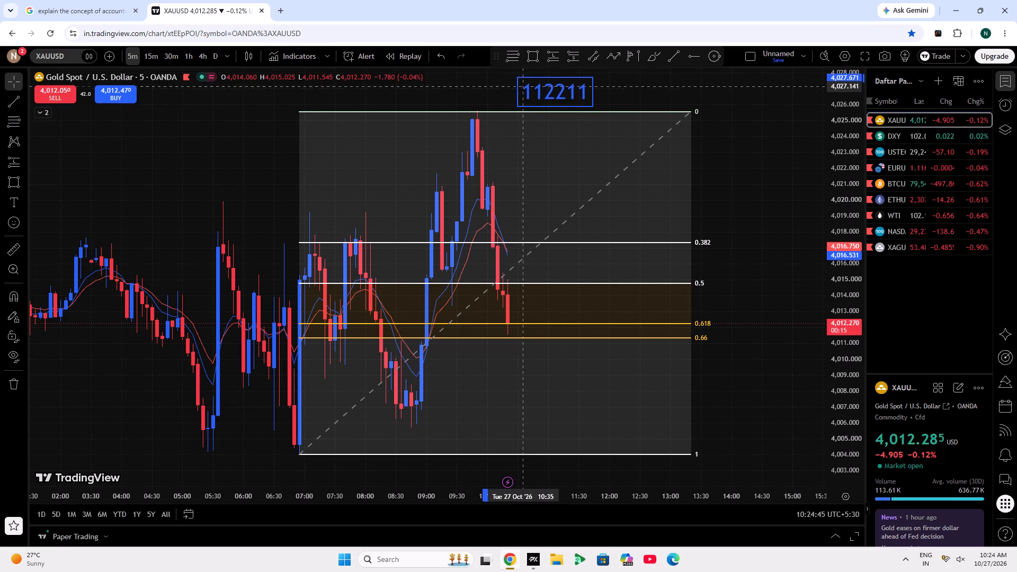
left_click_drag(525, 85, 532, 84)
left_click(636, 99)
left_click(744, 199)
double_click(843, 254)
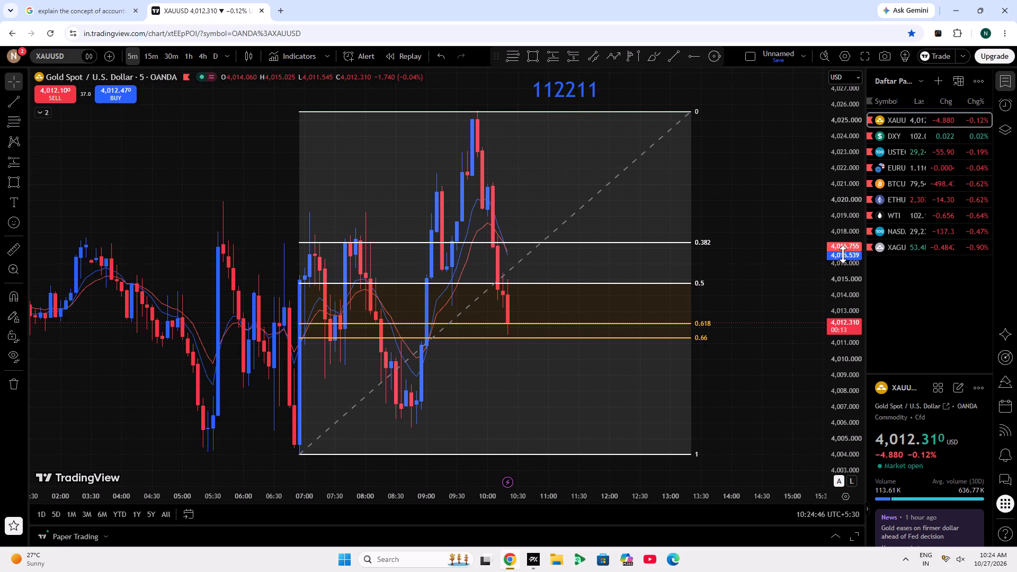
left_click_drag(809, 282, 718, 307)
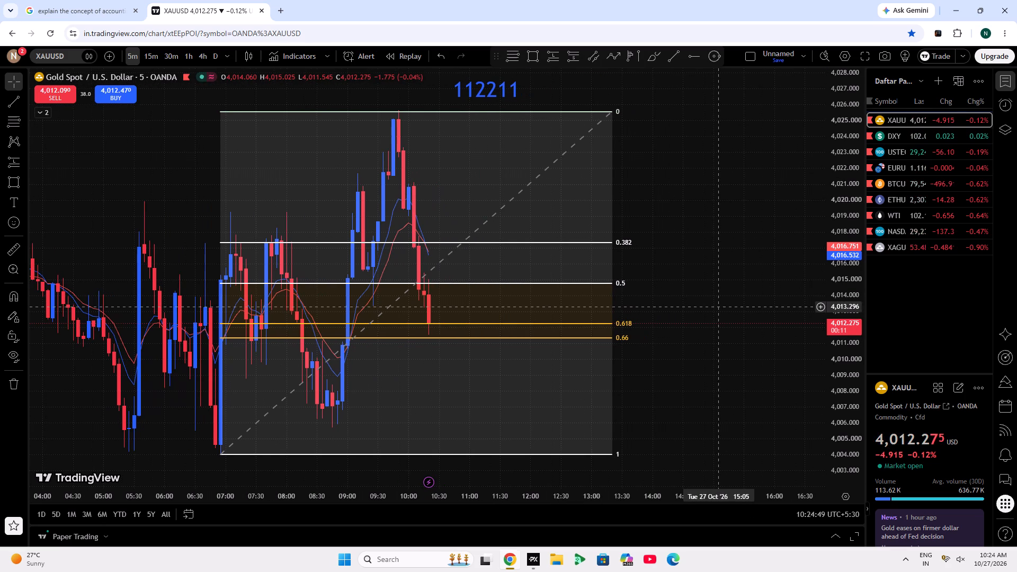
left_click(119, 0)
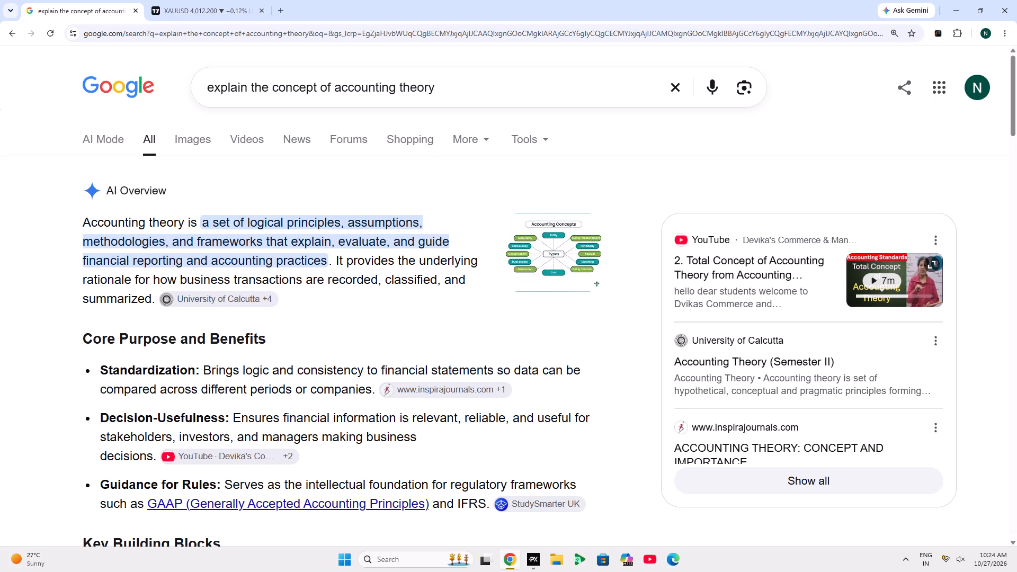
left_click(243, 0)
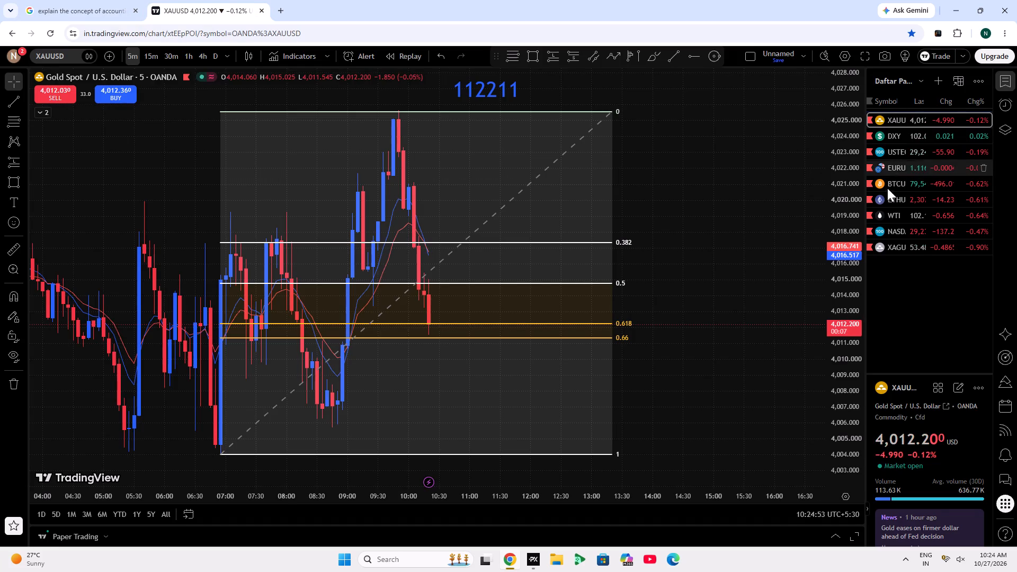
Open the BTCUSD chart from the watchlist and switch it to the 15-minute timeframe.
left_click(888, 187)
left_click_drag(600, 326, 737, 333)
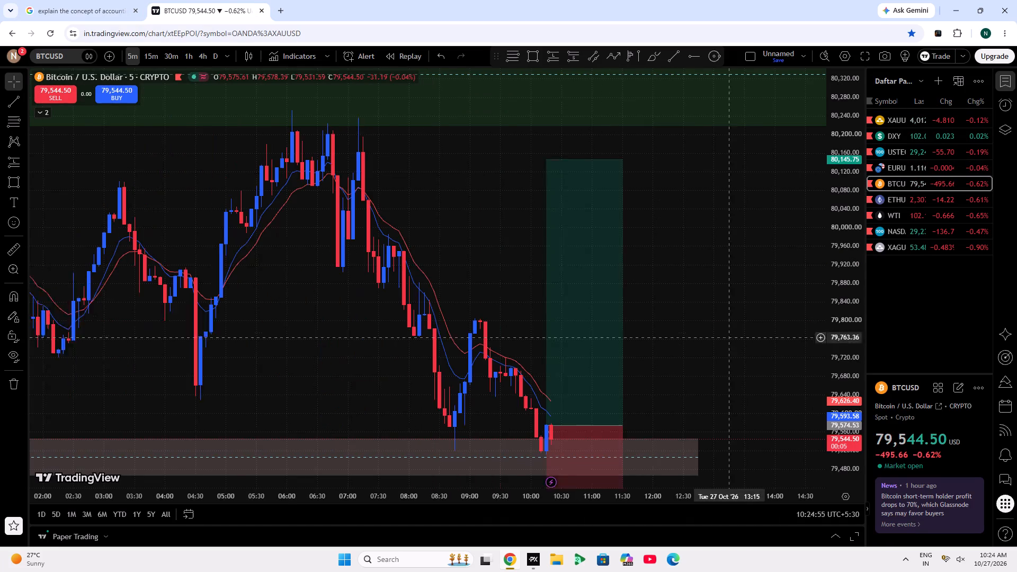
left_click_drag(737, 333, 786, 244)
left_click_drag(842, 360, 847, 405)
scroll(759, 448, "up", 6)
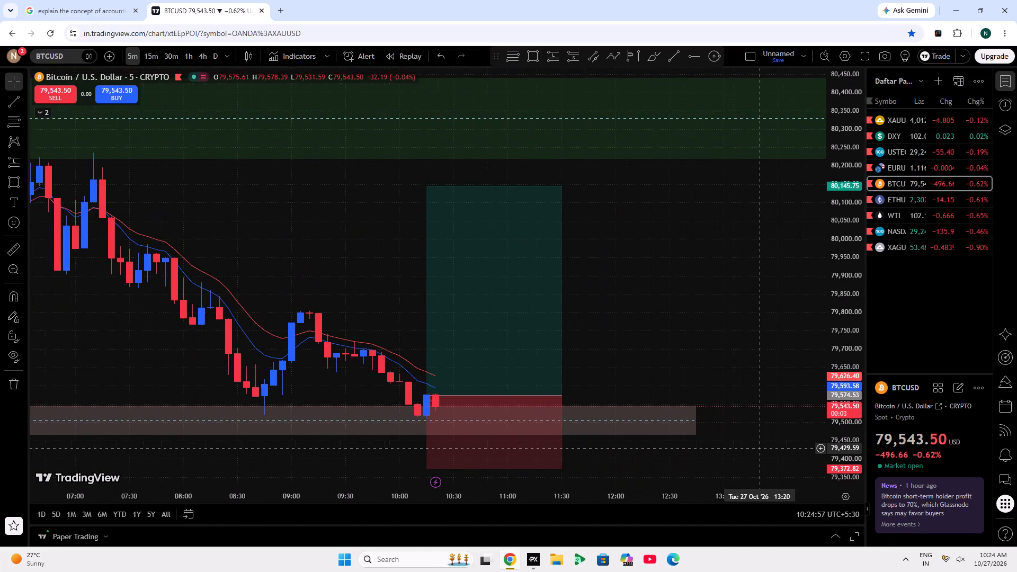
left_click(155, 59)
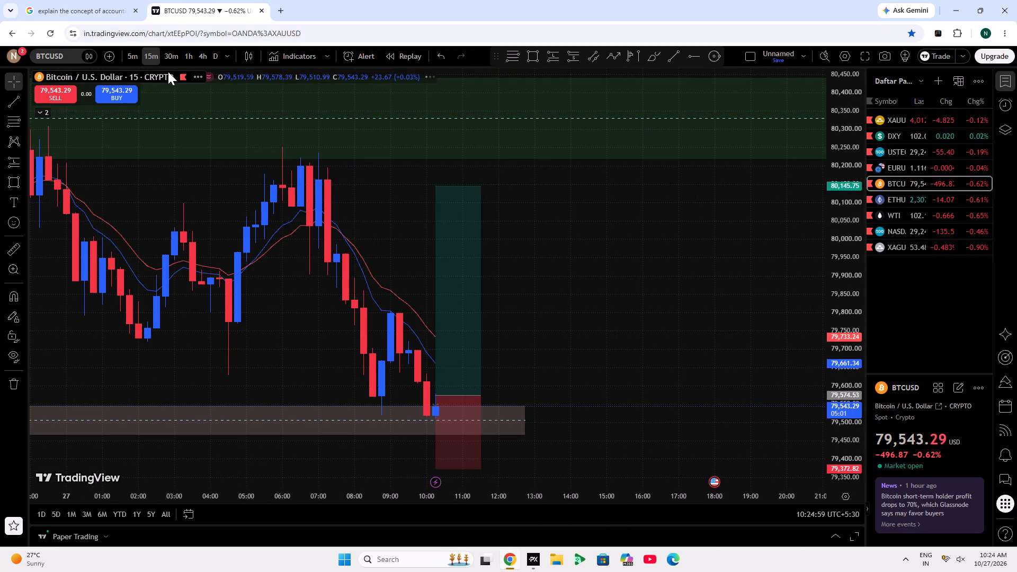
Examine the BTCUSD 15-minute price action around the grey support zone, the green resistance zone and the long position drawing.
scroll(520, 352, "down", 4)
left_click_drag(669, 328, 786, 303)
scroll(787, 303, "down", 3)
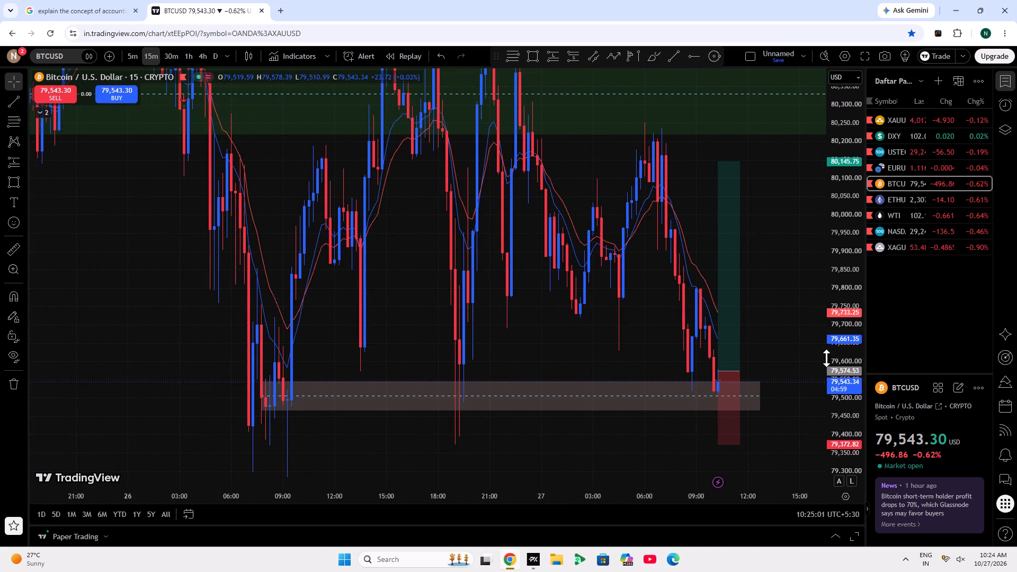
scroll(831, 363, "down", 3)
scroll(752, 392, "up", 4)
left_click_drag(495, 421, 591, 412)
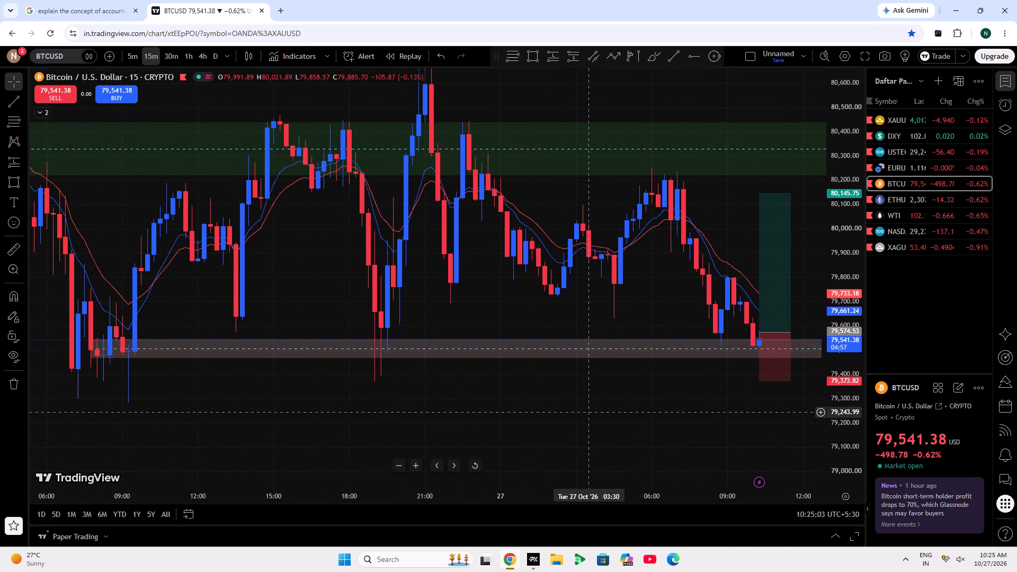
left_click_drag(591, 412, 573, 442)
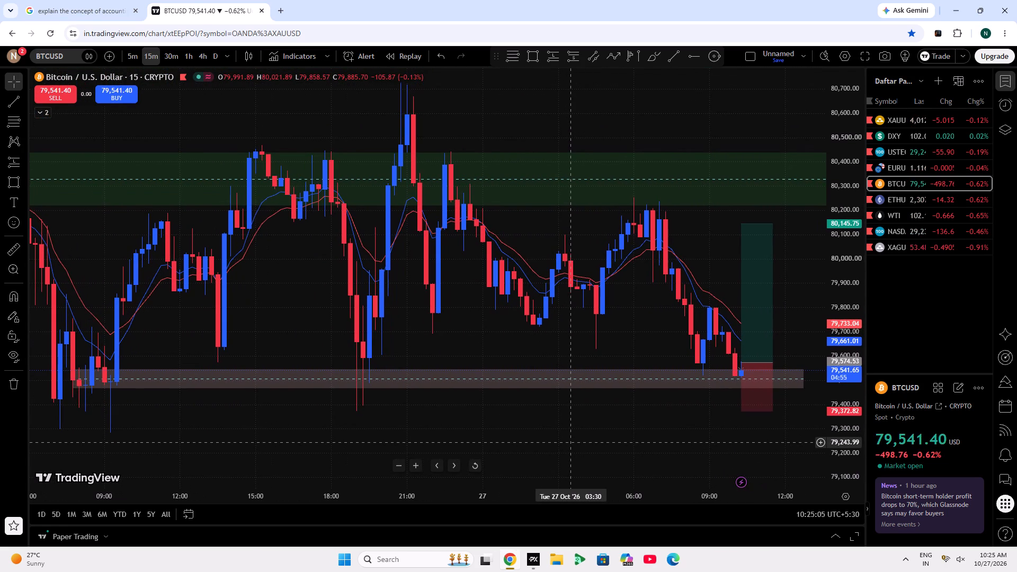
left_click_drag(573, 442, 379, 451)
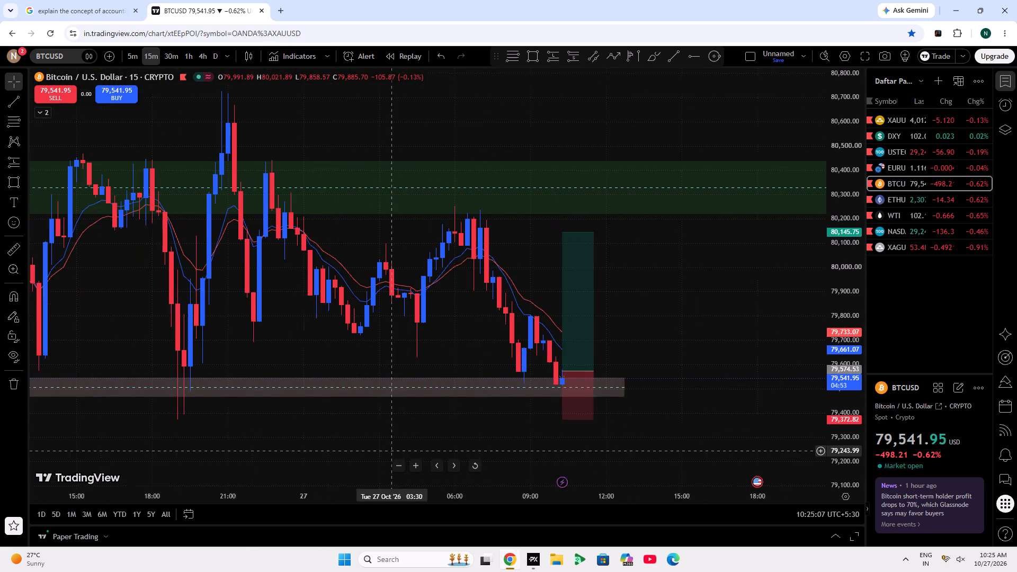
left_click_drag(379, 451, 376, 451)
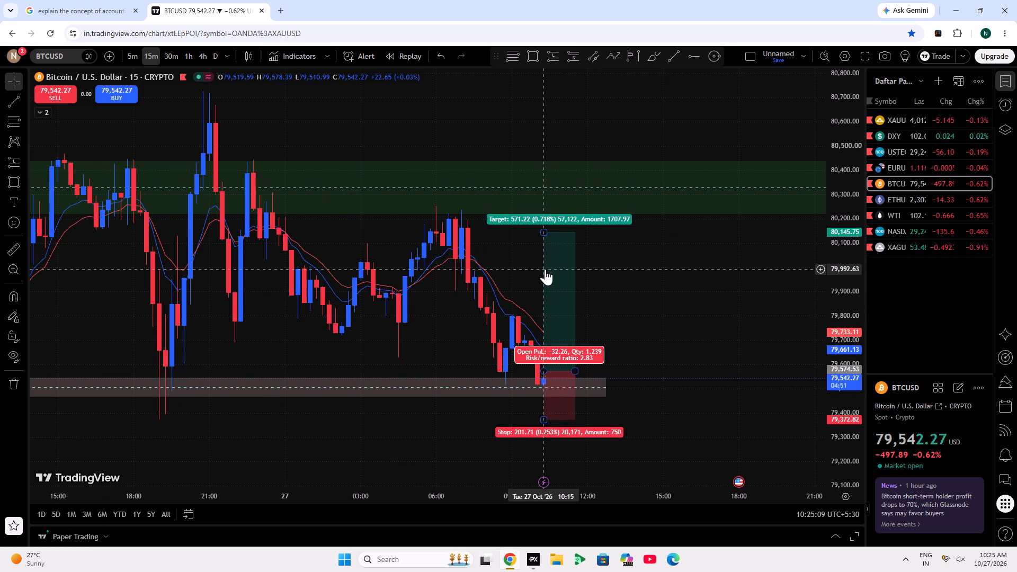
Lower the BTCUSD long position drawing's target to just above 80,100.
left_click_drag(543, 230, 545, 237)
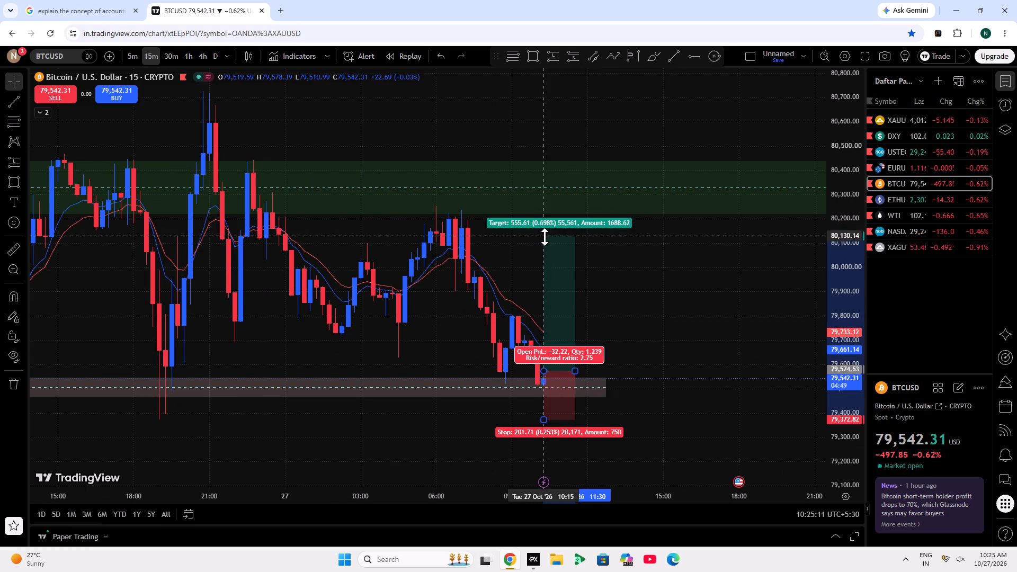
left_click_drag(545, 237, 546, 241)
Switch to PrimeXBT, open the BTC/USD chart from the favourites and set it to the 15-minute timeframe.
left_click(531, 560)
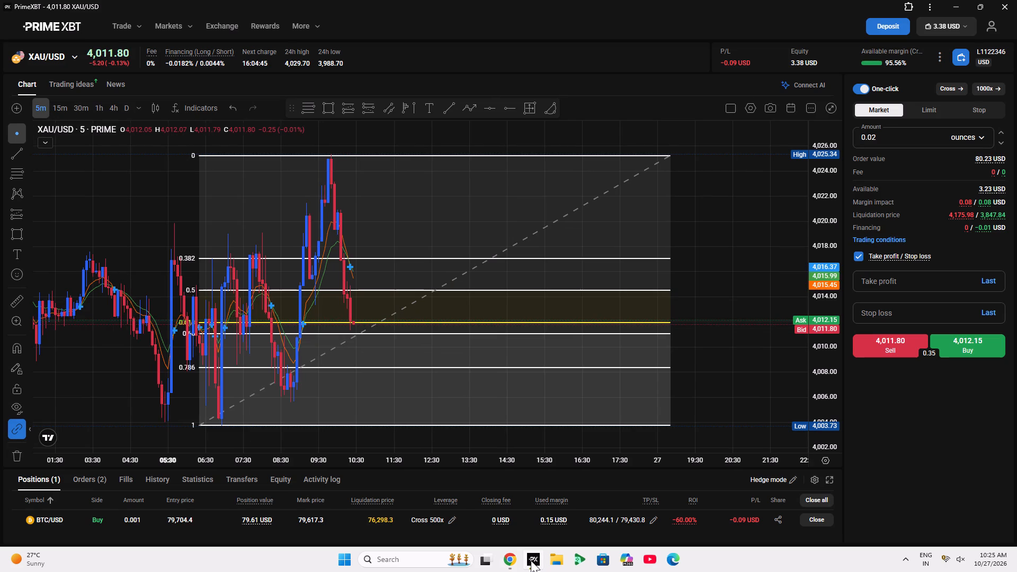
scroll(563, 0, "down", 8)
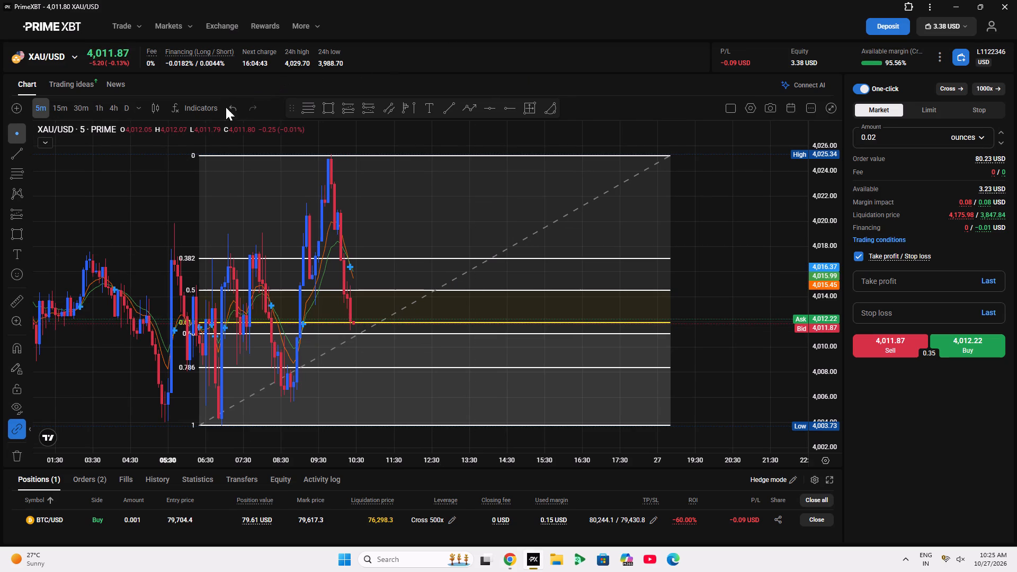
left_click(68, 55)
left_click_drag(75, 218, 84, 175)
left_click(84, 175)
left_click(47, 156)
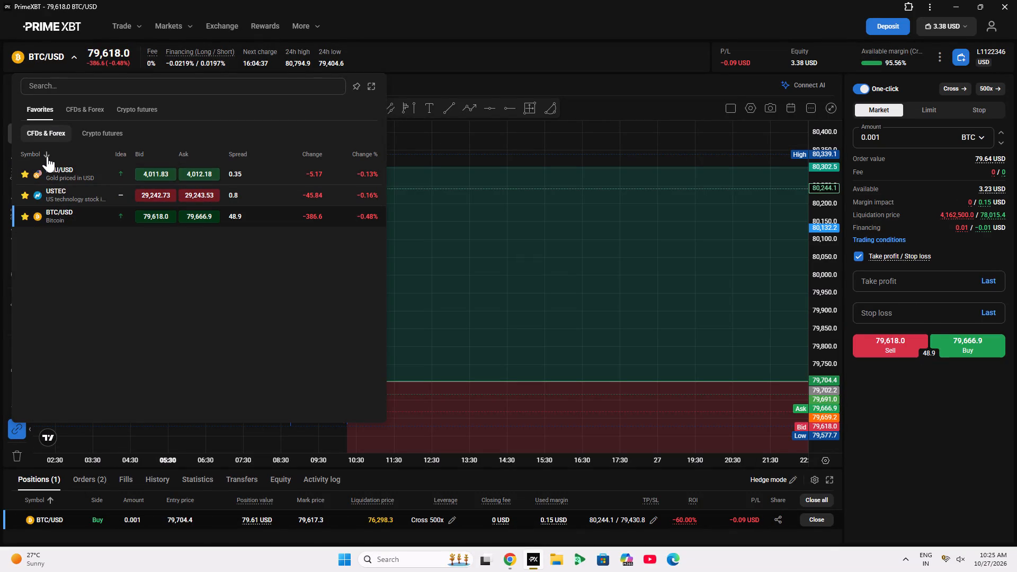
left_click(527, 156)
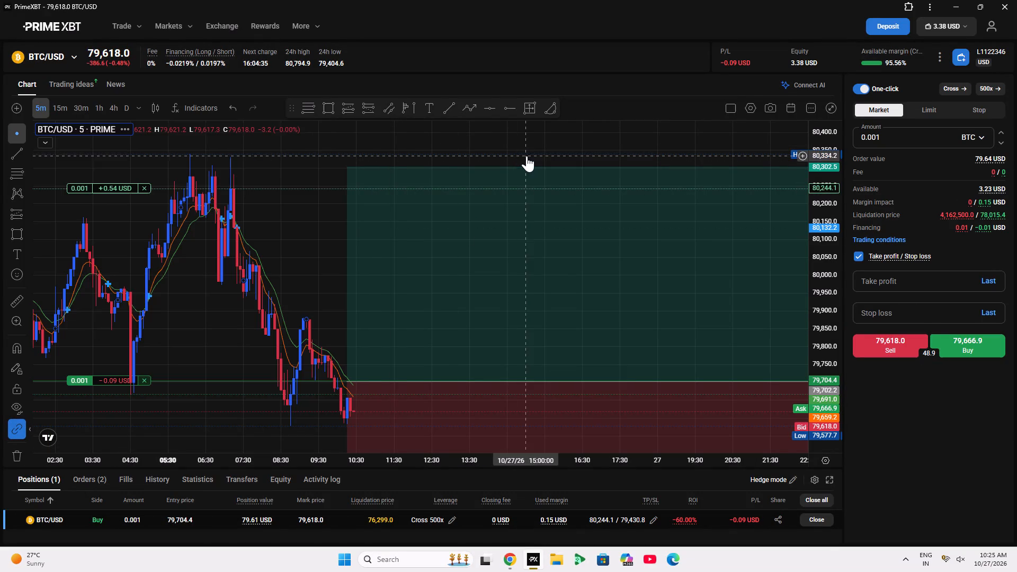
left_click_drag(289, 299, 152, 191)
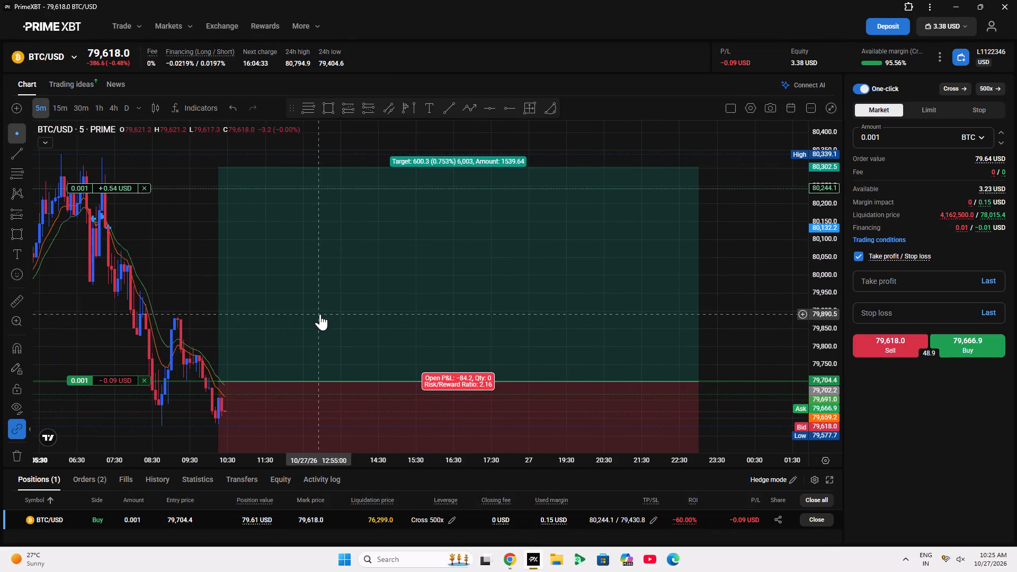
scroll(320, 314, "down", 4)
left_click(59, 107)
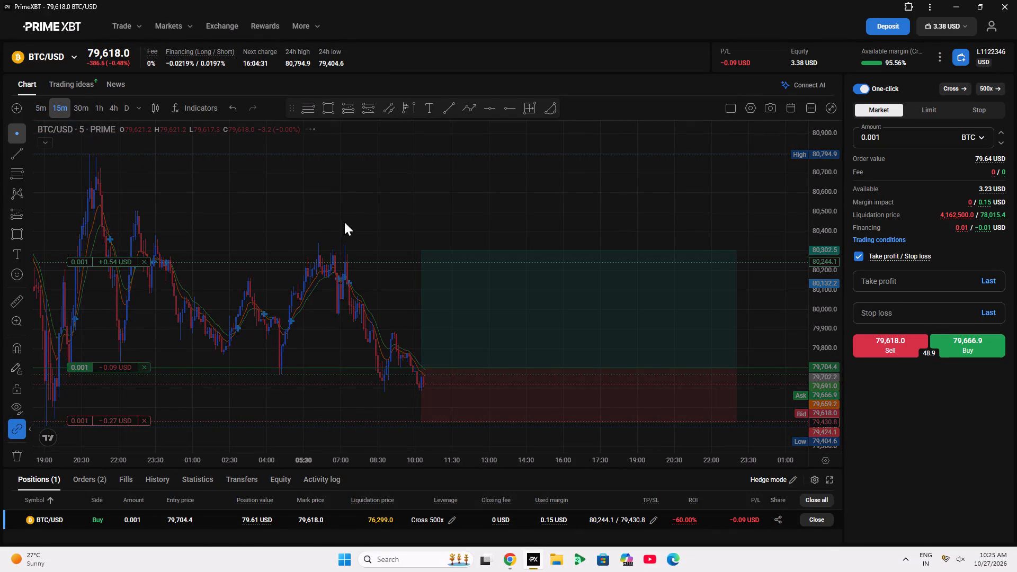
Unlock the BTC/USD long position drawing and raise its stop level to about 79,451.
scroll(489, 299, "up", 5)
left_click_drag(486, 343, 779, 354)
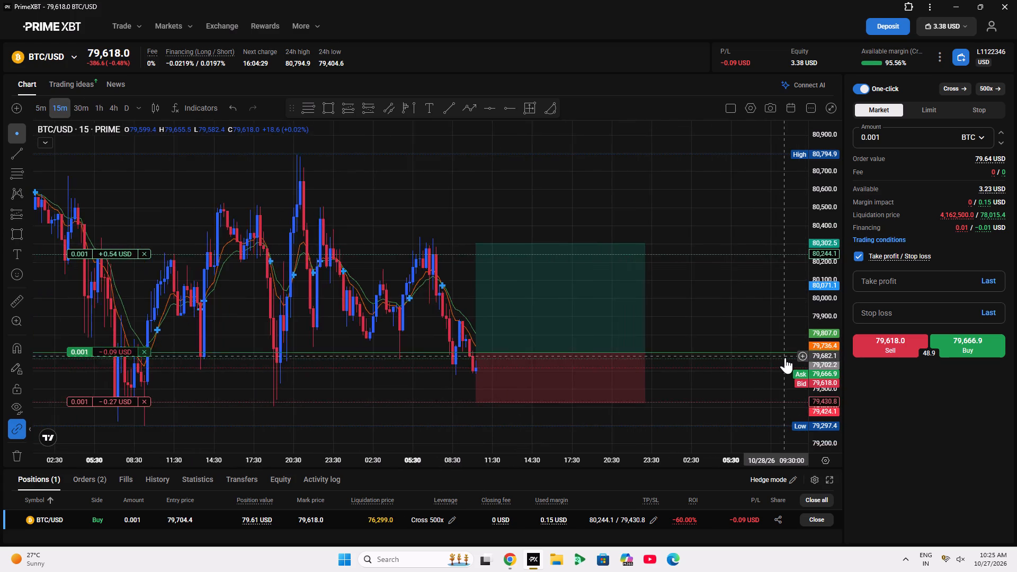
scroll(786, 358, "up", 3)
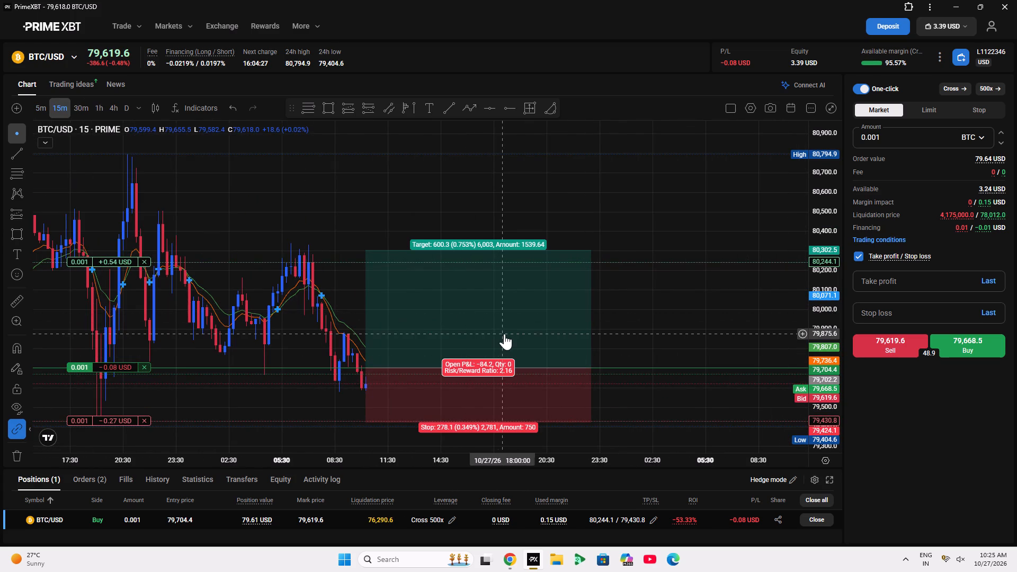
left_click(434, 326)
left_click_drag(632, 330, 649, 260)
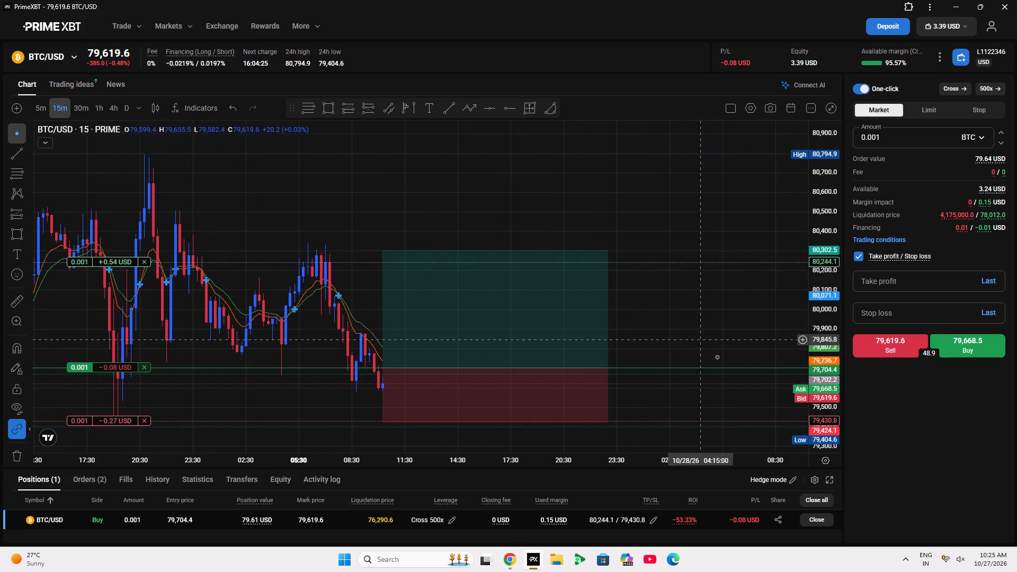
scroll(825, 409, "up", 4)
left_click_drag(684, 376, 697, 85)
left_click(440, 319)
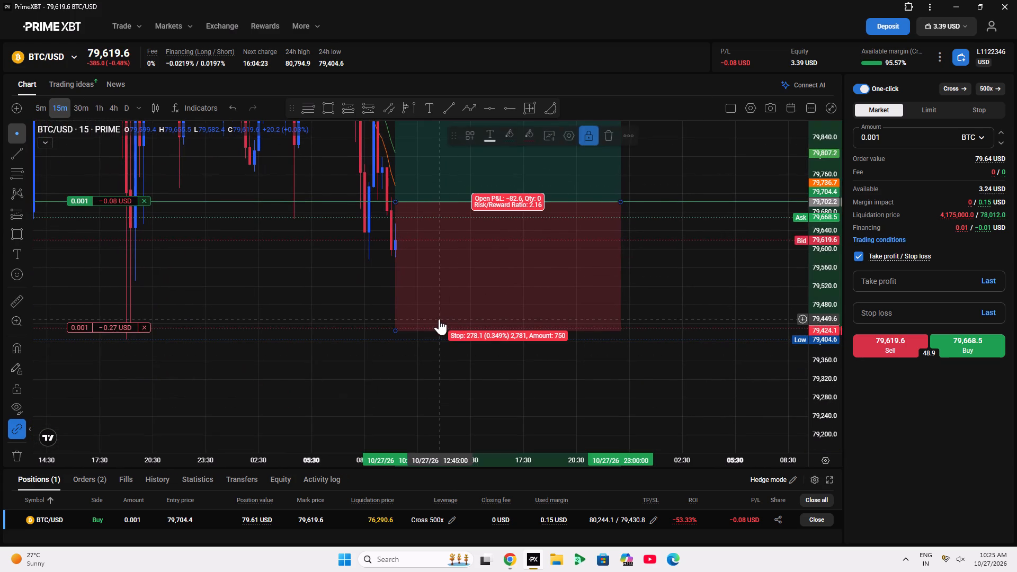
left_click(590, 136)
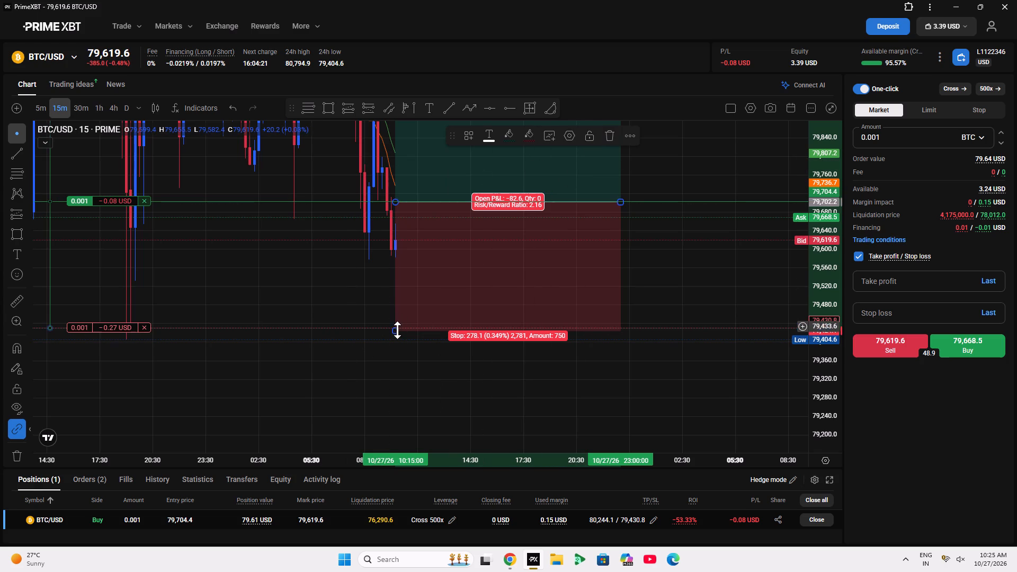
left_click_drag(395, 333, 390, 323)
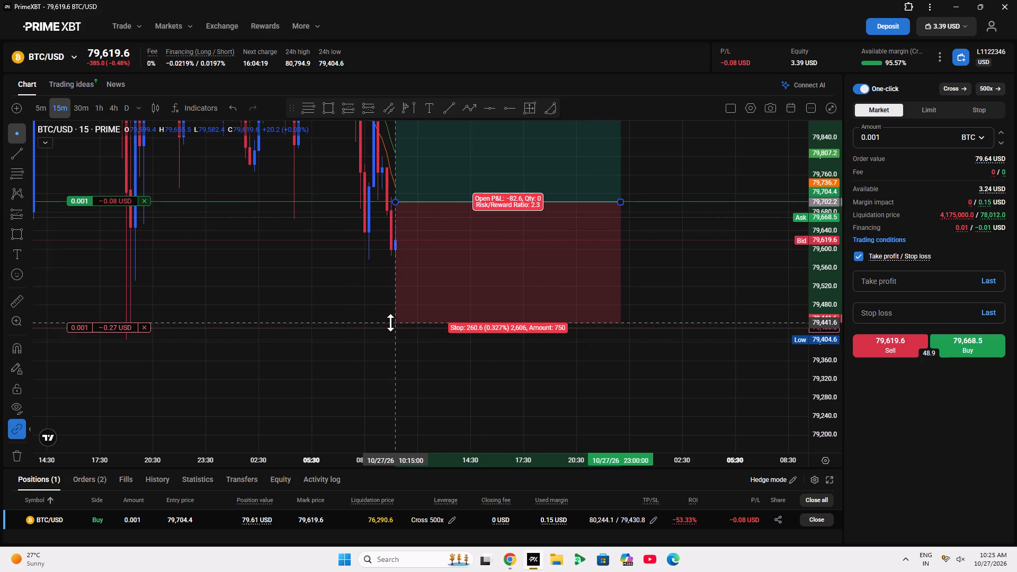
left_click_drag(390, 323, 390, 318)
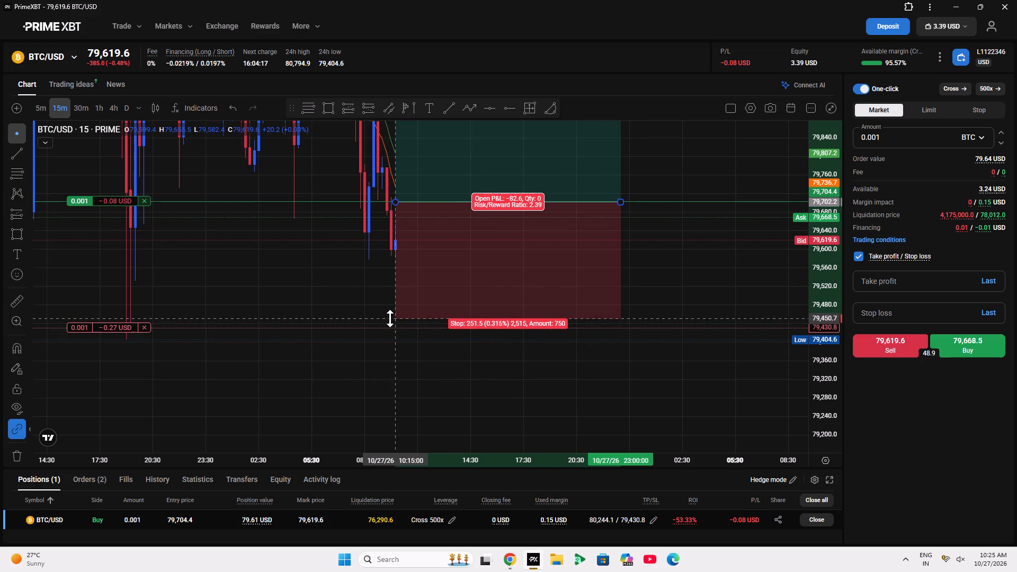
left_click_drag(390, 318, 377, 318)
Move the open BTC/USD trade's stop loss to 79,453.
left_click_drag(132, 329, 124, 317)
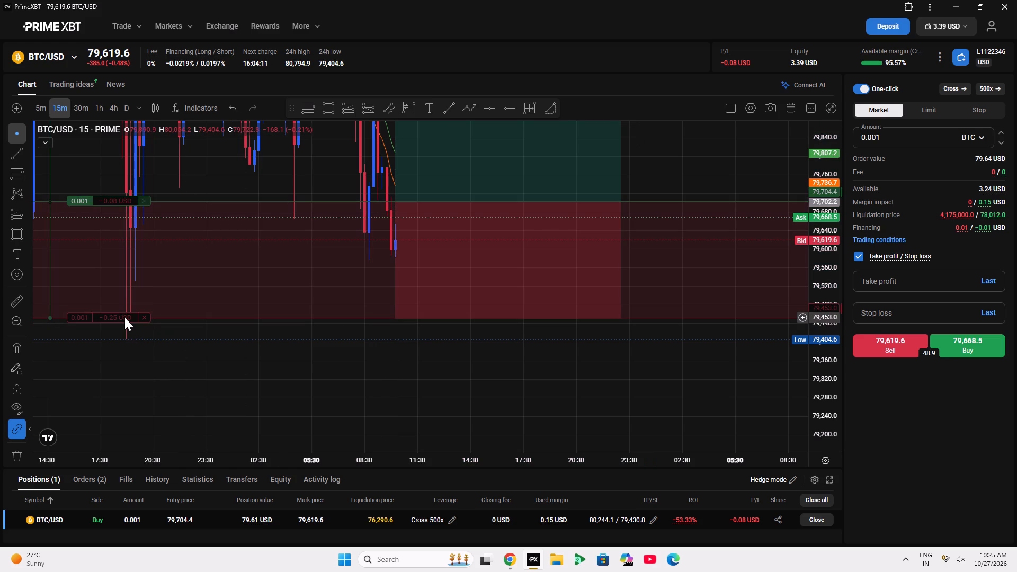
Lower the BTC/USD long position drawing's target to about 80,244, in line with the open trade's take profit.
left_click_drag(331, 162, 231, 481)
left_click(342, 403)
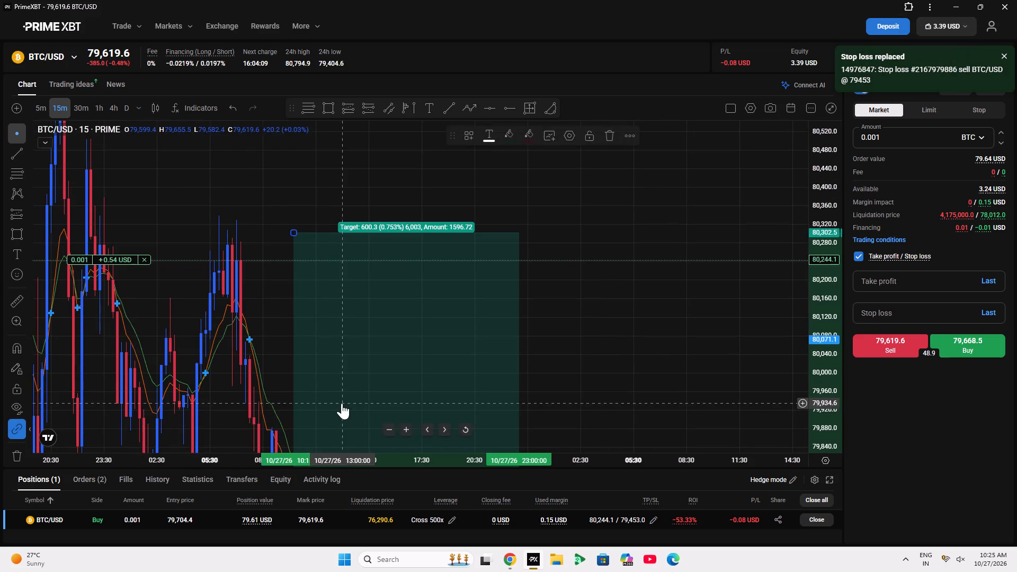
left_click_drag(295, 232, 282, 312)
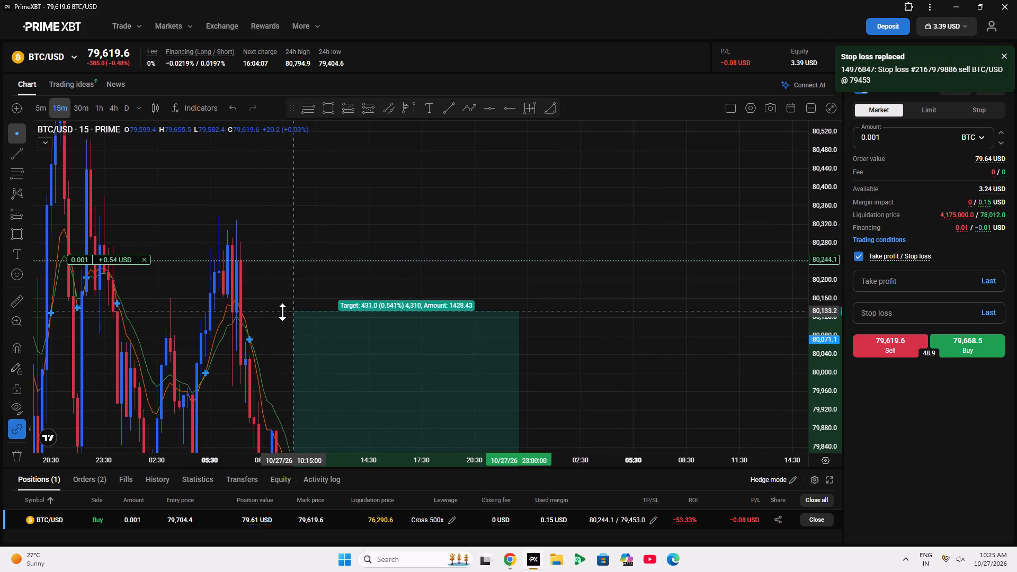
left_click_drag(282, 312, 266, 291)
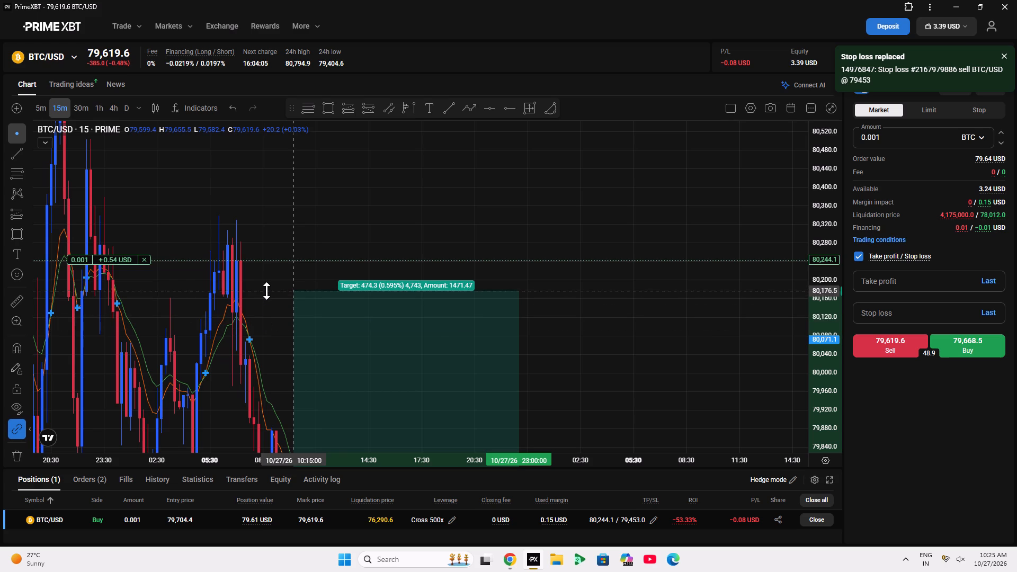
left_click_drag(266, 291, 263, 278)
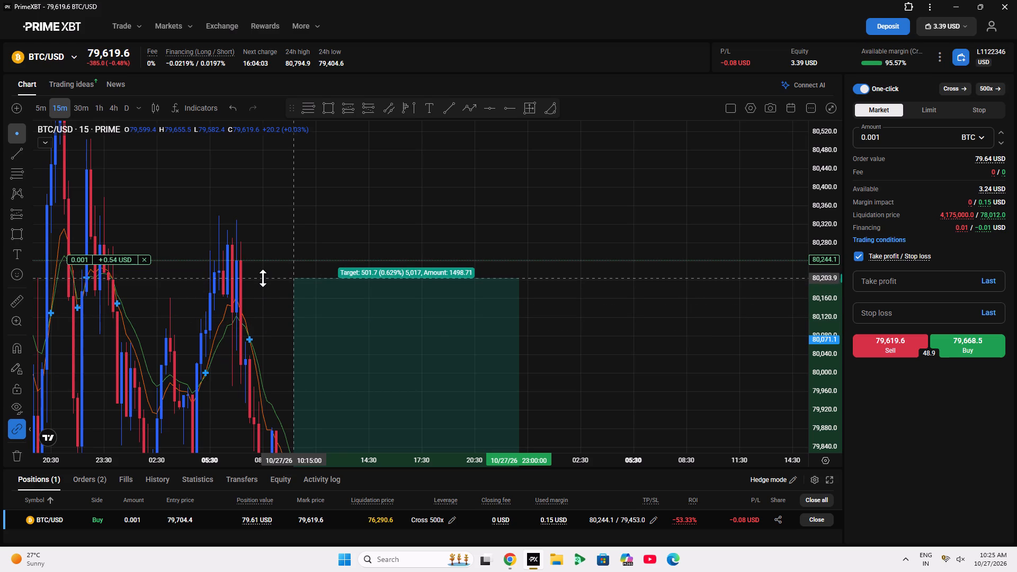
left_click_drag(263, 278, 264, 279)
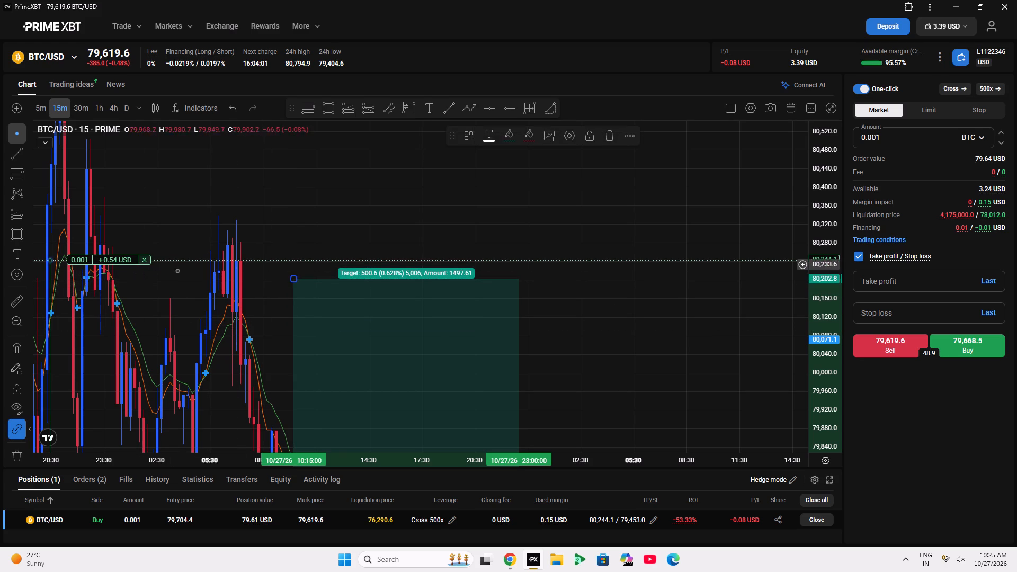
left_click_drag(291, 279, 284, 275)
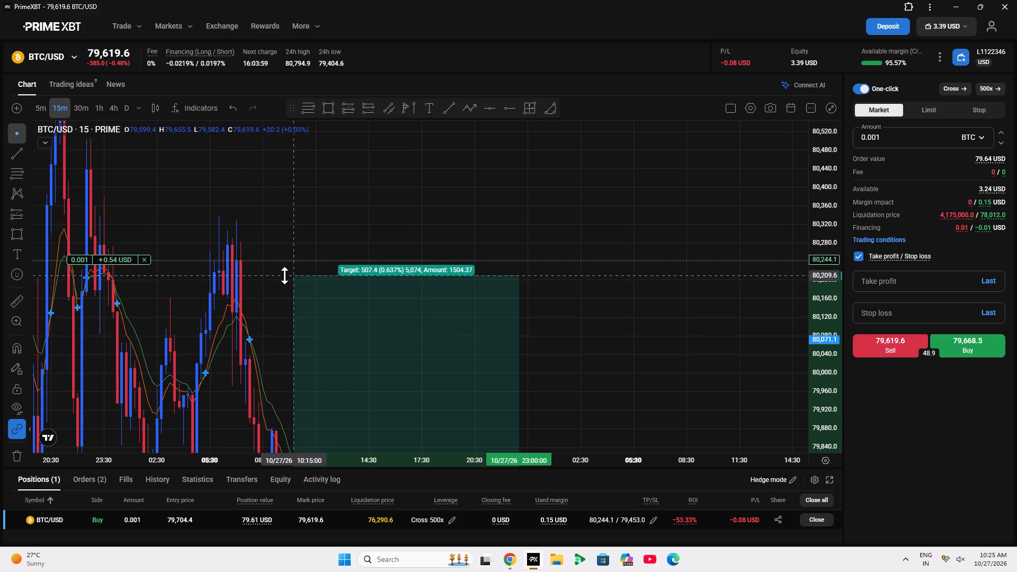
left_click_drag(284, 275, 282, 278)
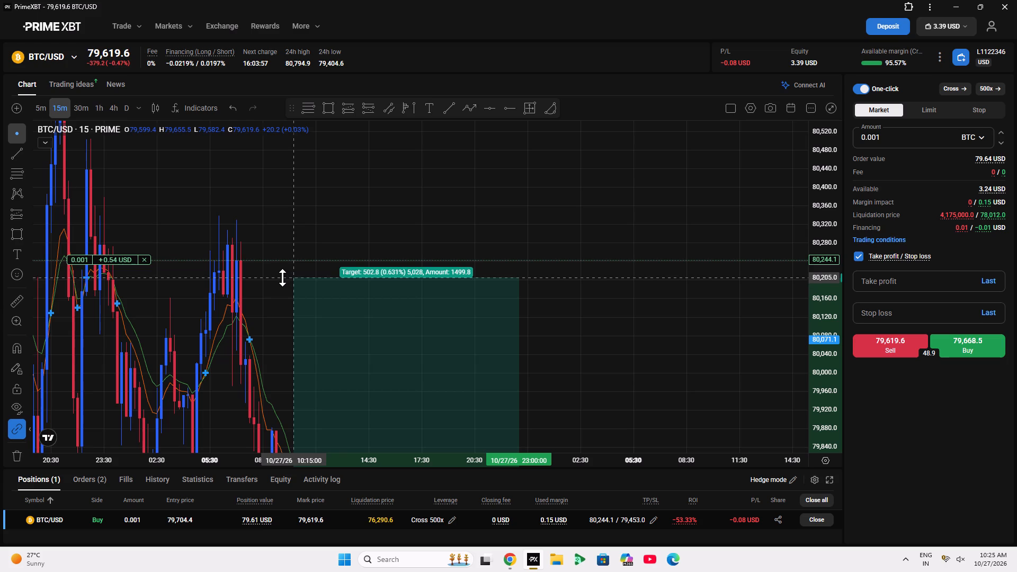
left_click_drag(282, 278, 273, 271)
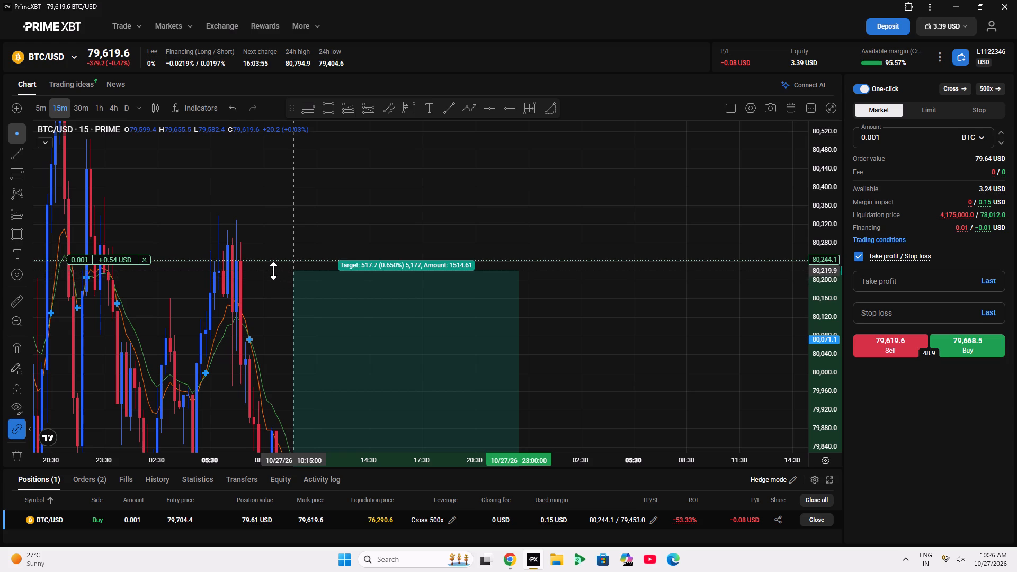
left_click_drag(273, 271, 269, 263)
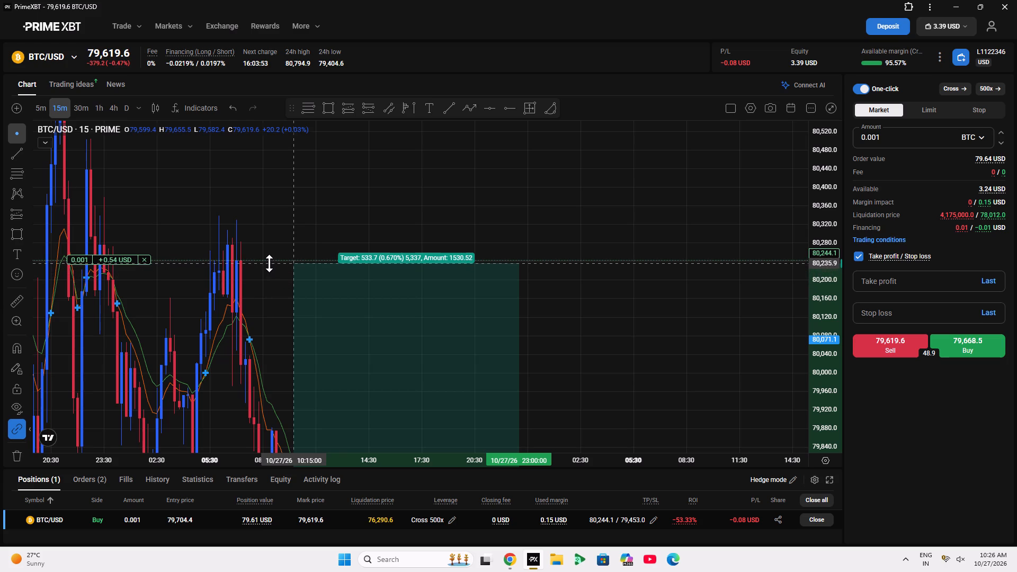
left_click_drag(269, 263, 267, 260)
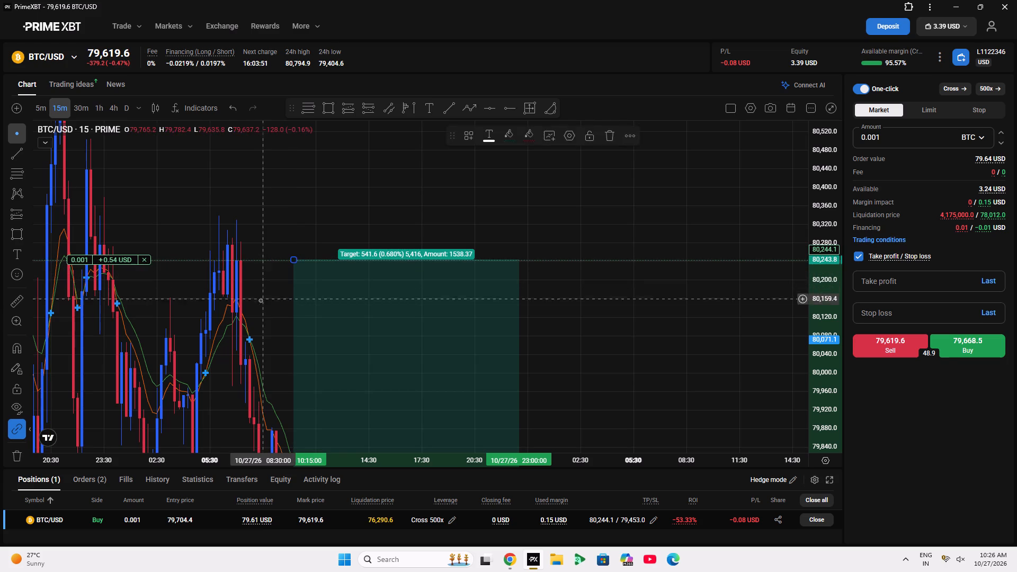
Lower the open BTC/USD trade's stop loss to 79,429.7.
left_click_drag(263, 322, 318, 155)
double_click(812, 316)
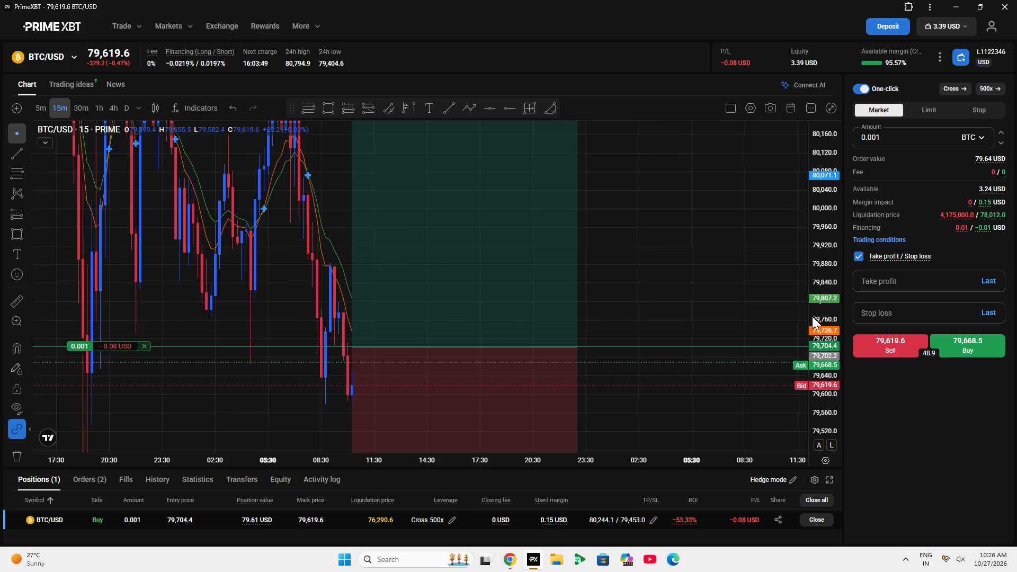
scroll(696, 337, "down", 3)
left_click_drag(729, 305, 756, 257)
scroll(643, 364, "down", 2)
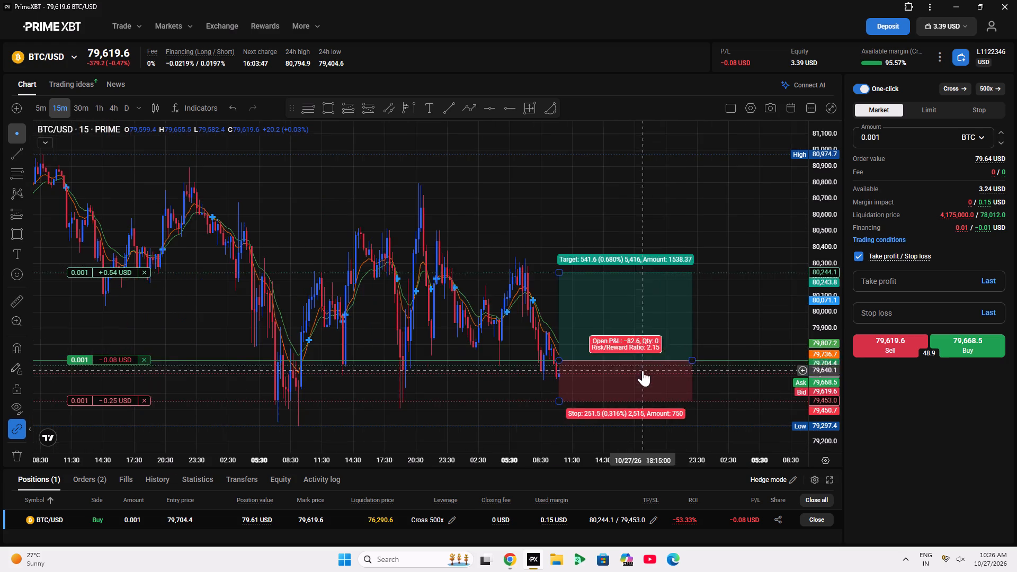
left_click_drag(729, 321, 618, 286)
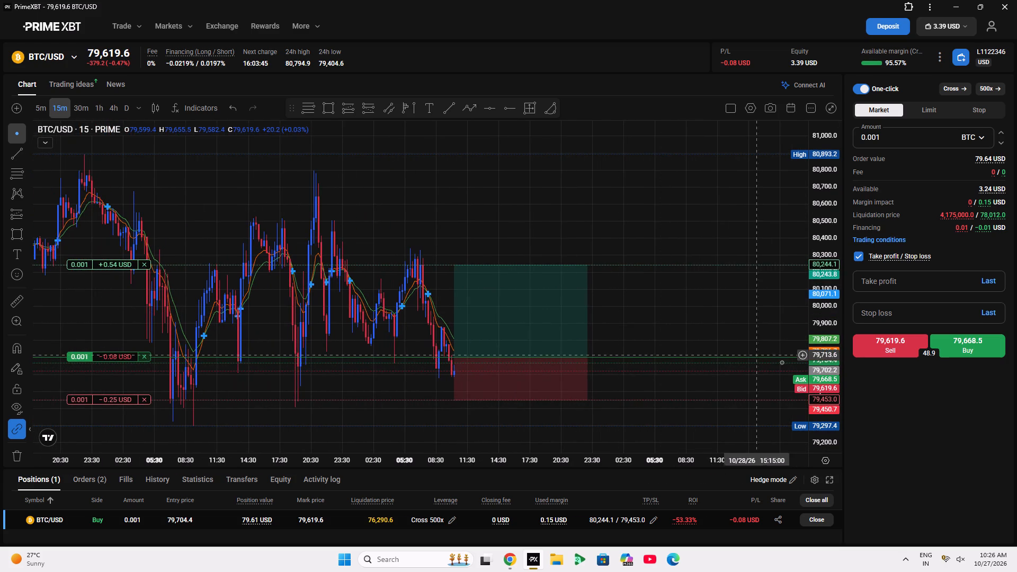
left_click_drag(822, 392, 773, 279)
left_click_drag(672, 328, 680, 124)
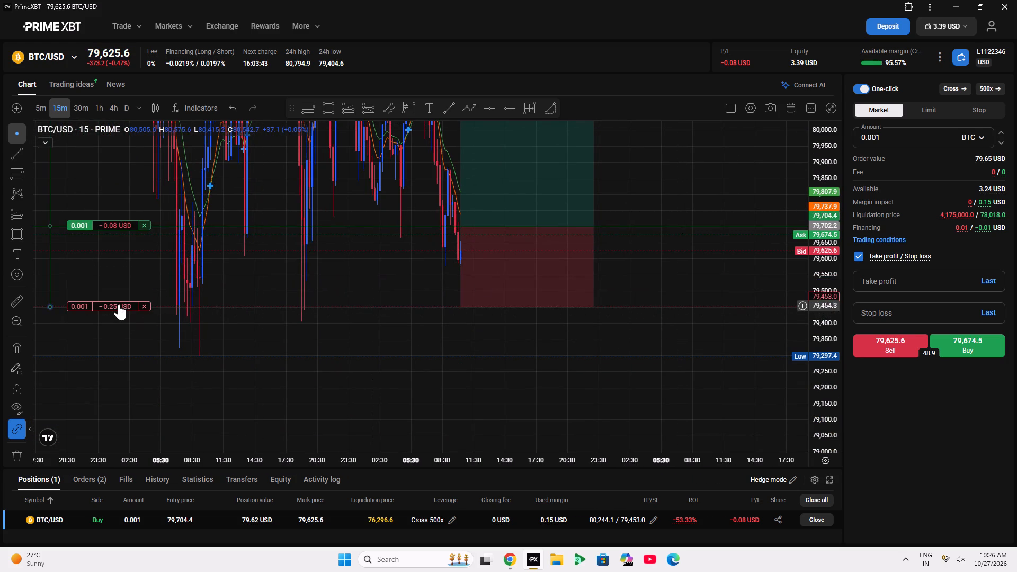
left_click_drag(119, 304, 92, 312)
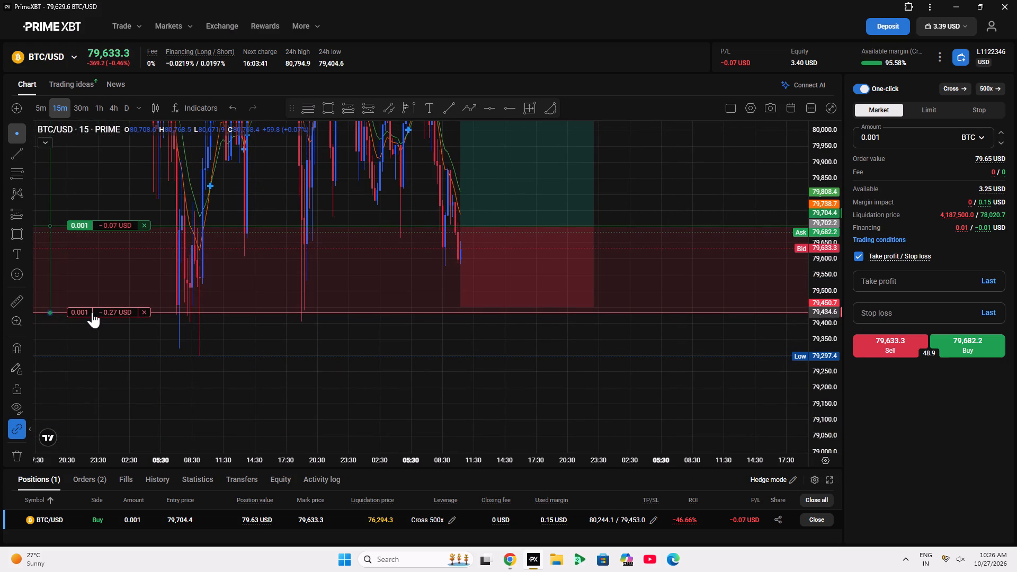
left_click_drag(92, 312, 91, 312)
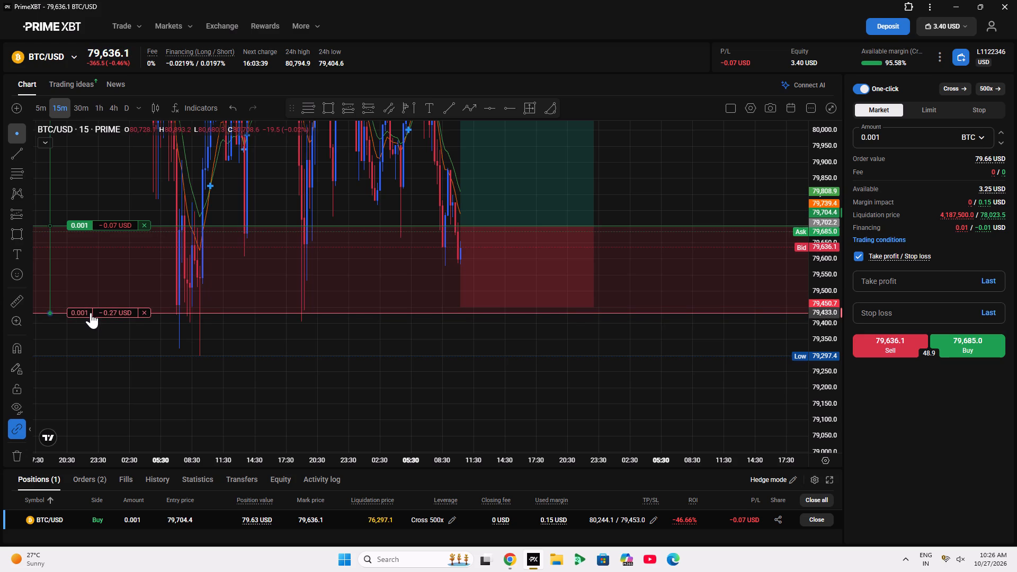
left_click_drag(91, 312, 92, 314)
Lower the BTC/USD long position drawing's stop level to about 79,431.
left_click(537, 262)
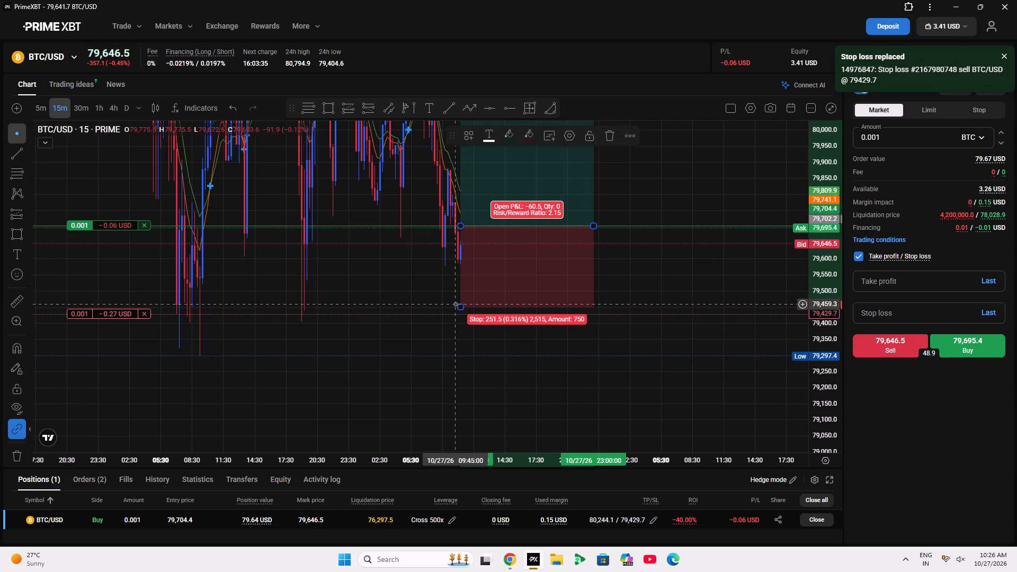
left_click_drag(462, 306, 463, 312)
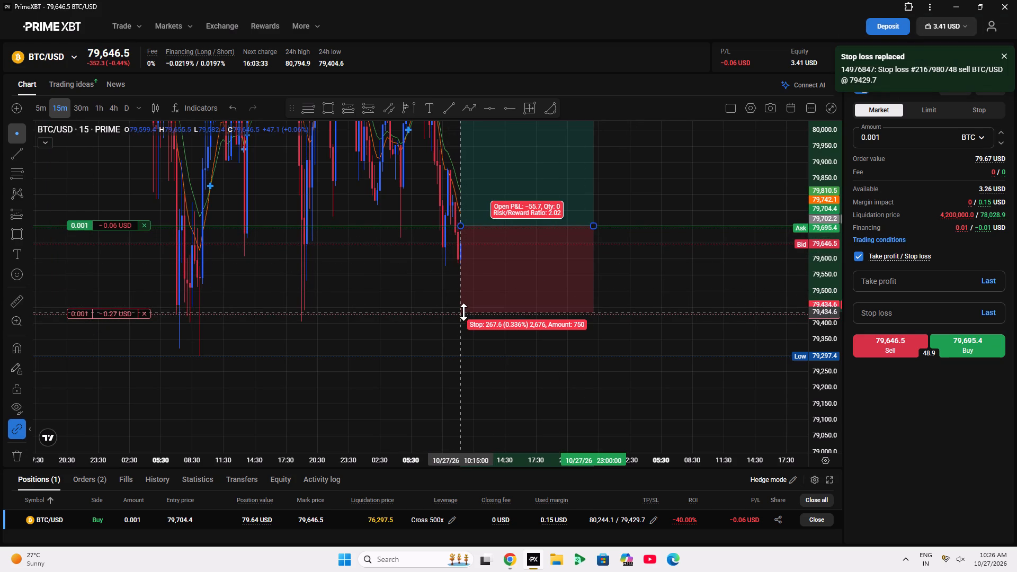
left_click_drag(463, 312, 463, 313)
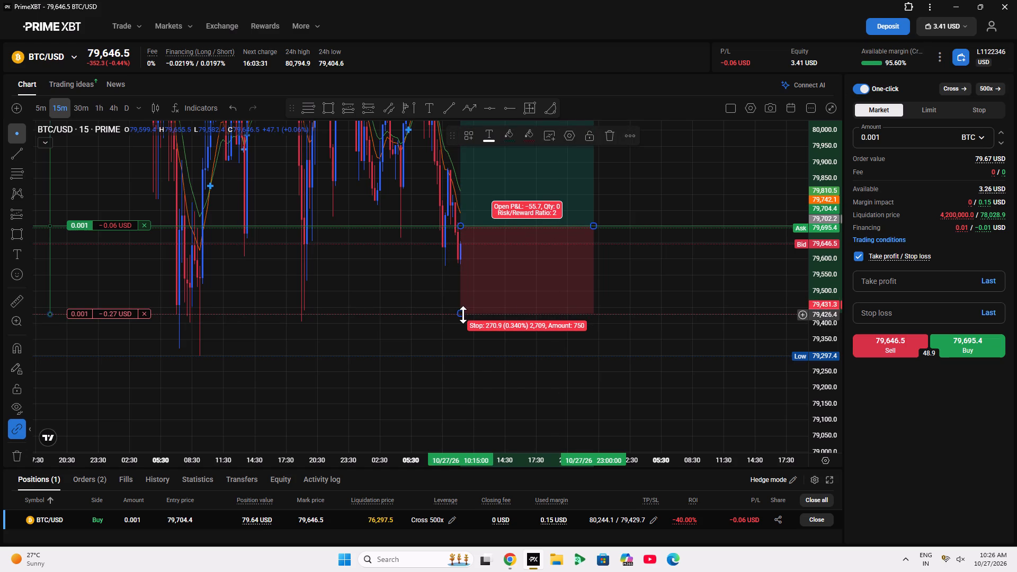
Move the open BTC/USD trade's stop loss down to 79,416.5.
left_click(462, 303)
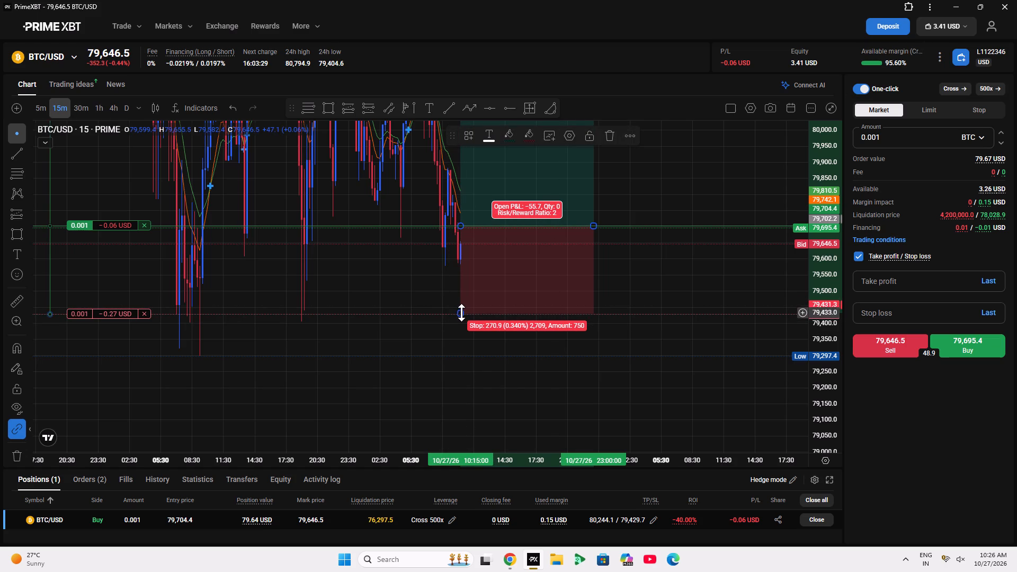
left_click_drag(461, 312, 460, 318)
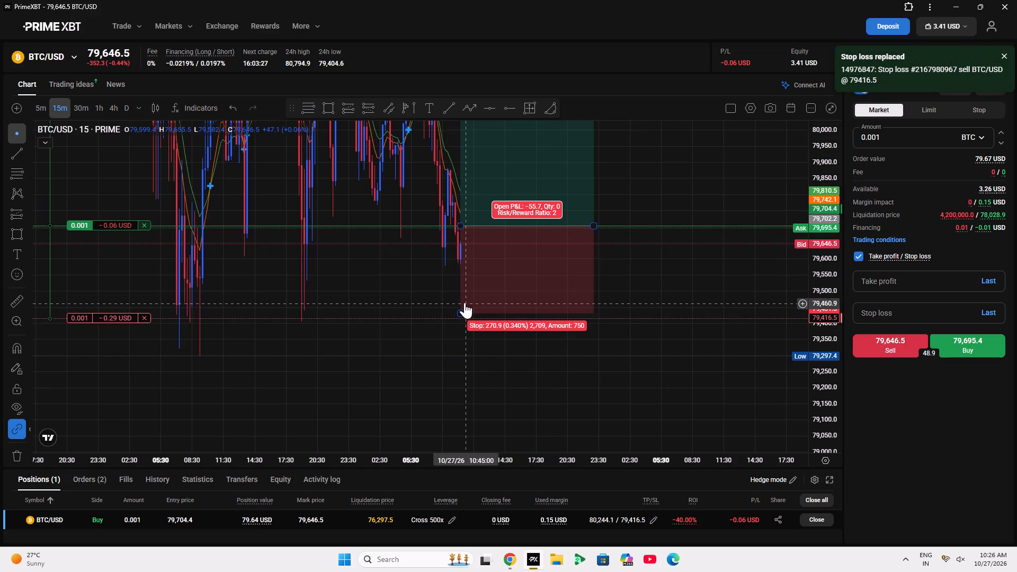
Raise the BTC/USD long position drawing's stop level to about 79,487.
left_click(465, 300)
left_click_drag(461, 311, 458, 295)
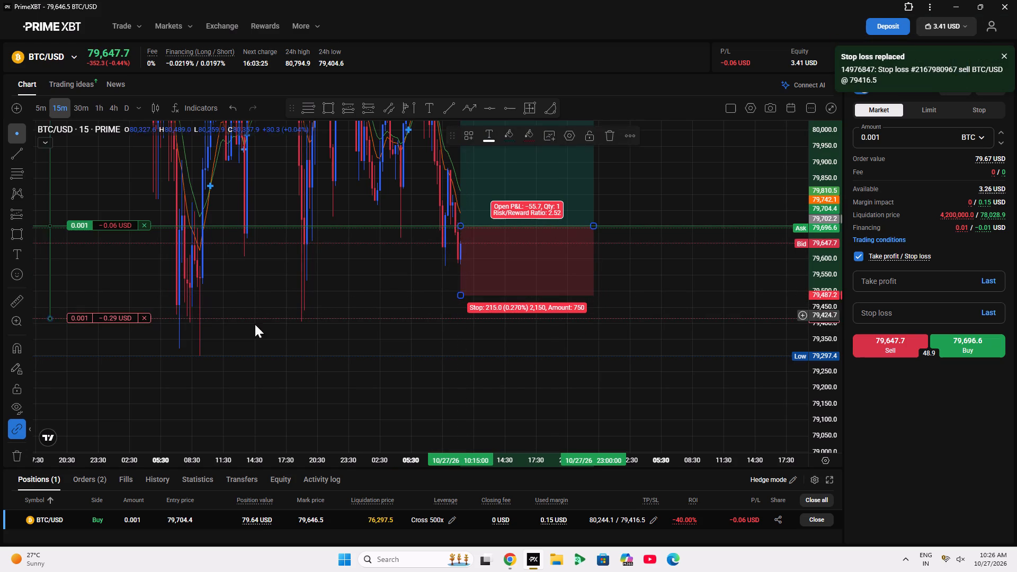
Raise the open BTC/USD trade's stop loss to 79,429.7.
left_click_drag(124, 316, 115, 314)
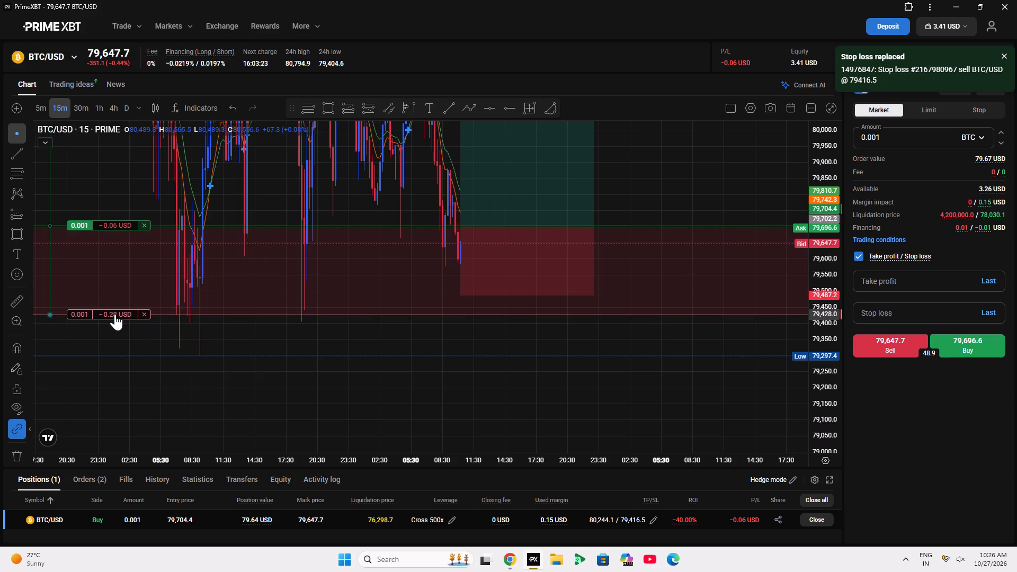
left_click_drag(115, 314, 117, 316)
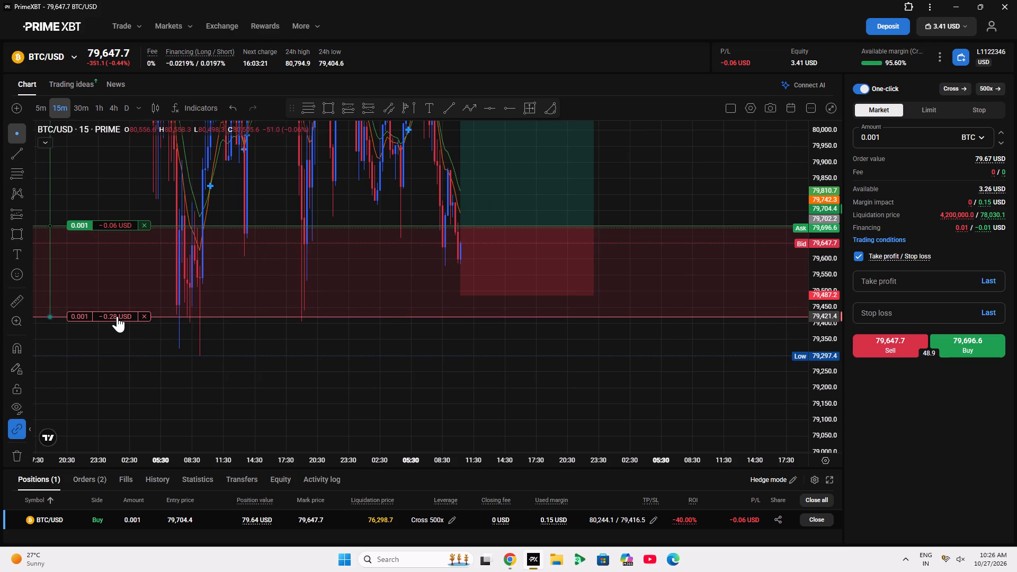
left_click_drag(117, 316, 97, 318)
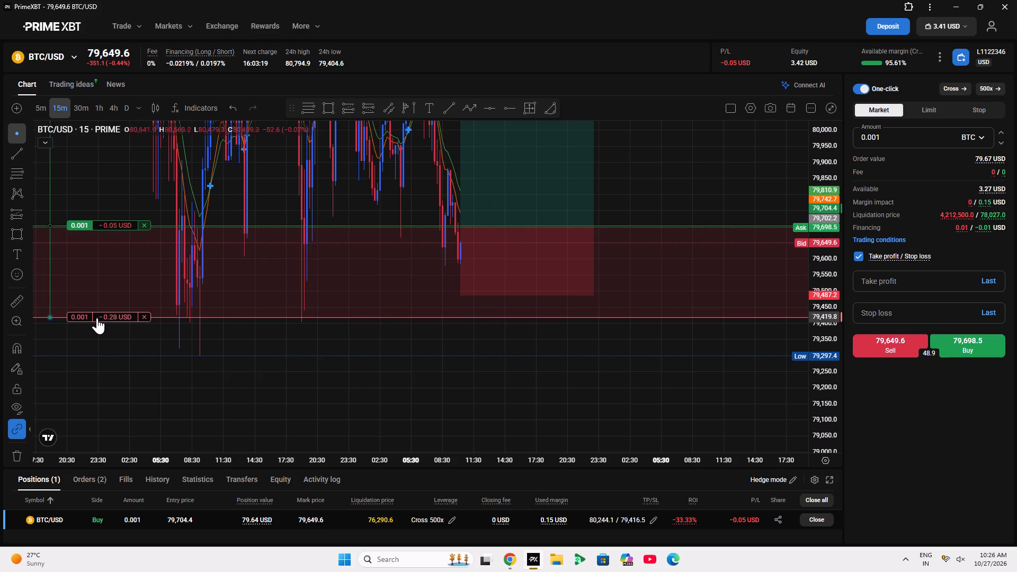
left_click_drag(97, 318, 74, 316)
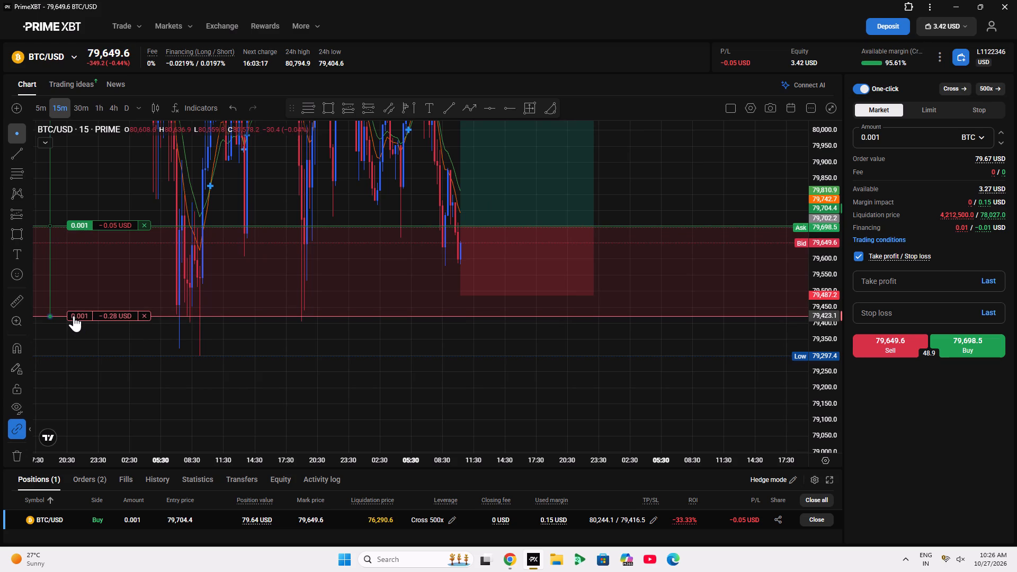
left_click_drag(74, 316, 67, 312)
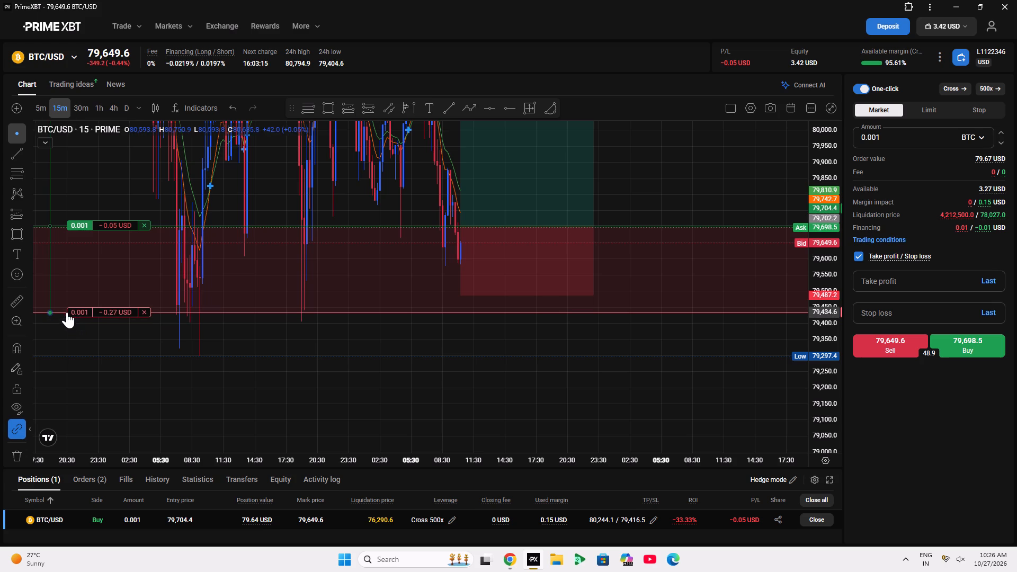
left_click_drag(67, 312, 80, 314)
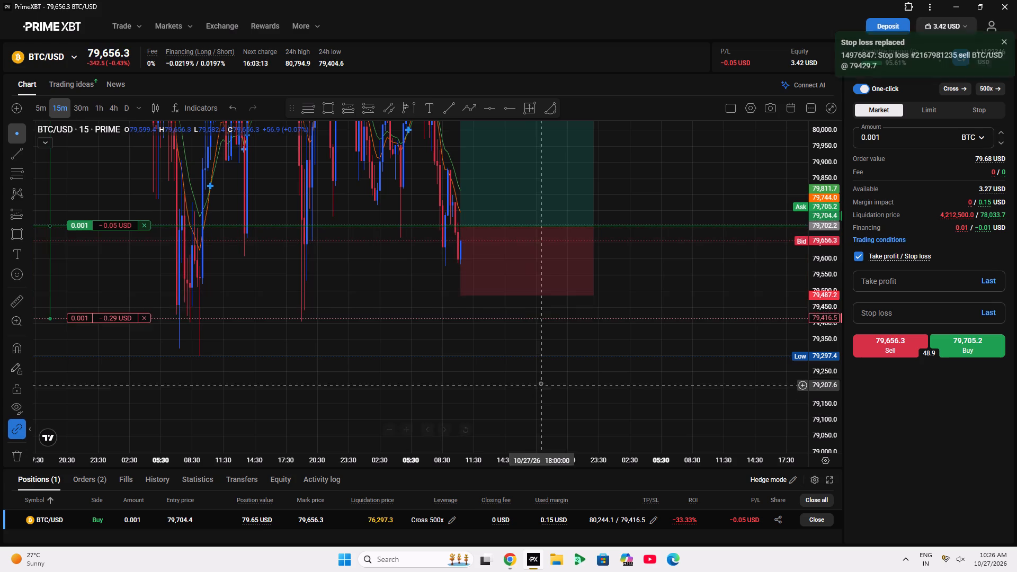
Lower the BTC/USD long position drawing's stop level to about 79,451 and deselect the drawing.
left_click(481, 290)
left_click_drag(462, 297, 463, 315)
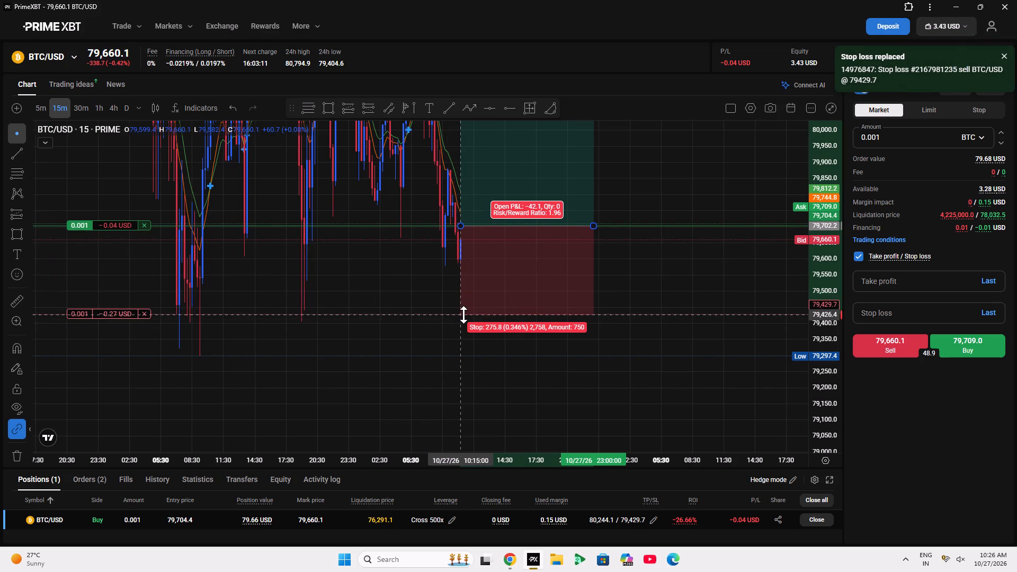
left_click_drag(463, 315, 455, 307)
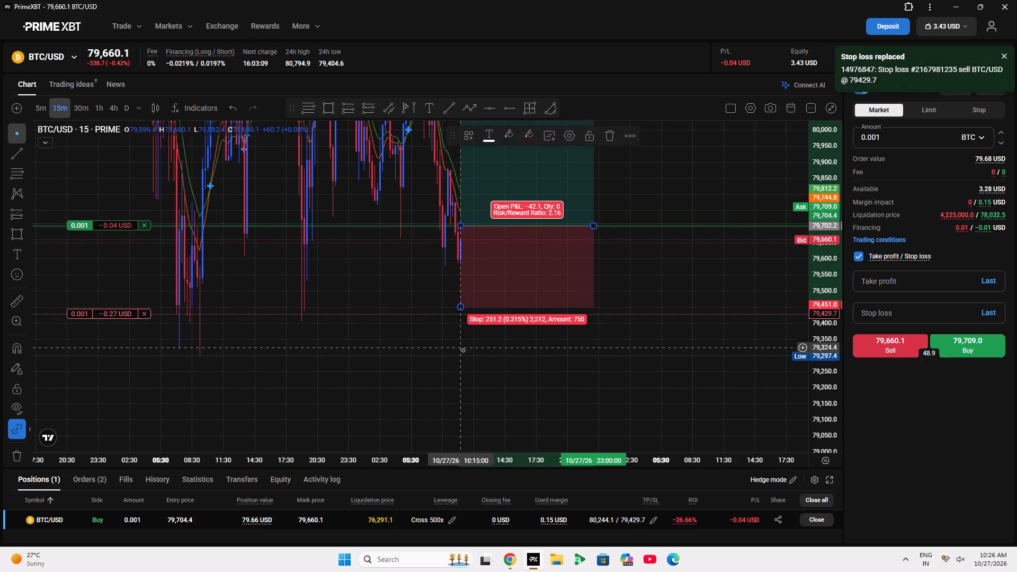
left_click(463, 350)
left_click_drag(645, 282, 510, 416)
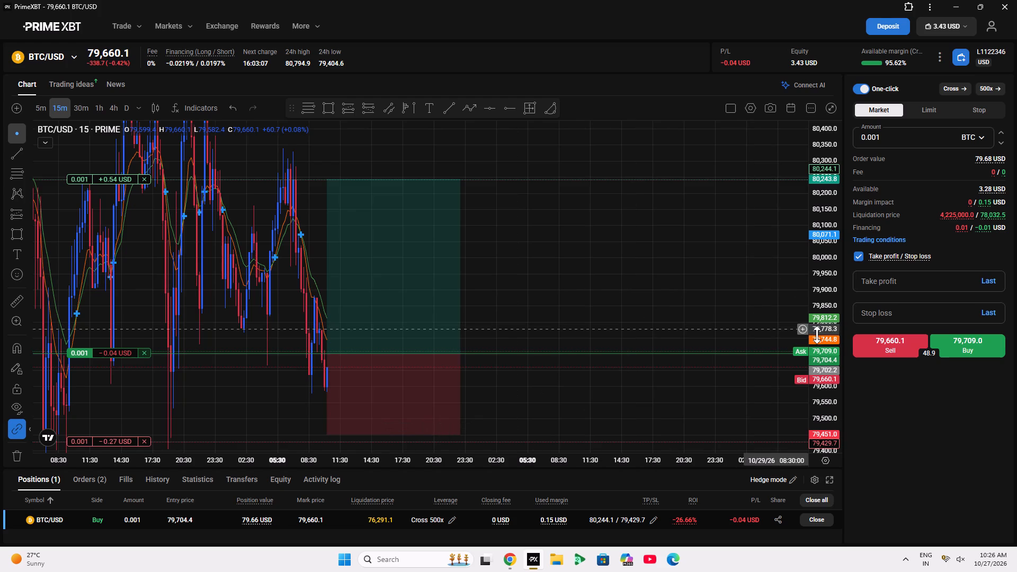
double_click(822, 328)
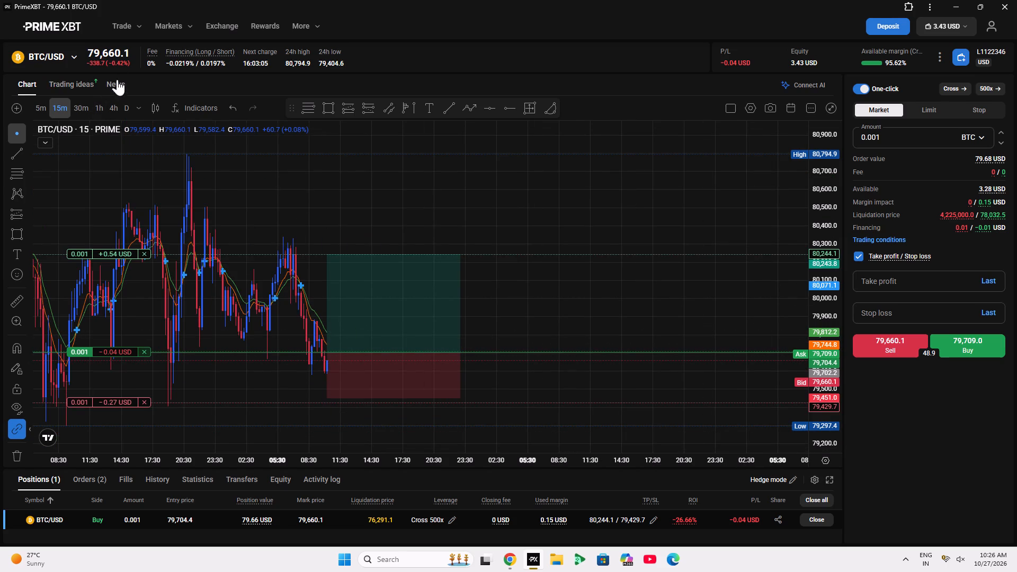
Open the XAU/USD chart from the favourites and examine the recent 15-minute price action around the Fibonacci retracement.
left_click(75, 55)
left_click(75, 172)
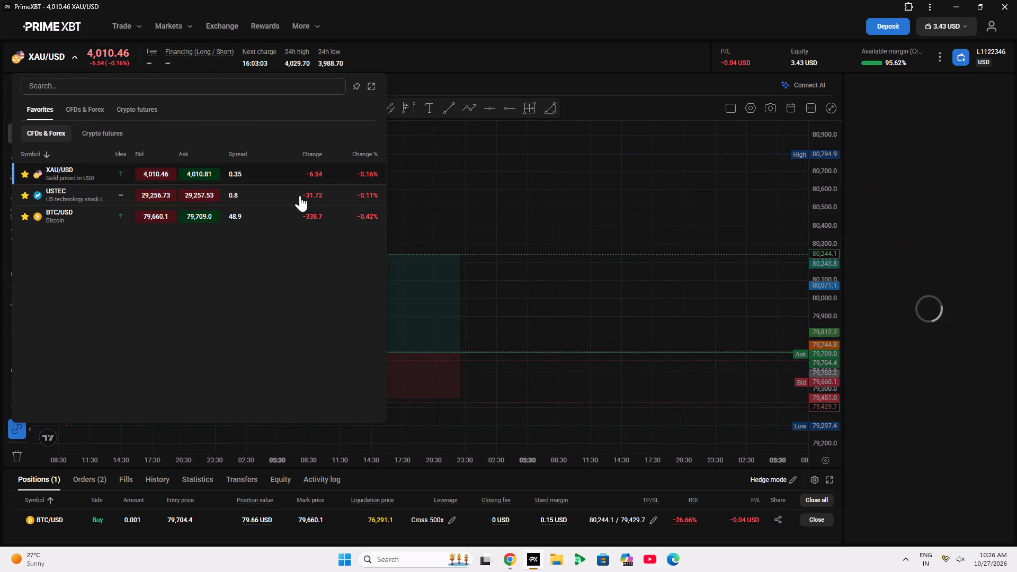
left_click_drag(595, 219, 748, 252)
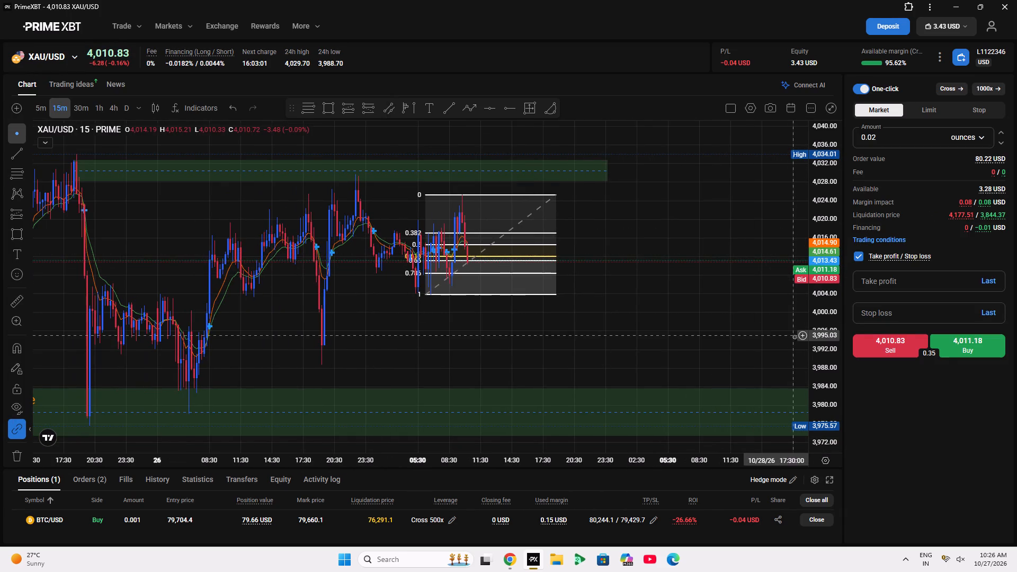
scroll(666, 322, "up", 4)
left_click_drag(477, 355, 715, 374)
scroll(69, 83, "up", 1)
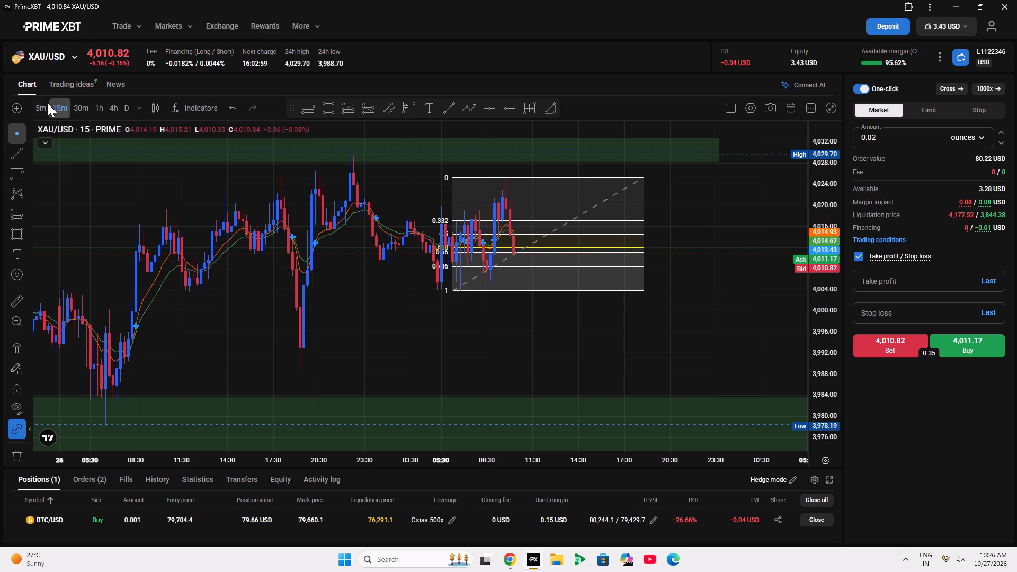
Switch the XAU/USD chart to the 5-minute timeframe, with the whole Fibonacci retracement in view.
left_click(42, 106)
scroll(663, 333, "up", 1)
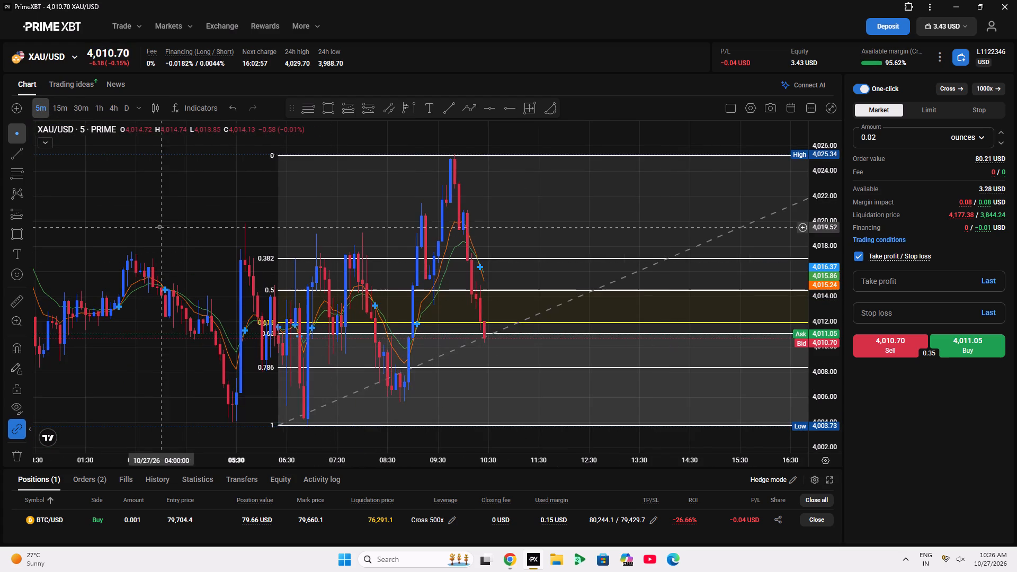
left_click_drag(234, 247, 0, 276)
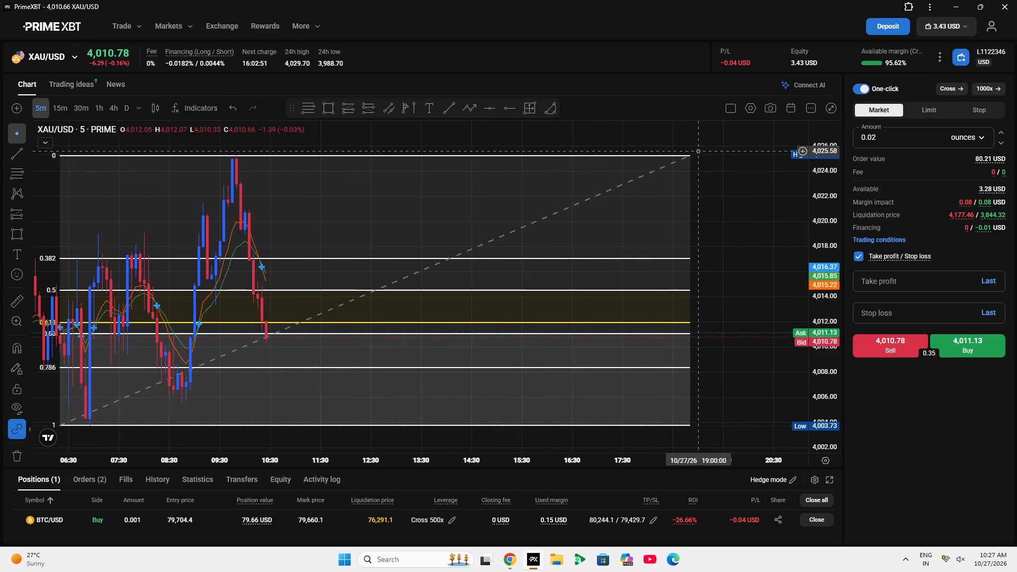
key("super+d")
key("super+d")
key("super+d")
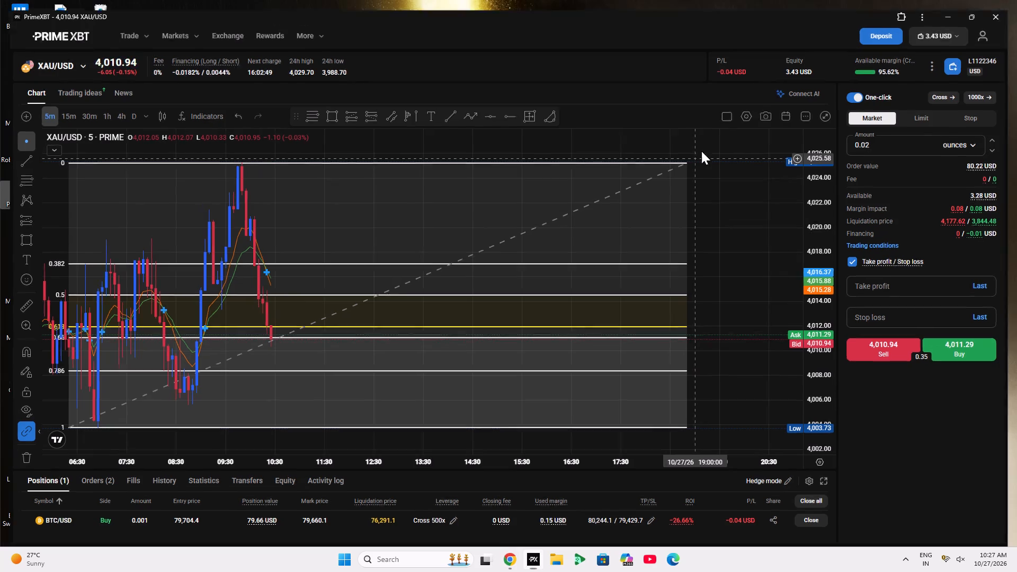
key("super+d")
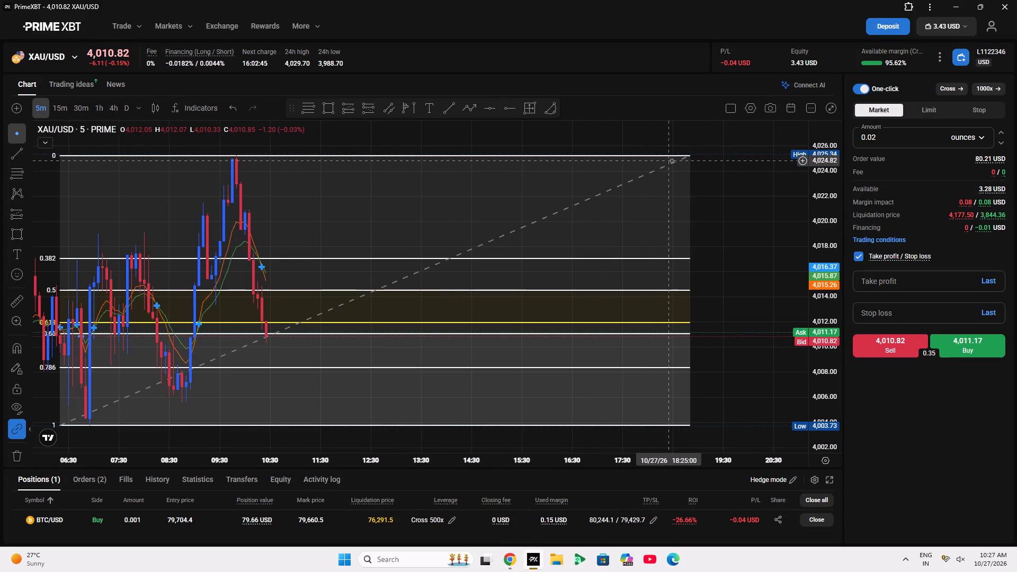
Shorten the XAU/USD Fibonacci retracement by bringing its end anchor back to about 13:50 at the swing high.
left_click_drag(687, 156, 428, 157)
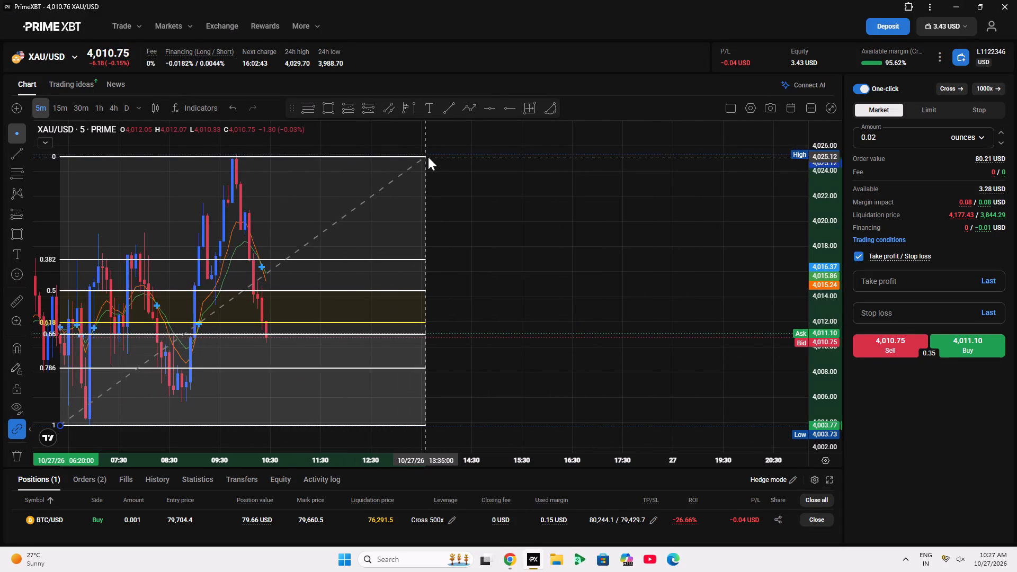
left_click_drag(428, 157, 440, 154)
left_click_drag(522, 220, 721, 222)
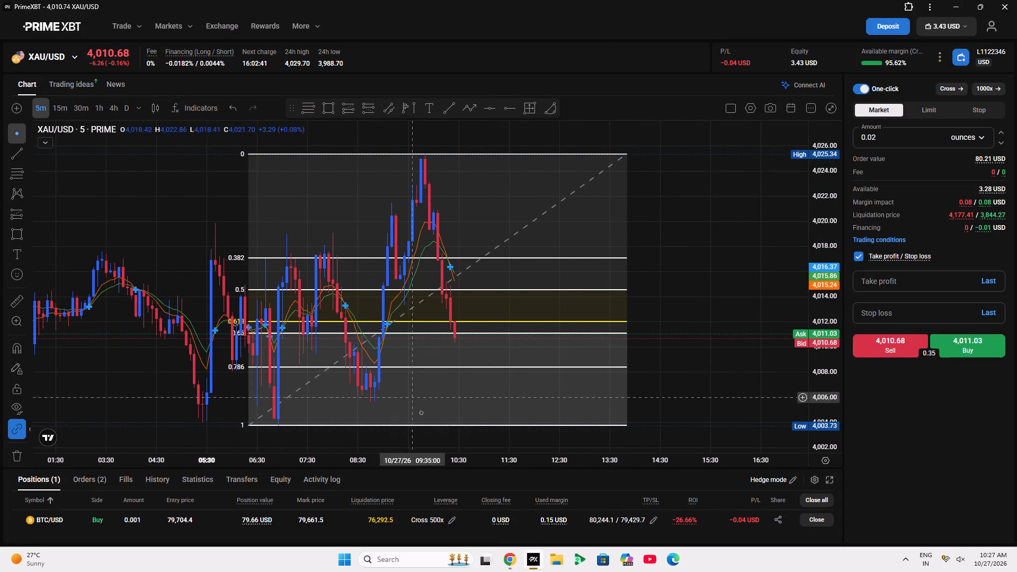
Switch to TradingView and measure the Bitcoin price range from about 79,572 up to about 80,015 beside the long position drawing.
left_click(537, 564)
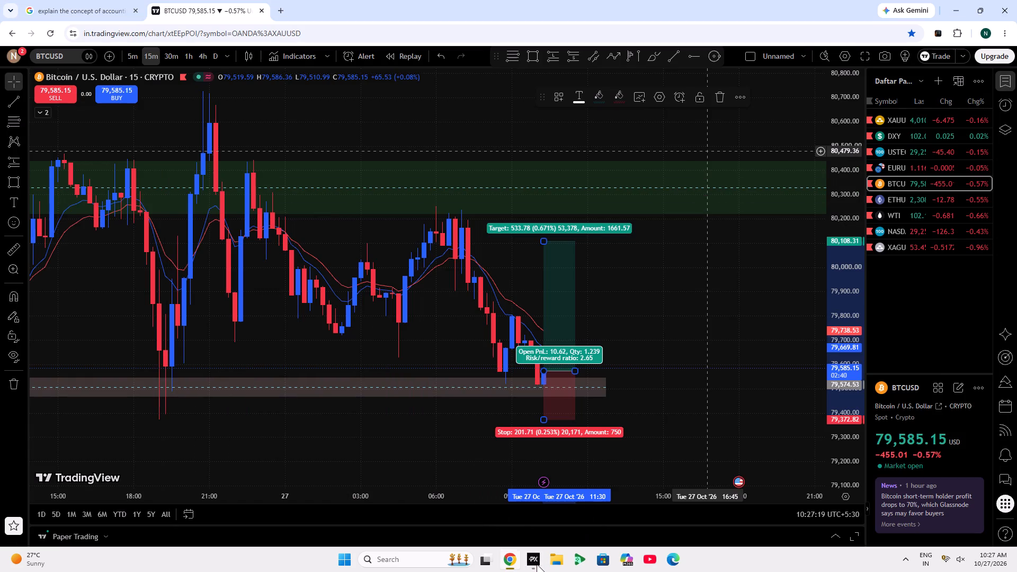
left_click(611, 337)
double_click(852, 336)
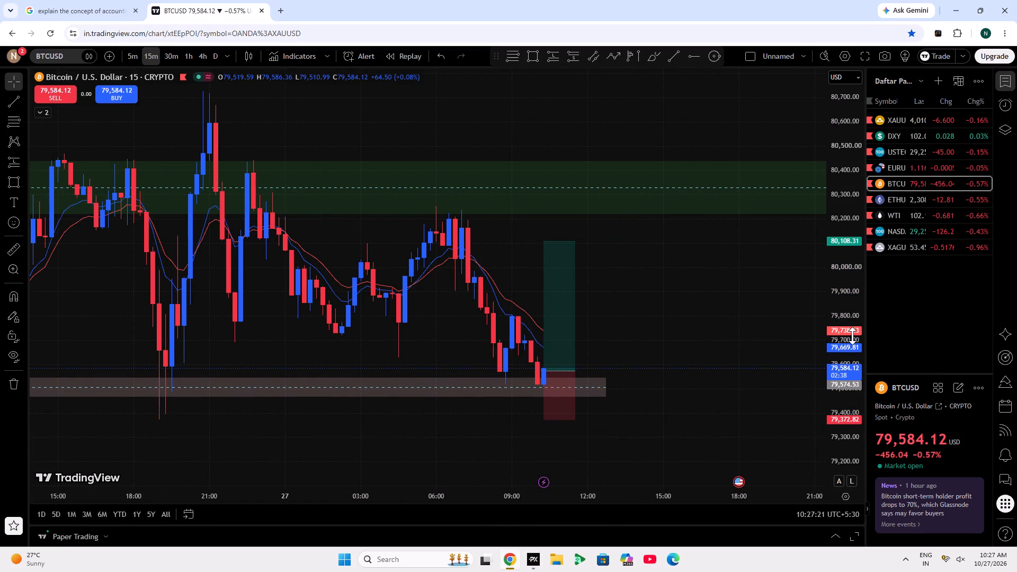
left_click(10, 255)
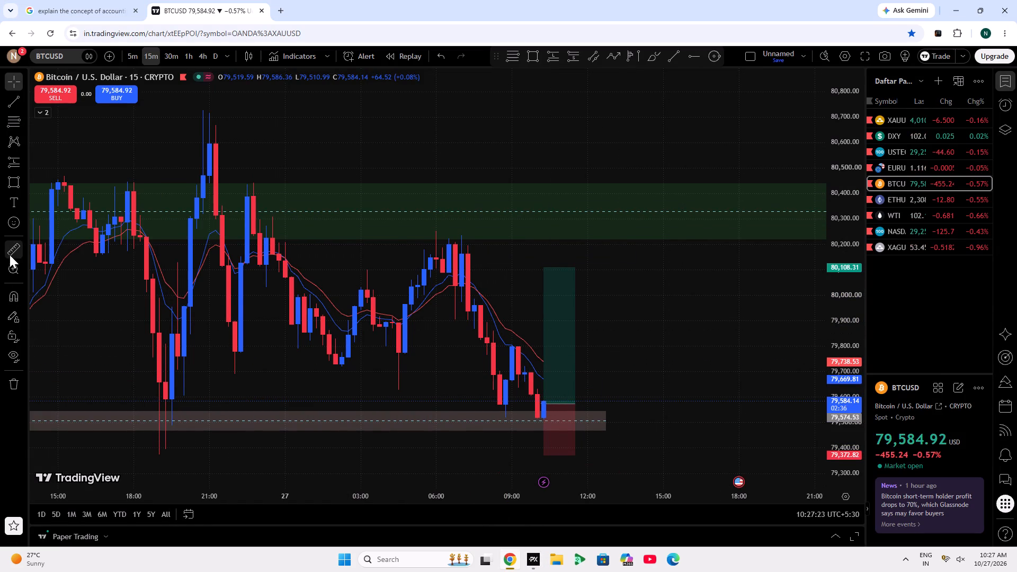
left_click(643, 404)
left_click(591, 291)
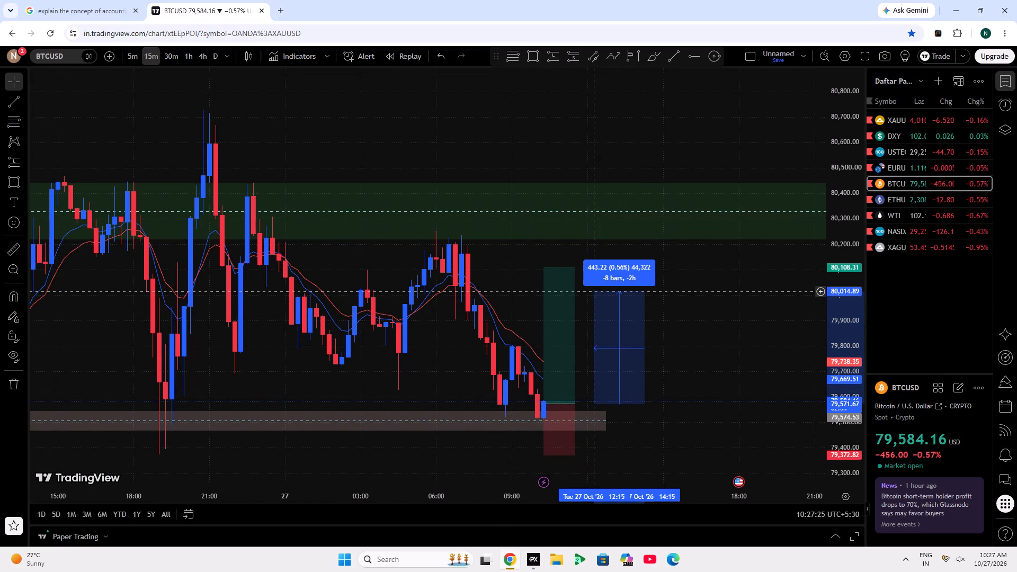
left_click(655, 258)
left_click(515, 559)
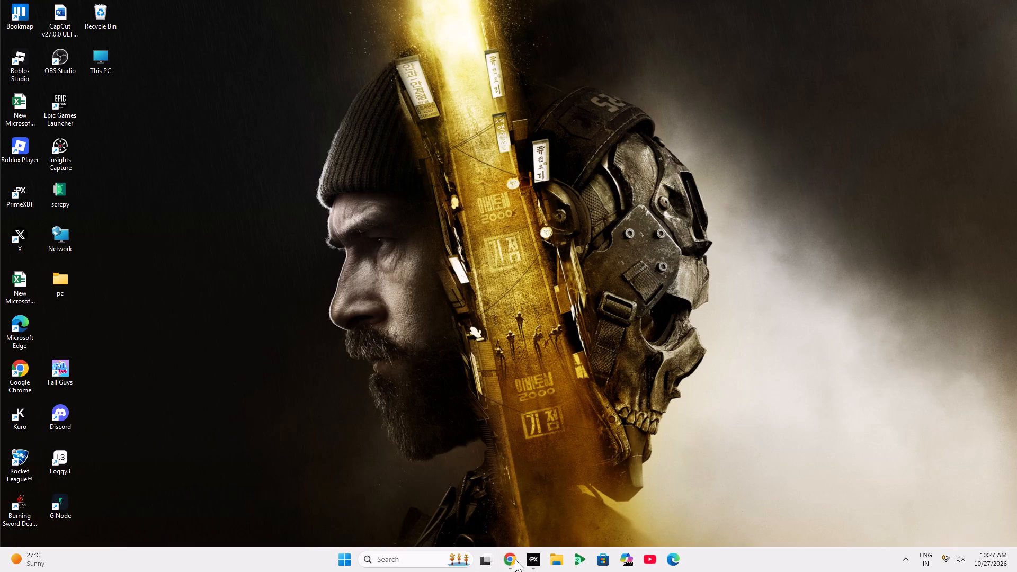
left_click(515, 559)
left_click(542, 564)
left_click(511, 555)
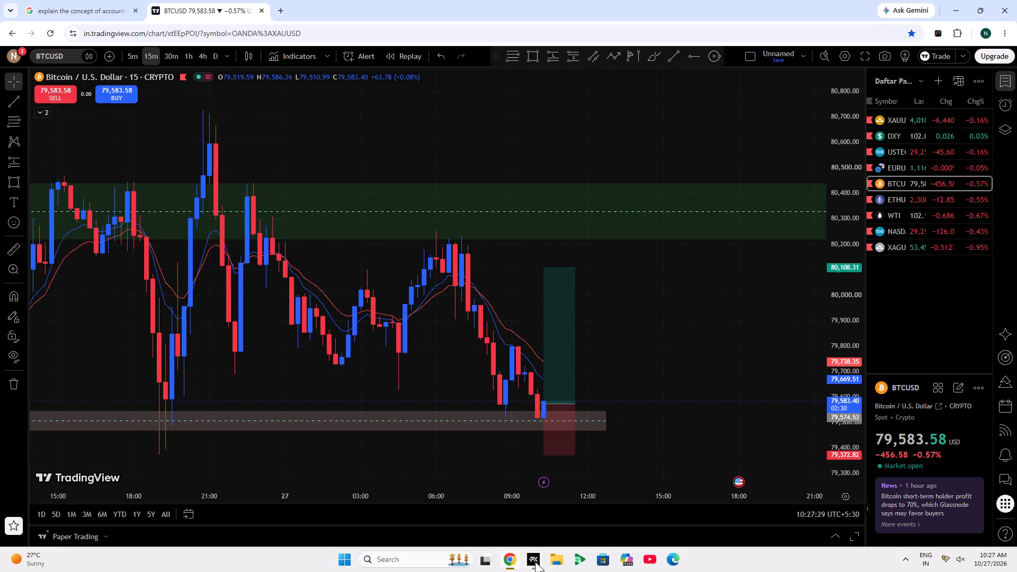
Switch to PrimeXBT and open the BTC/USD chart from the favourites on the 15-minute timeframe.
left_click(535, 561)
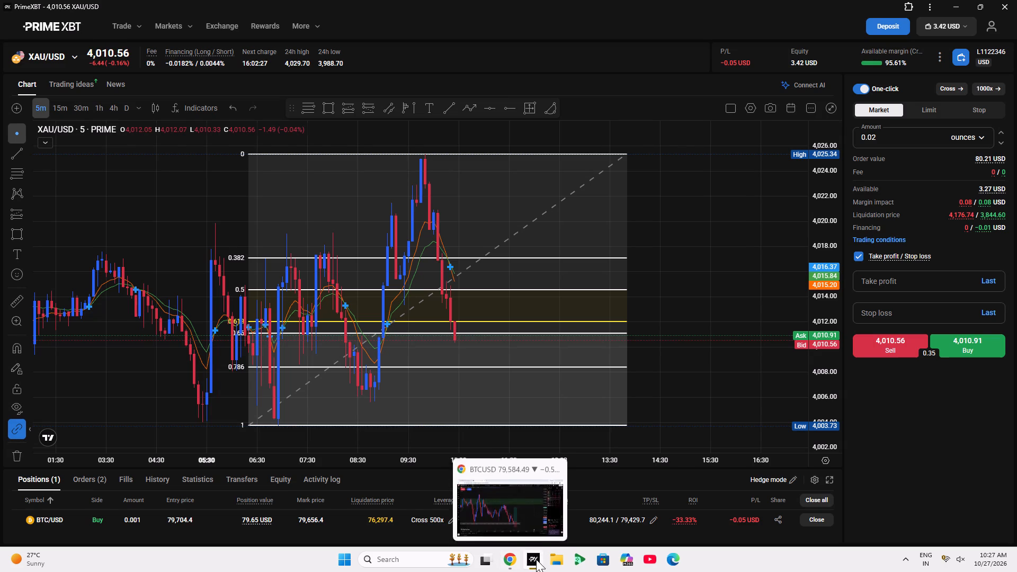
left_click(69, 57)
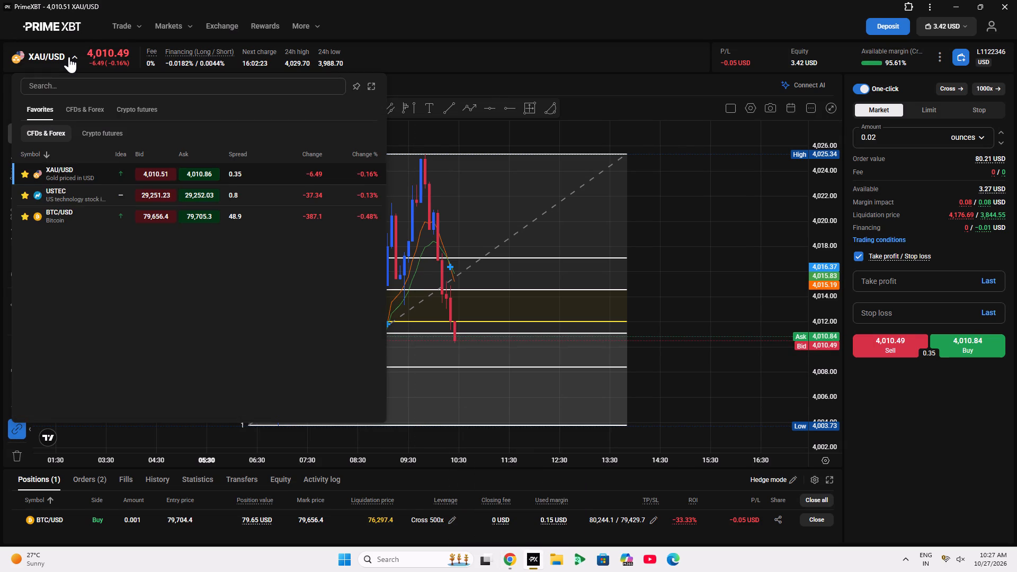
left_click(90, 208)
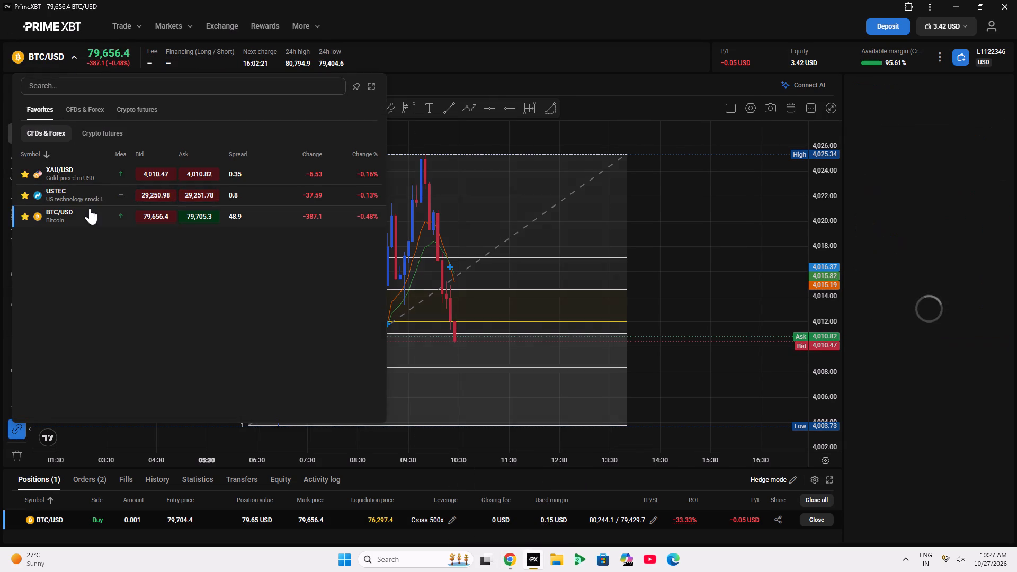
left_click(434, 170)
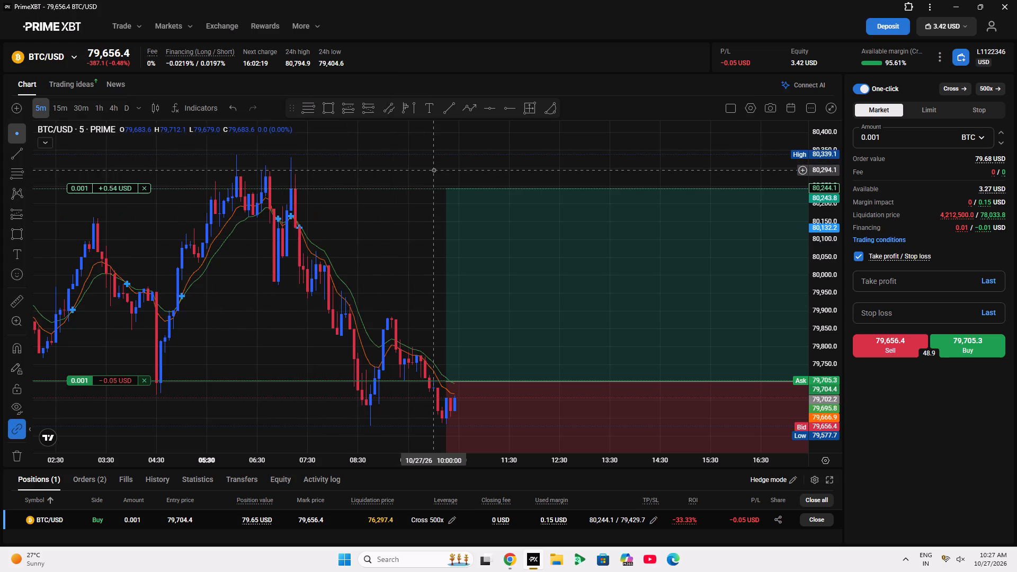
left_click(56, 103)
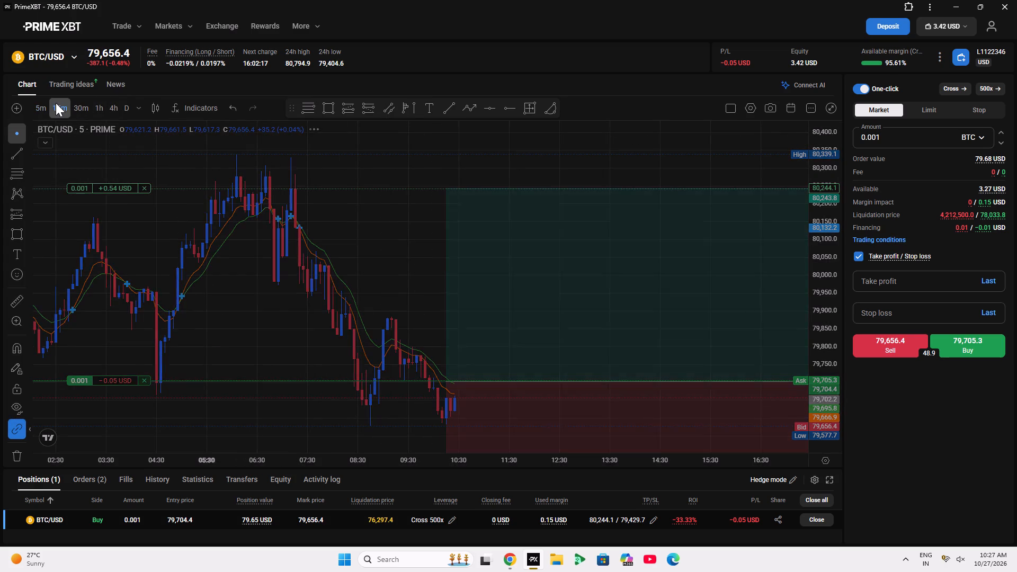
Read the intraday trading idea for Bitcoin, including its target, pivot and support levels.
left_click(74, 79)
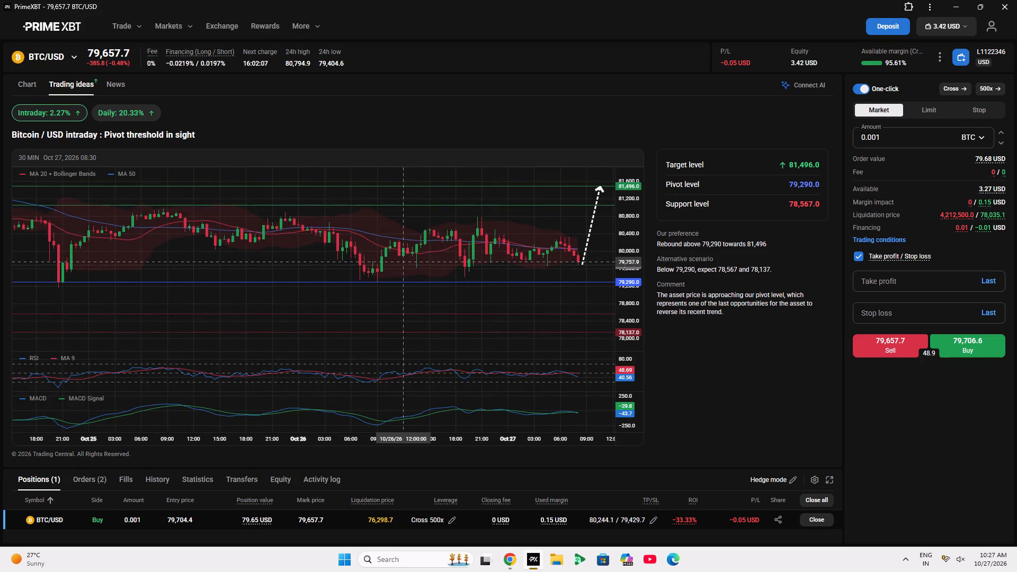
scroll(258, 58, "down", 3)
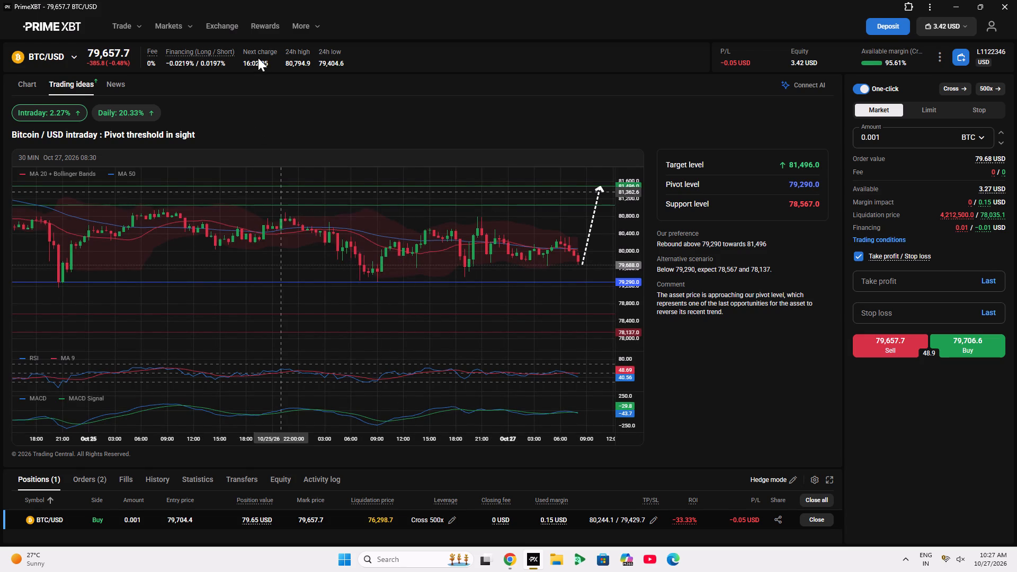
scroll(258, 58, "down", 7)
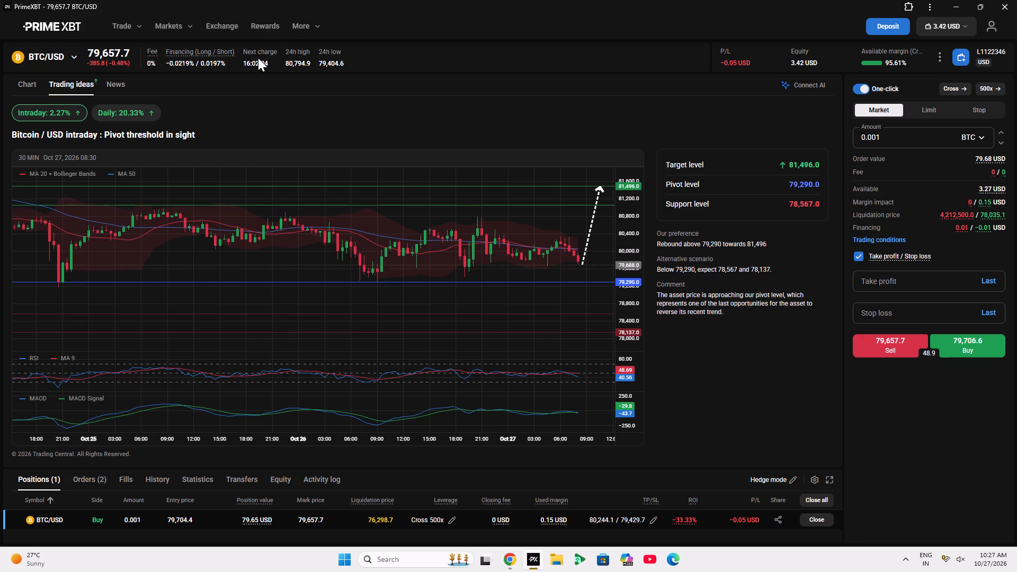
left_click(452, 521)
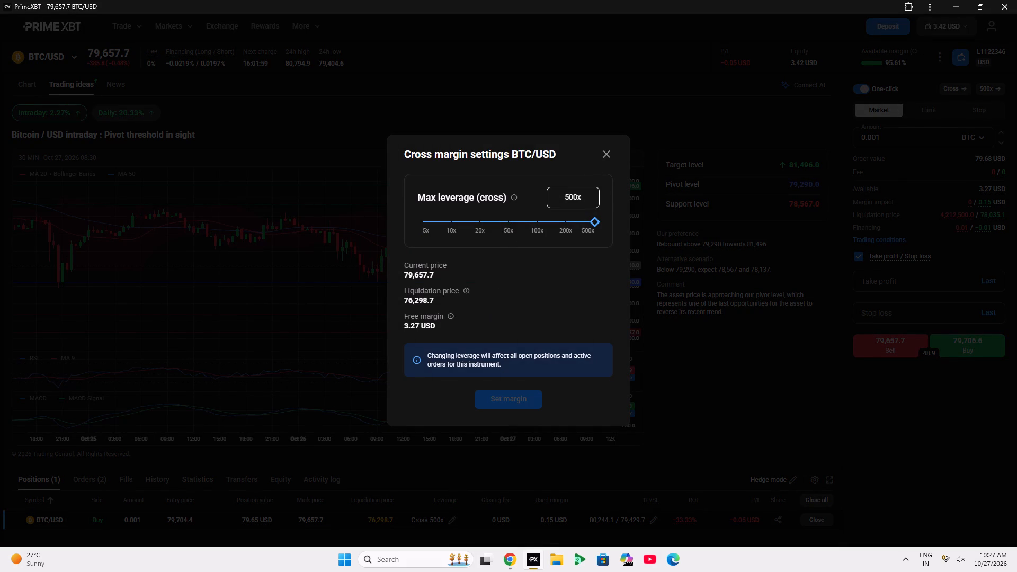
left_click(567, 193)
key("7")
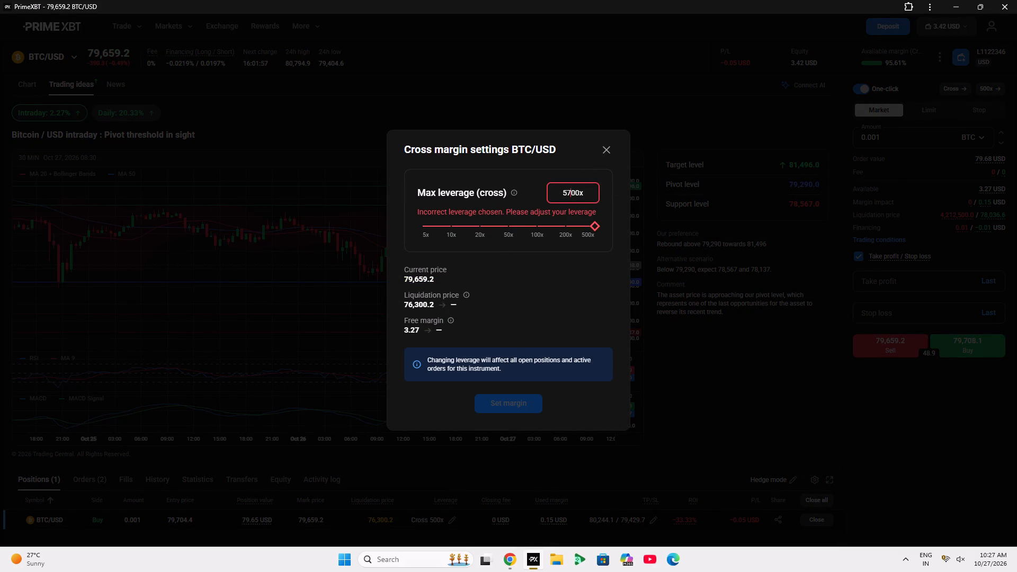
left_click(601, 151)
Return to the BTC/USD price chart and bring the long position drawing into view.
scroll(337, 0, "down", 5)
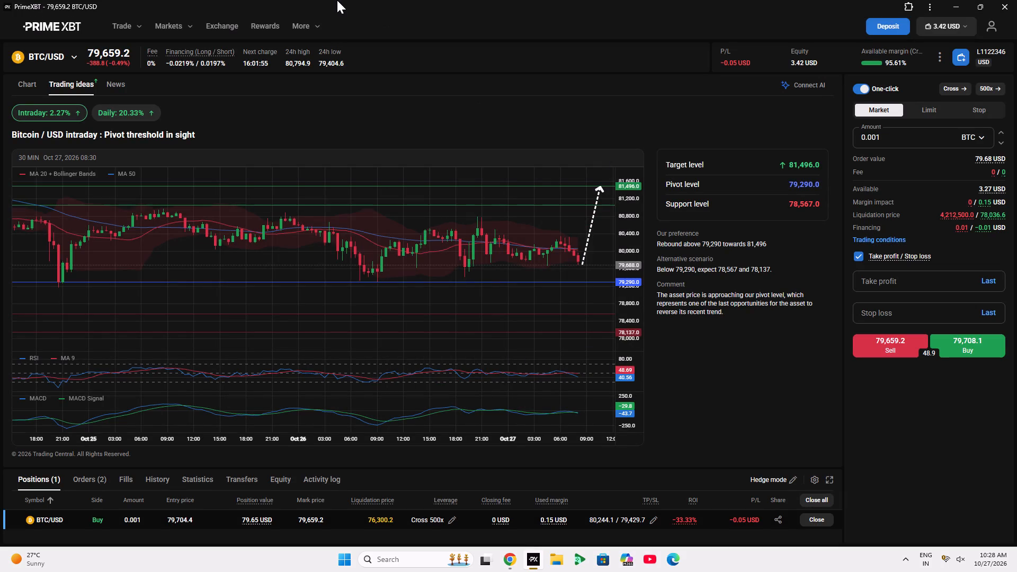
scroll(337, 0, "down", 9)
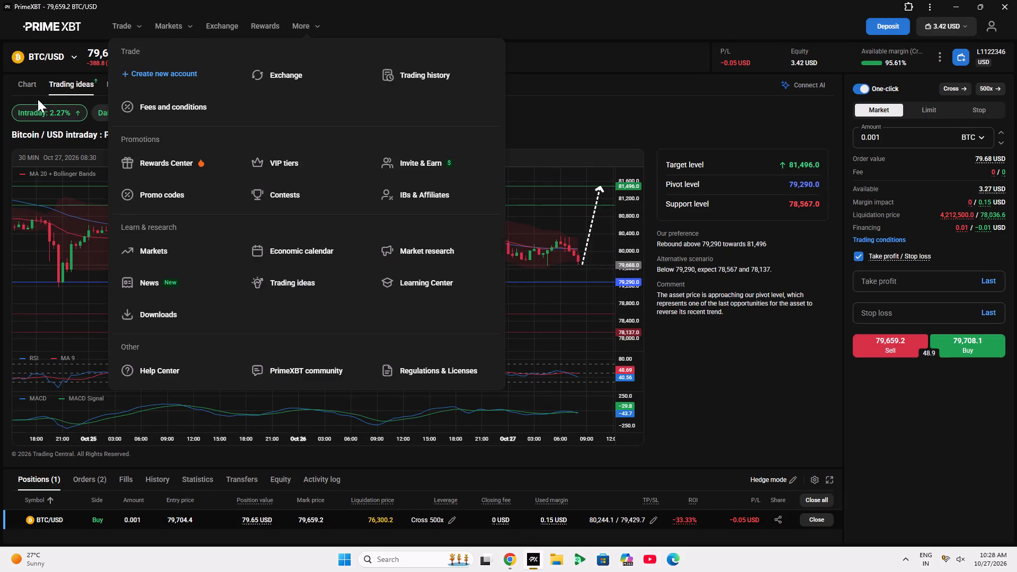
left_click(16, 77)
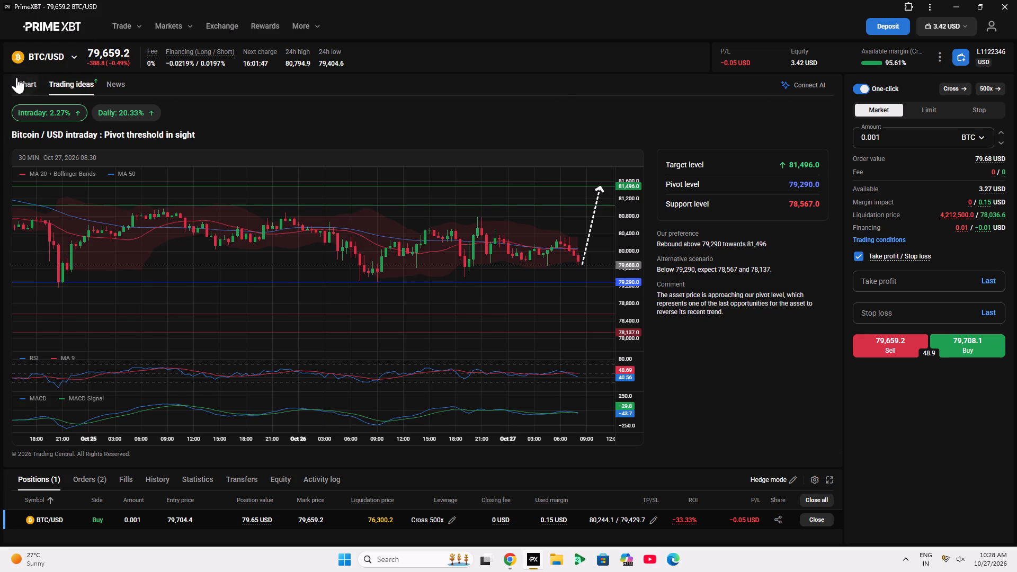
left_click_drag(367, 162, 228, 174)
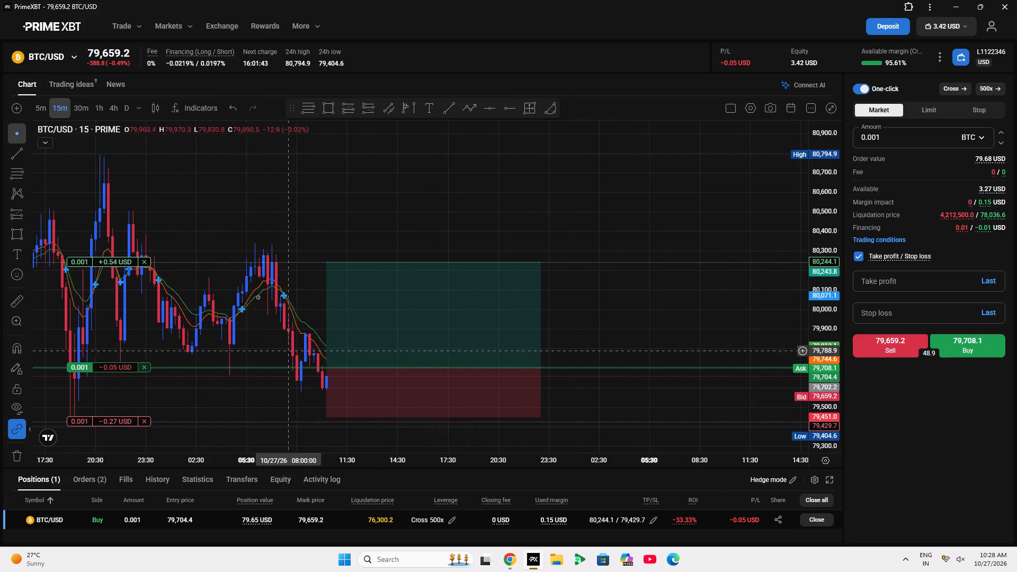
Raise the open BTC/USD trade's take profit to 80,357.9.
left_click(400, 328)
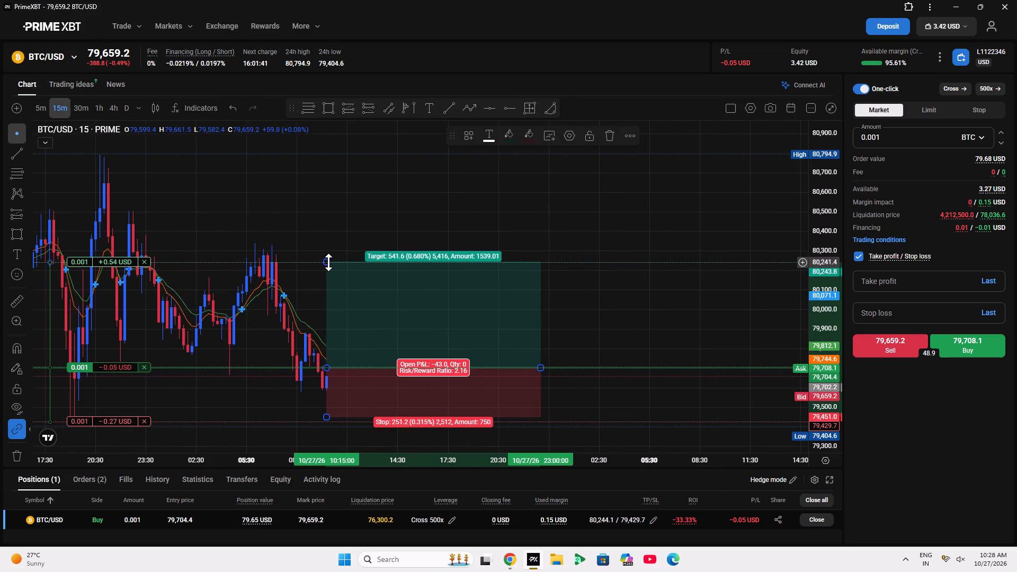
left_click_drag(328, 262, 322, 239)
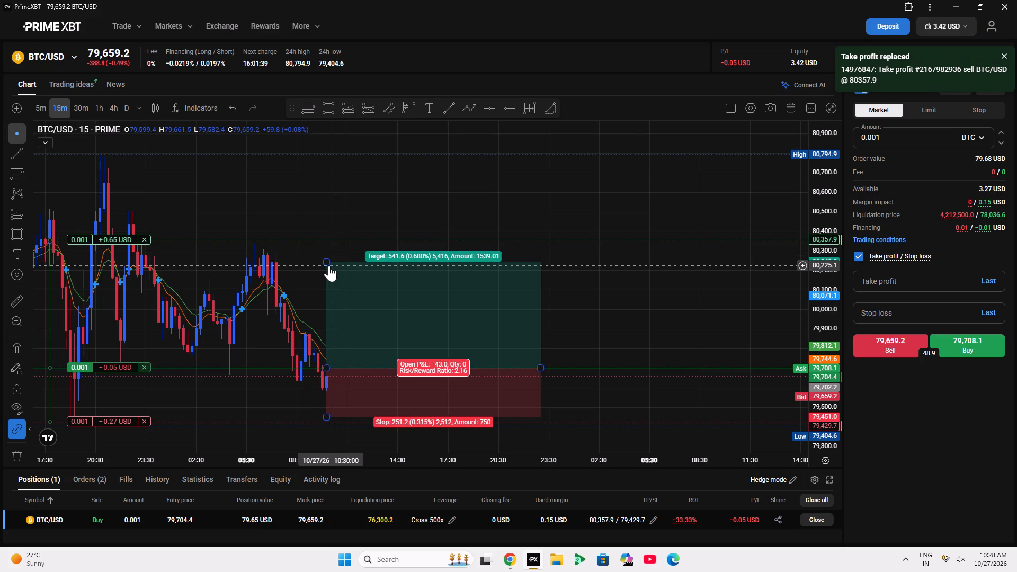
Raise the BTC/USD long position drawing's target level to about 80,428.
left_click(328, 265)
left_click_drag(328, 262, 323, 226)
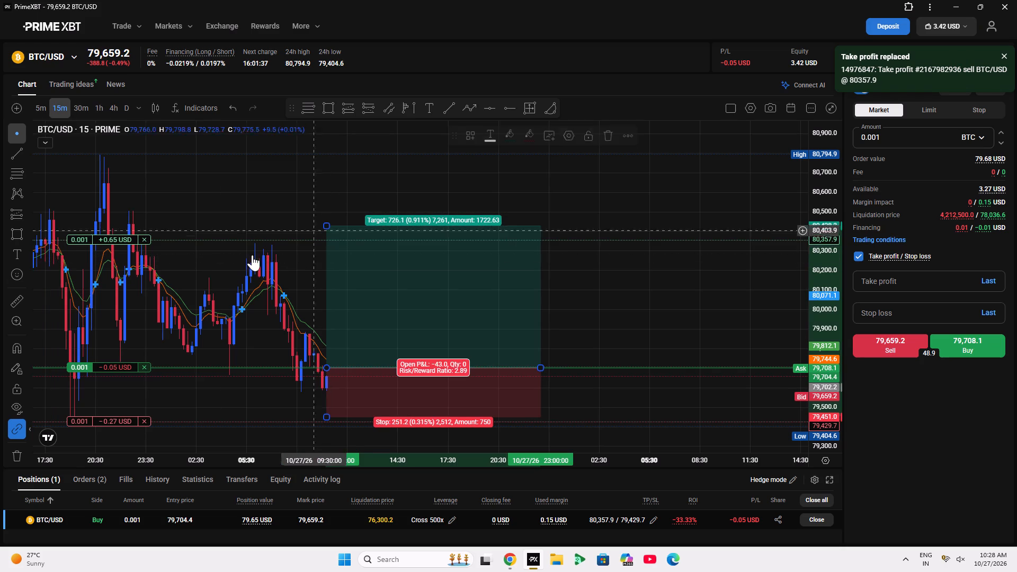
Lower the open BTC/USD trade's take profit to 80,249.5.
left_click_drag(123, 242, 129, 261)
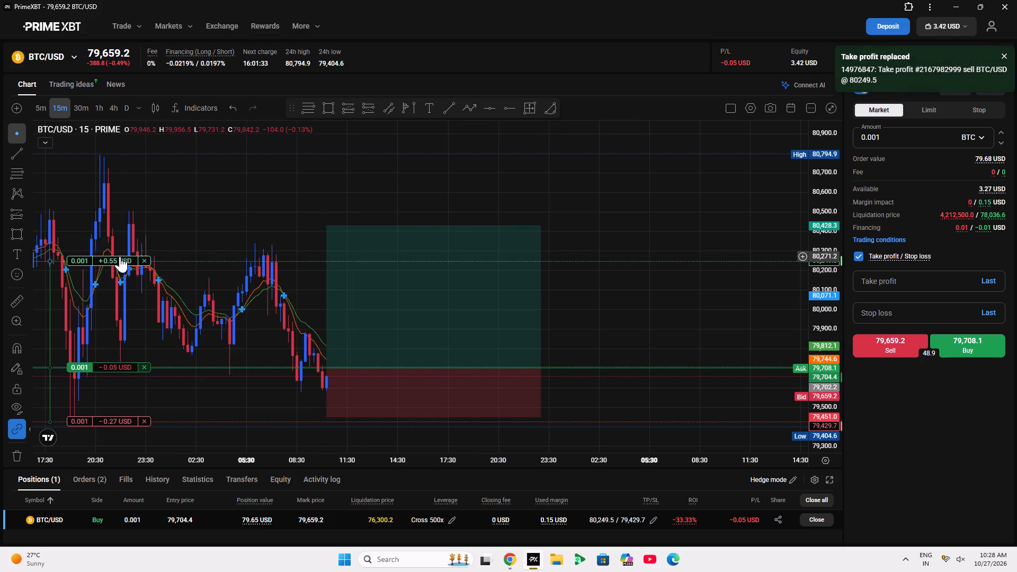
Raise the open BTC/USD trade's take profit to 80,547.5.
left_click_drag(120, 256, 77, 222)
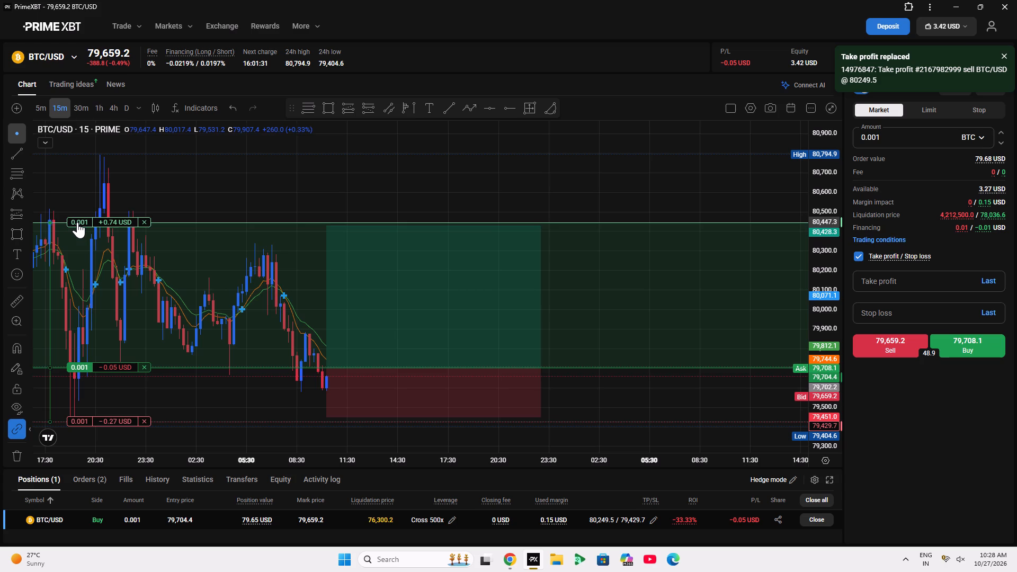
left_click_drag(77, 222, 74, 195)
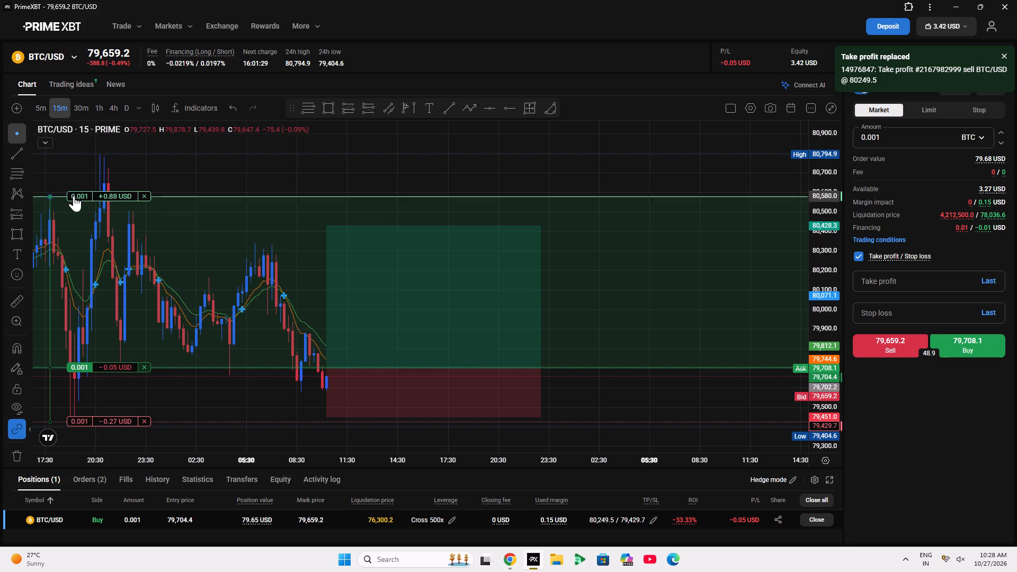
left_click_drag(74, 195, 92, 202)
Raise the BTC/USD long position drawing's target level to about 80,794, then deselect the drawing and reset the price scale.
left_click(398, 292)
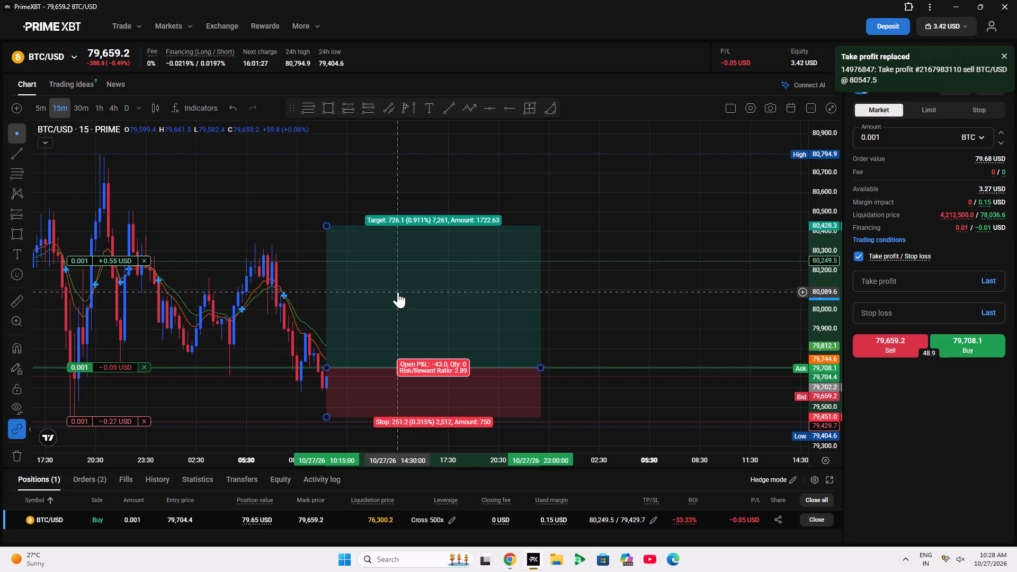
left_click_drag(328, 226, 331, 154)
left_click_drag(637, 288, 638, 242)
double_click(819, 307)
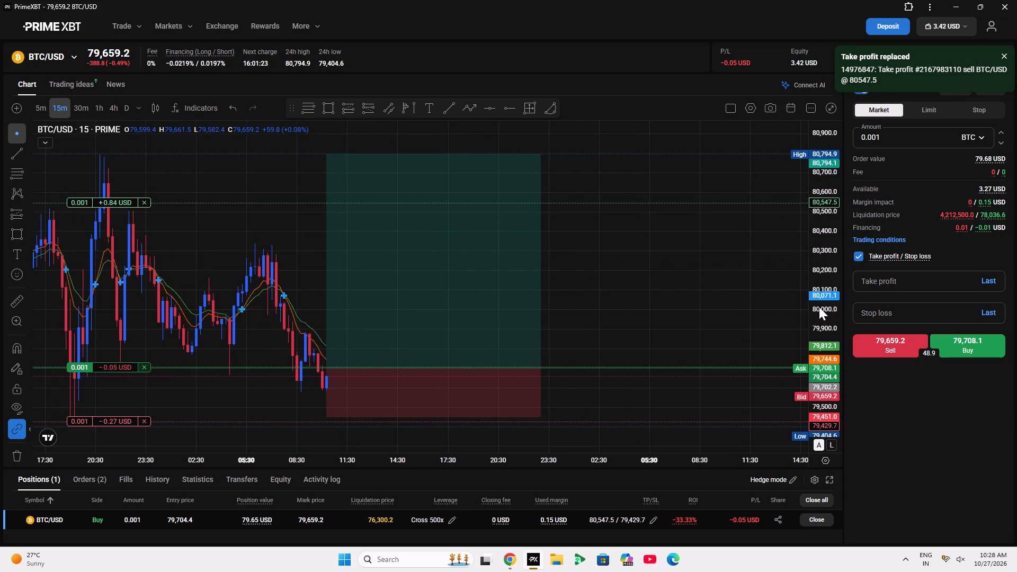
Measure the BTC/USD price move from about 79,466, just above the drawing's stop level, up to about 79,886.
left_click(4, 307)
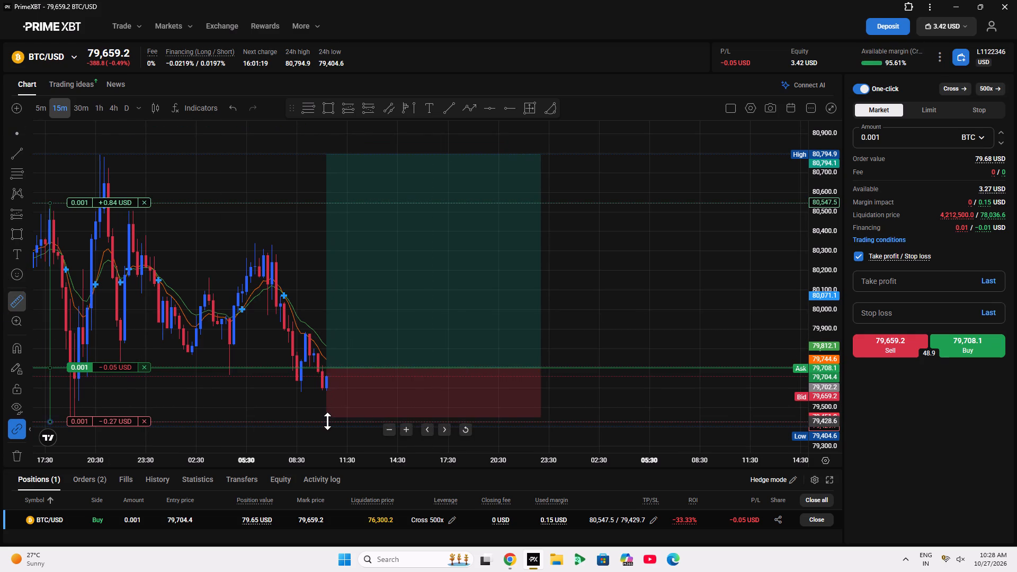
left_click_drag(327, 414, 332, 430)
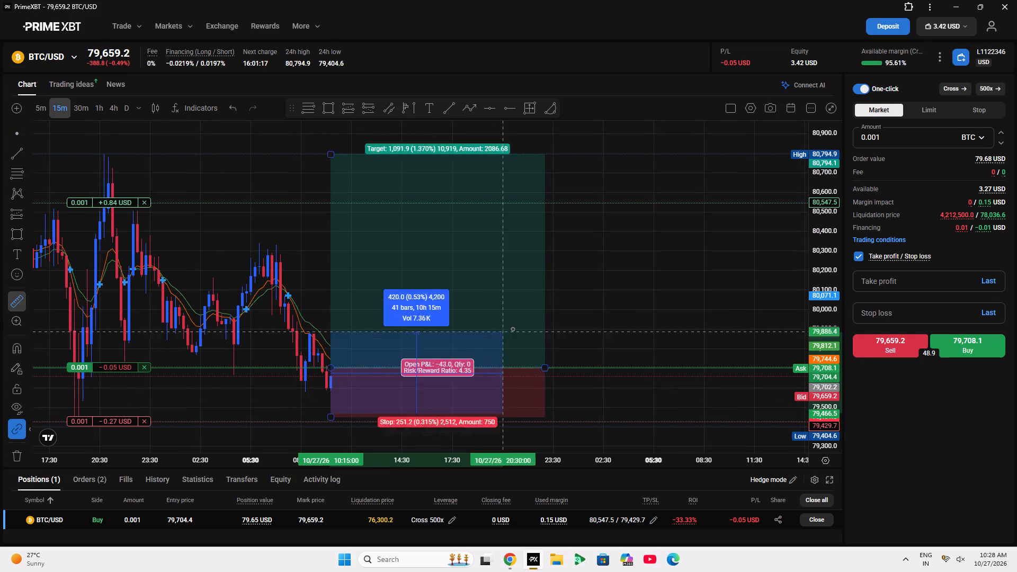
left_click(617, 271)
left_click(654, 246)
left_click(401, 281)
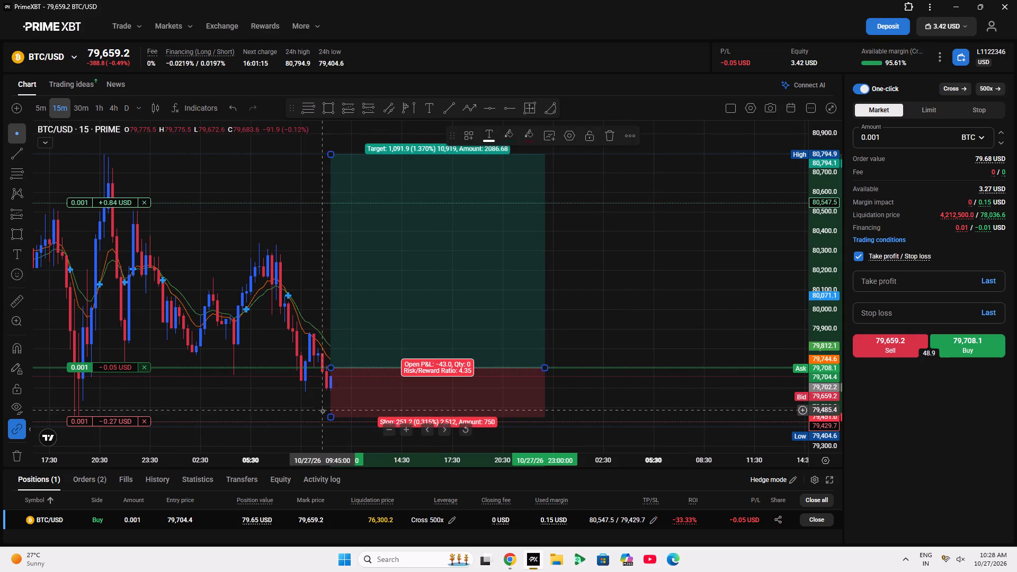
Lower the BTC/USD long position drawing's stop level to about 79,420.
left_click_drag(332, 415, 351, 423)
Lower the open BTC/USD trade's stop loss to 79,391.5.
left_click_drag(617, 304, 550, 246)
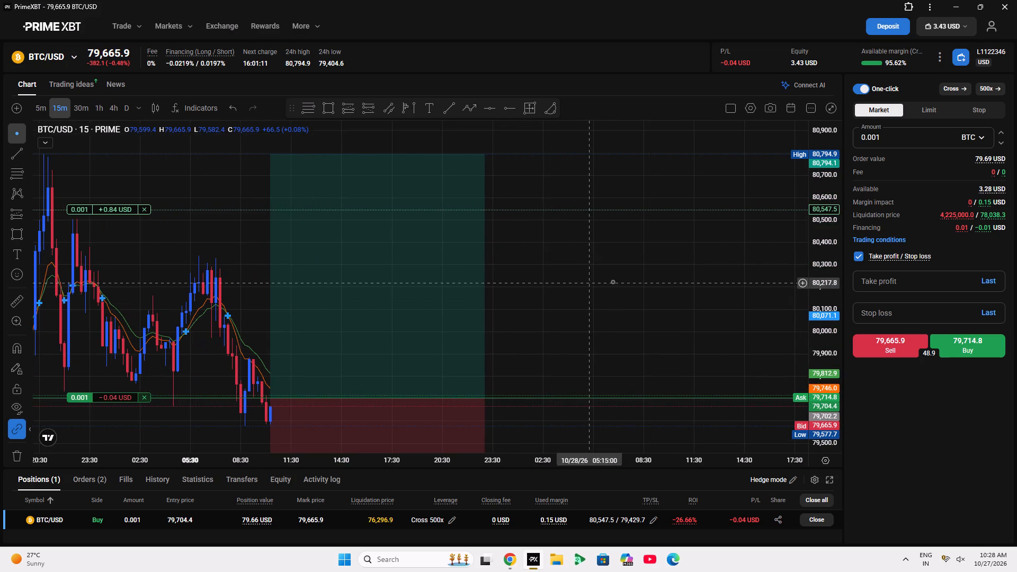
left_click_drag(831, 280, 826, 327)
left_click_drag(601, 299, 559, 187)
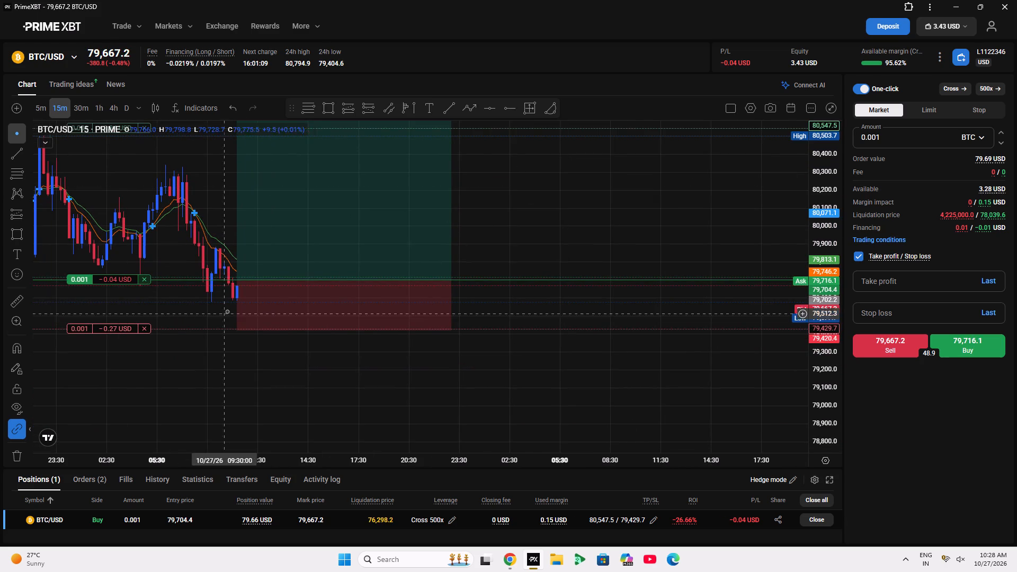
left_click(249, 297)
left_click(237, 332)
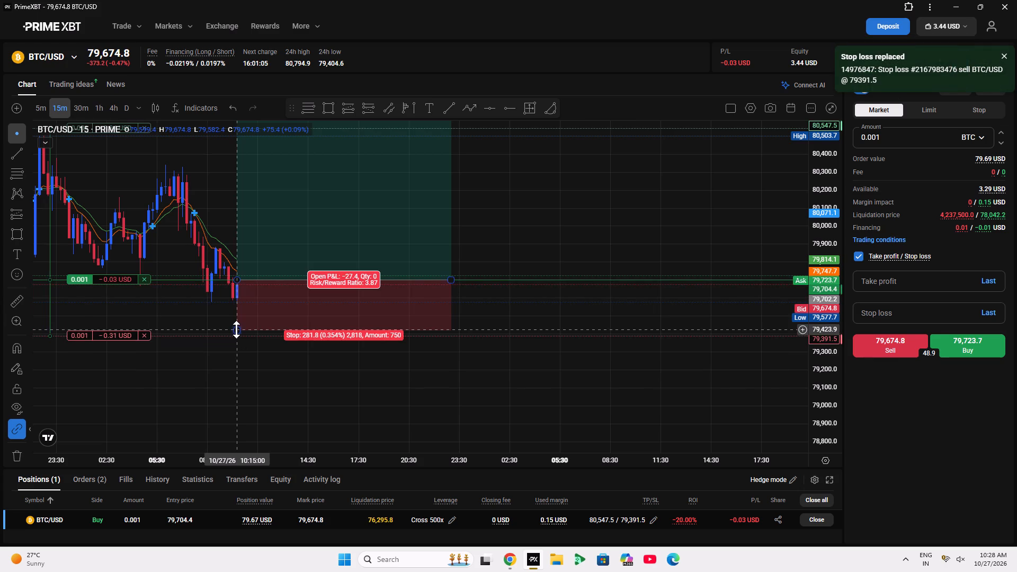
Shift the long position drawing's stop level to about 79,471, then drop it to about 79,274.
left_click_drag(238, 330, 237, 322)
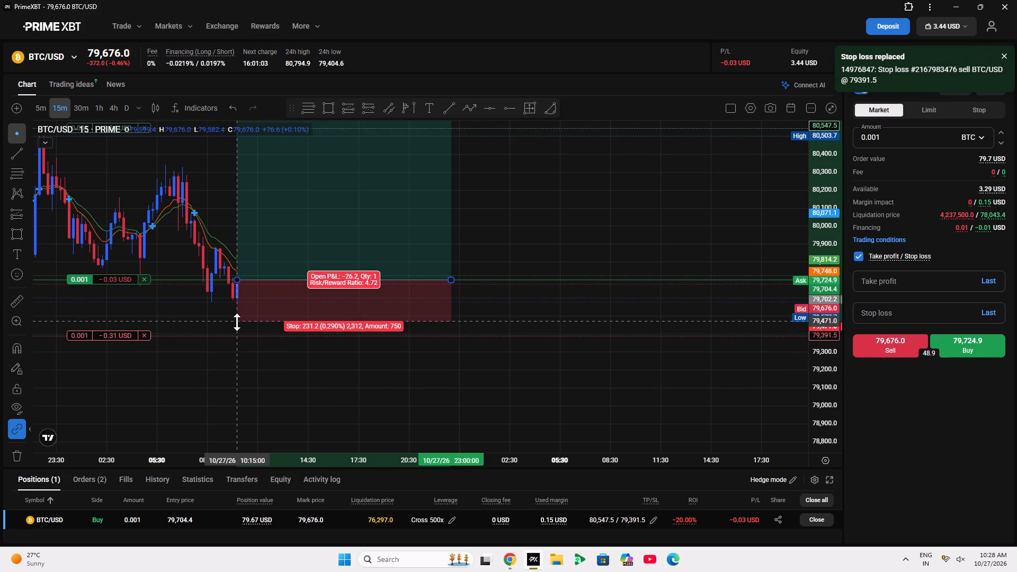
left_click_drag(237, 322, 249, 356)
Raise the open BTC/USD trade's stop loss to 79,429.8.
left_click_drag(112, 339, 91, 329)
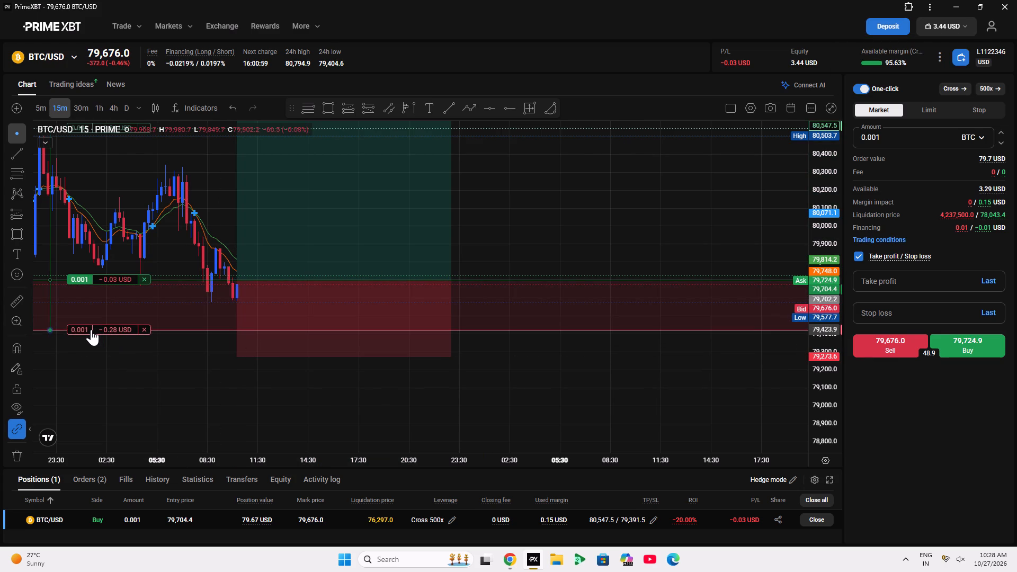
left_click_drag(91, 329, 89, 328)
Raise the BTC/USD long position drawing's stop level to about 79,450, just above the trade's stop loss.
left_click(242, 347)
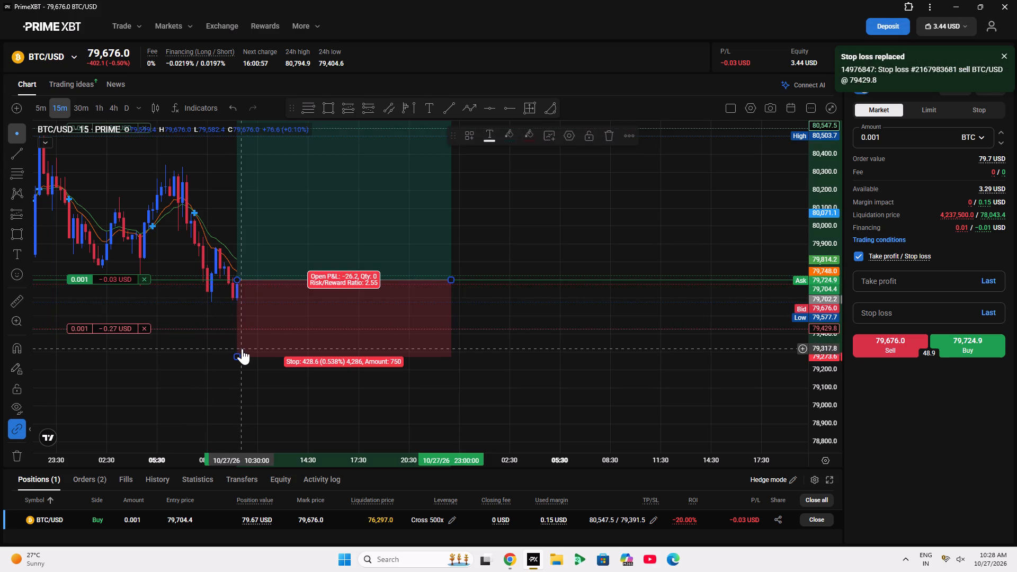
left_click_drag(236, 359, 228, 329)
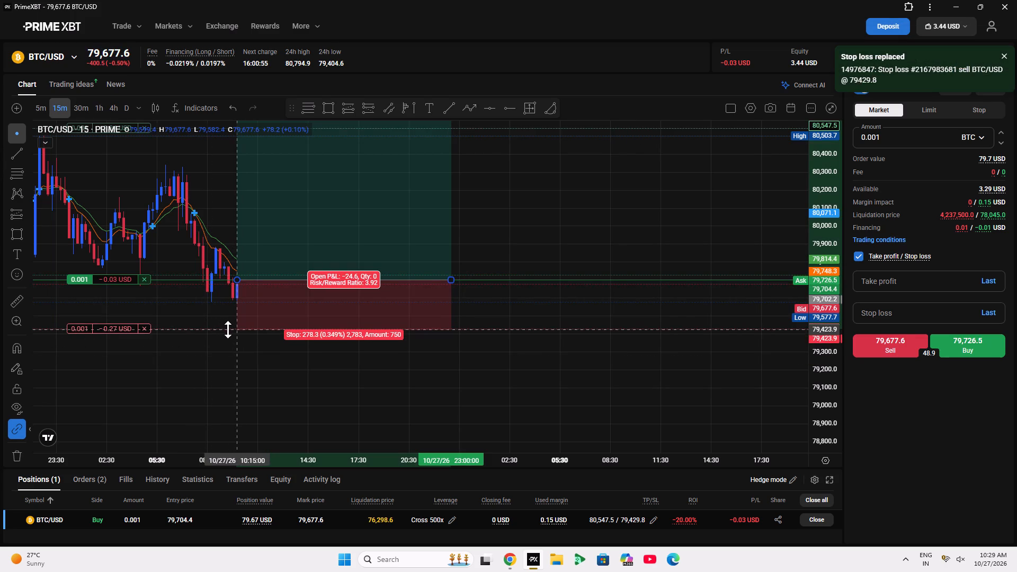
left_click_drag(228, 329, 229, 329)
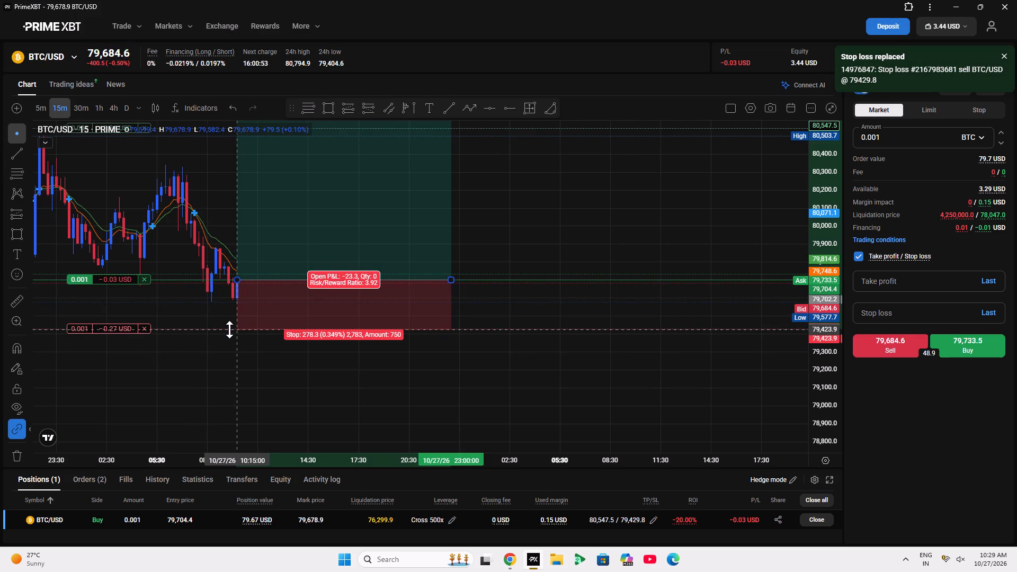
left_click_drag(229, 329, 229, 300)
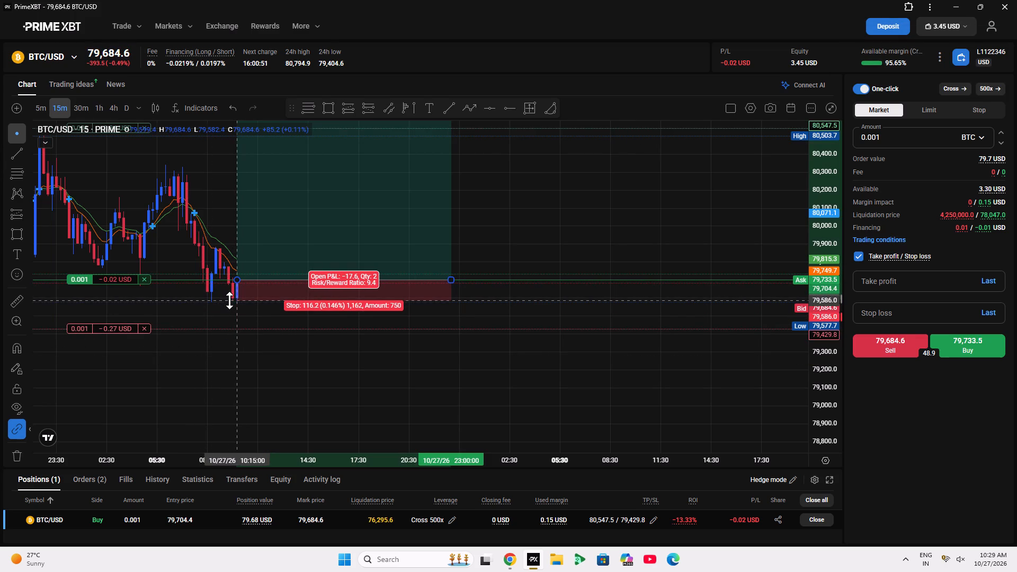
left_click_drag(229, 300, 227, 329)
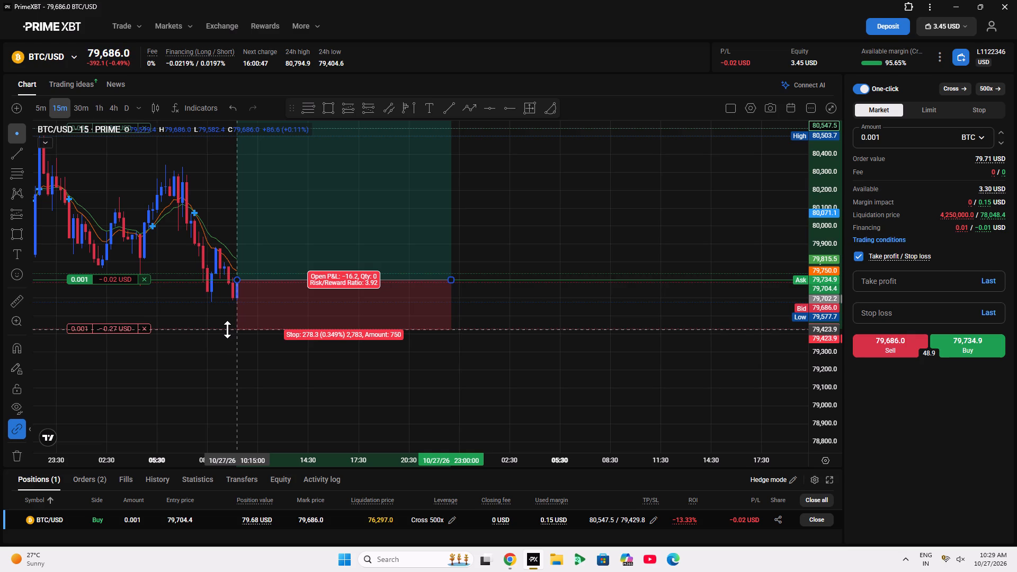
left_click_drag(227, 329, 214, 325)
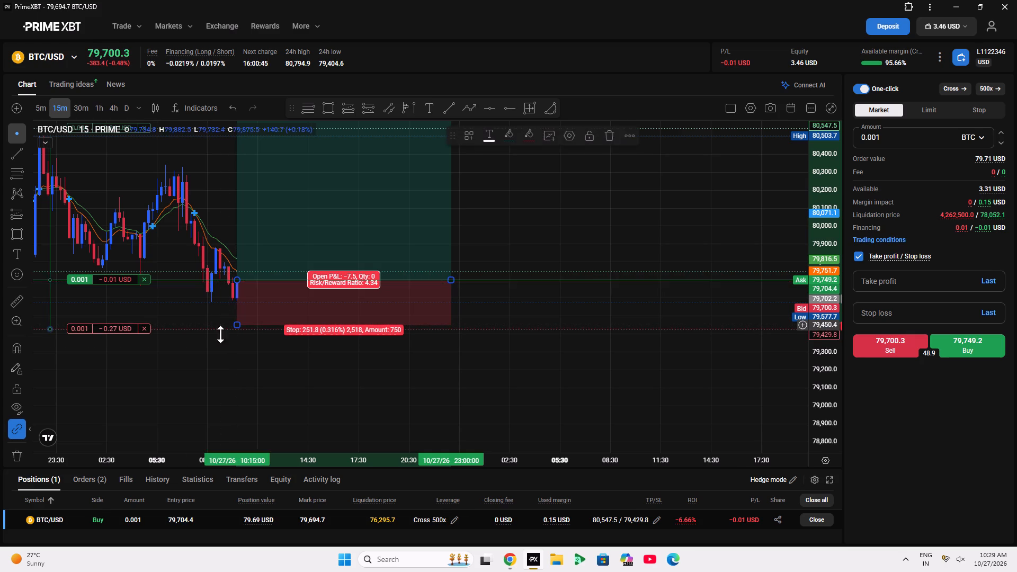
Measure the BTC/USD price move from the entry level up to about 79,957.
left_click_drag(236, 358, 267, 446)
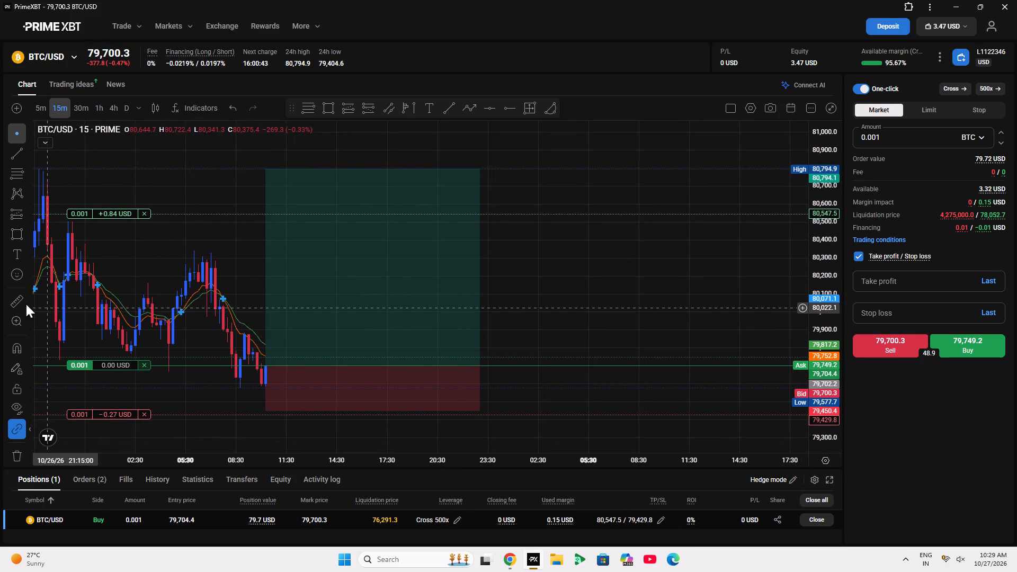
left_click(15, 301)
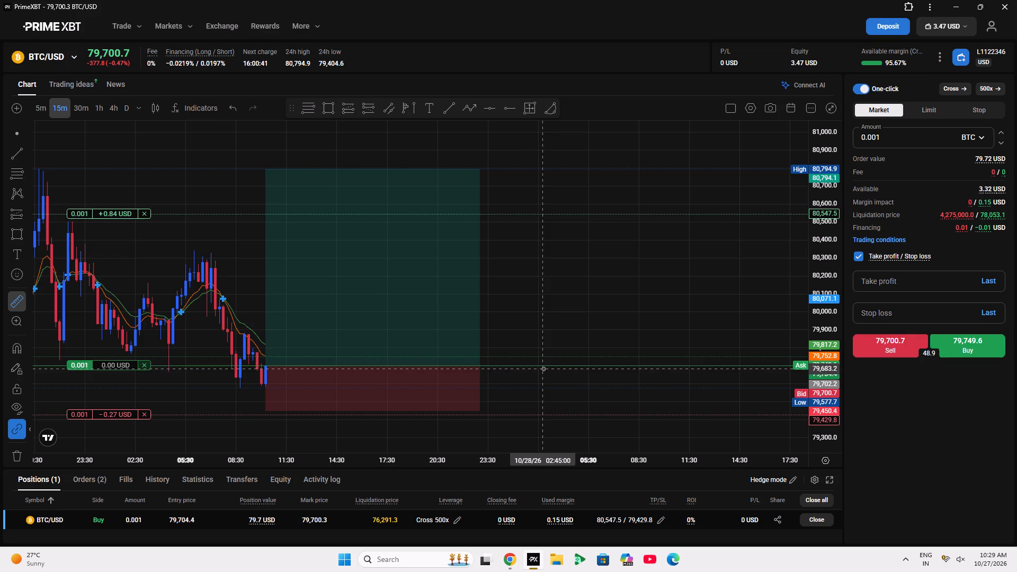
left_click(534, 365)
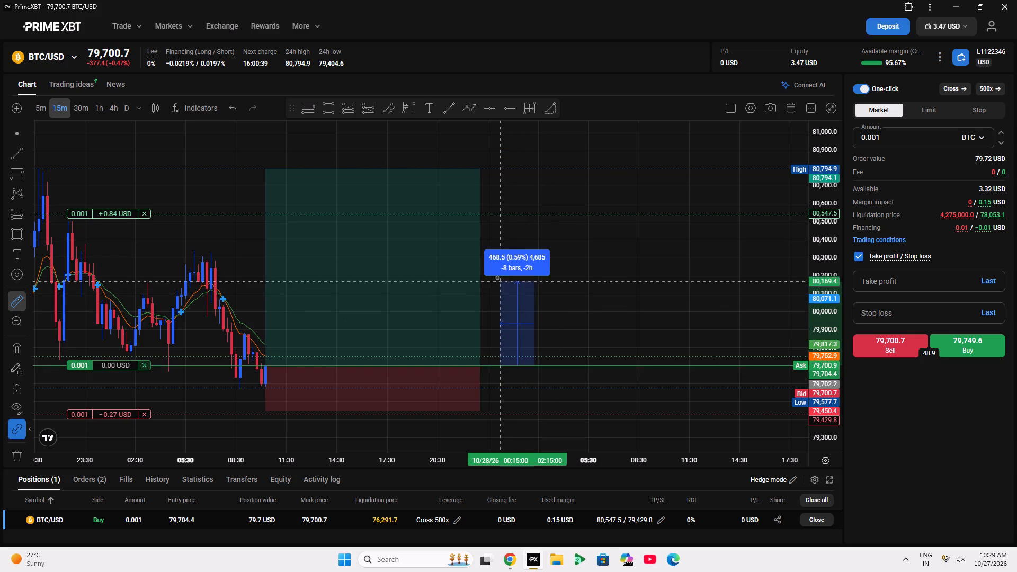
left_click(493, 319)
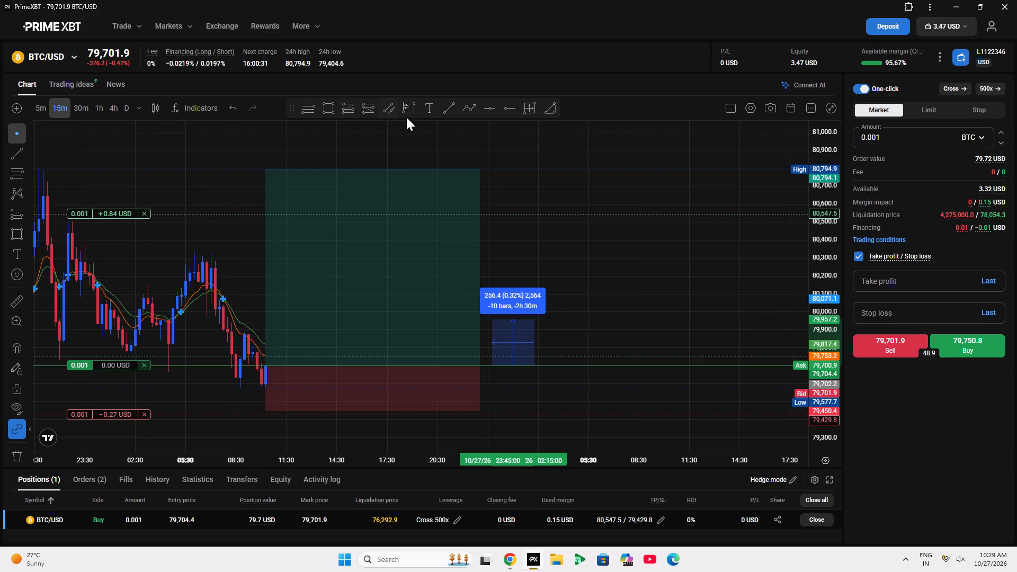
Draw a horizontal ray at about 79,960 on the BTC/USD 15-minute chart, starting from the 06:00 candle, and deselect it.
left_click(445, 105)
left_click(485, 108)
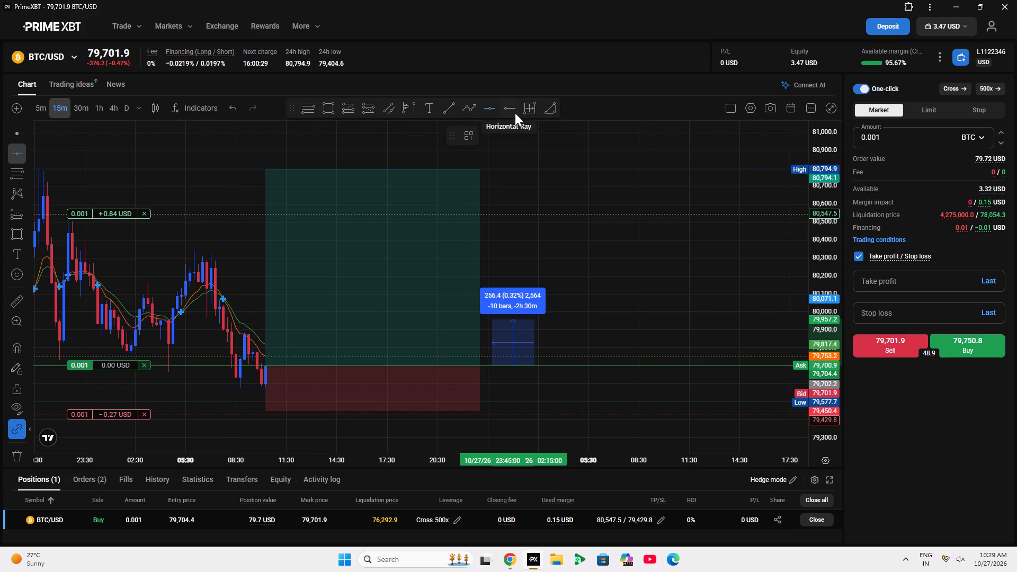
left_click(515, 113)
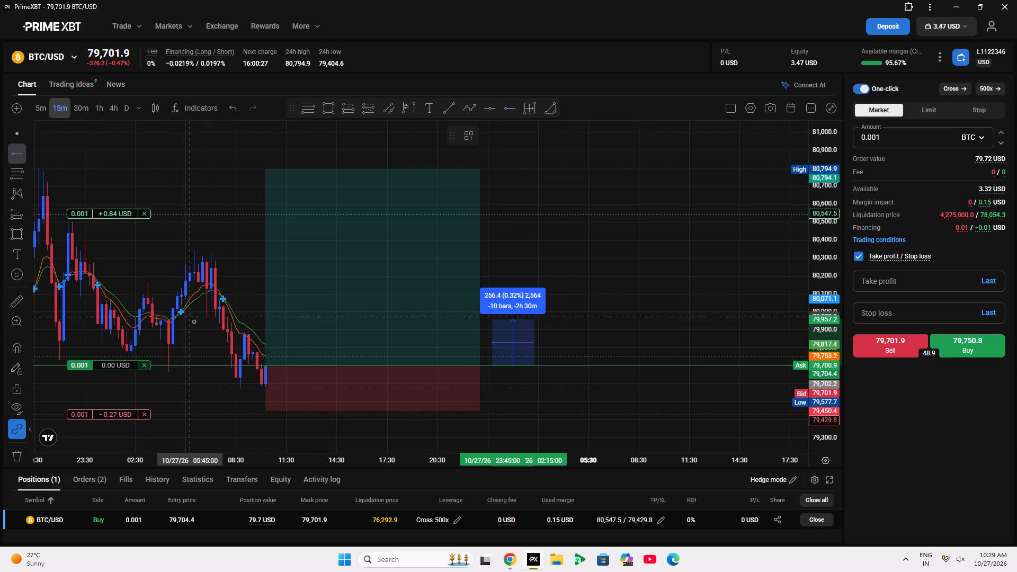
left_click(194, 319)
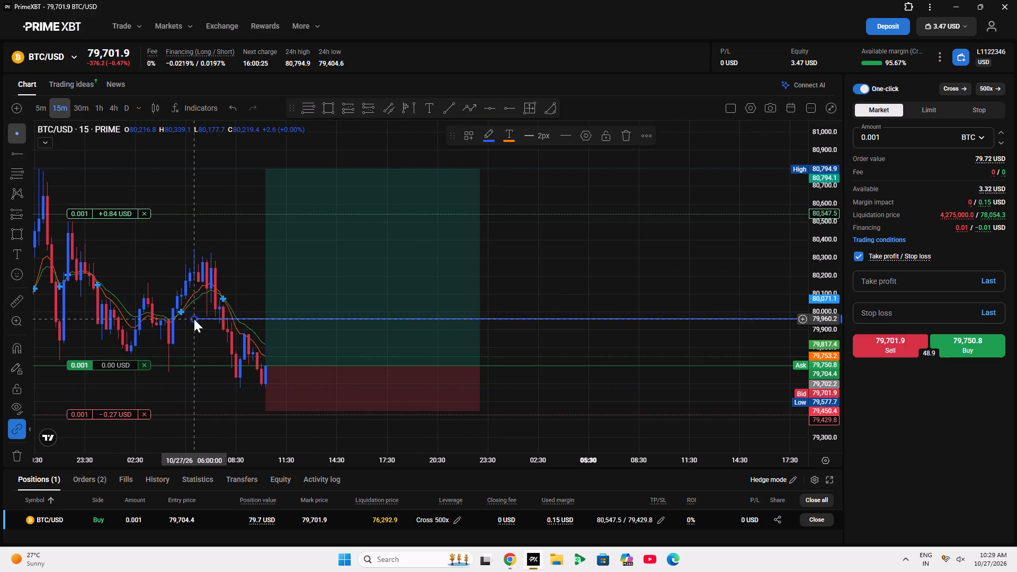
left_click(218, 283)
Switch the BTC/USD chart to the 5-minute timeframe.
double_click(811, 285)
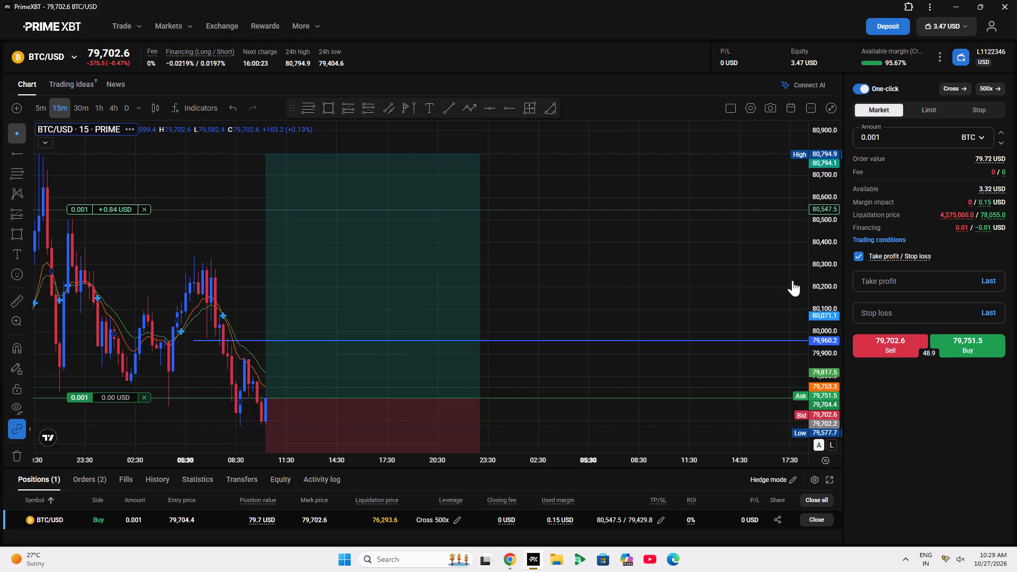
scroll(626, 274, "up", 2)
left_click_drag(536, 265, 795, 251)
left_click_drag(819, 271, 810, 281)
left_click_drag(754, 275, 705, 239)
left_click(38, 105)
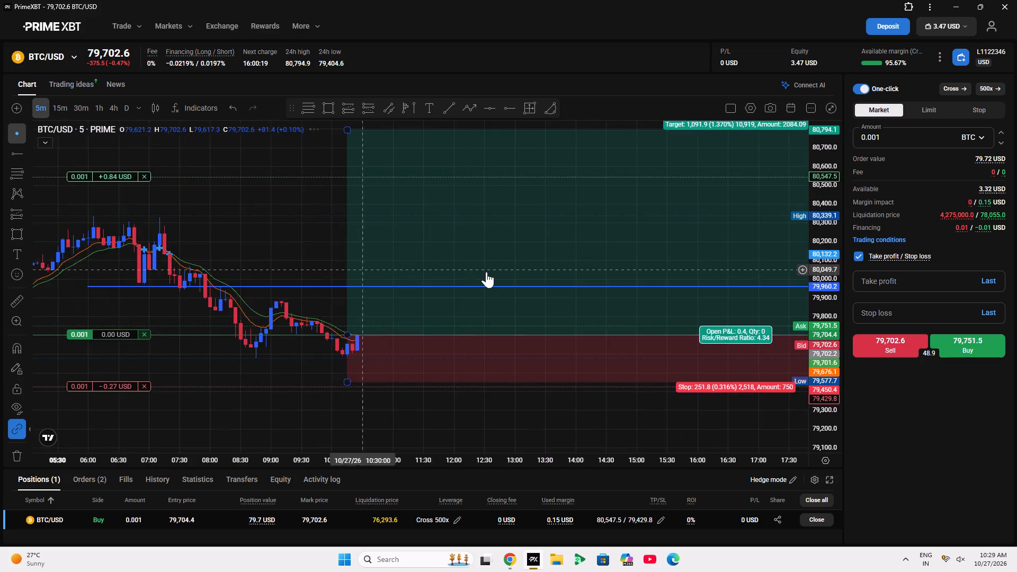
Lower the BTC/USD long position drawing's target level to about 80,196.
scroll(488, 272, "down", 3)
left_click_drag(399, 243, 124, 312)
left_click(289, 296)
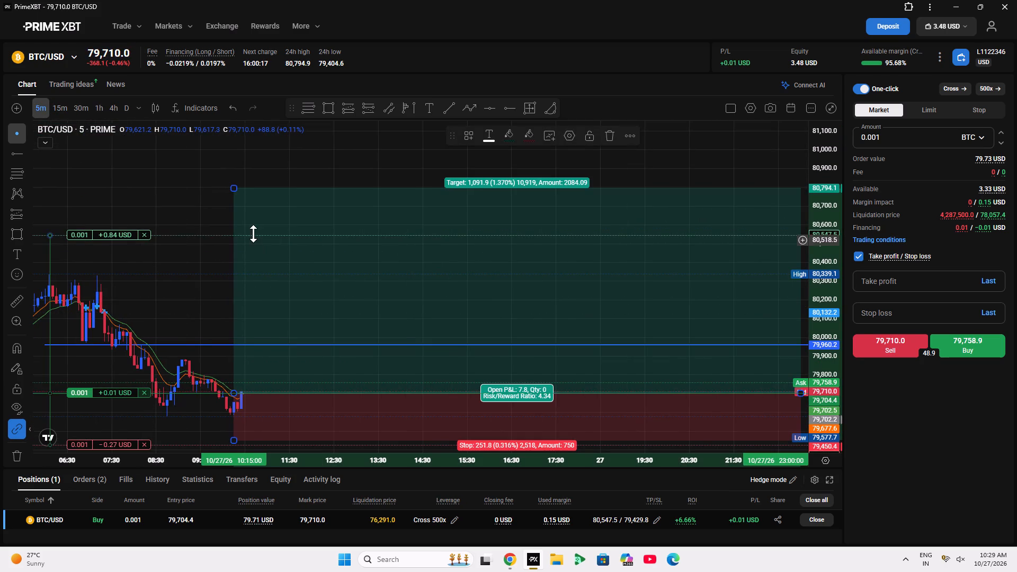
left_click(239, 189)
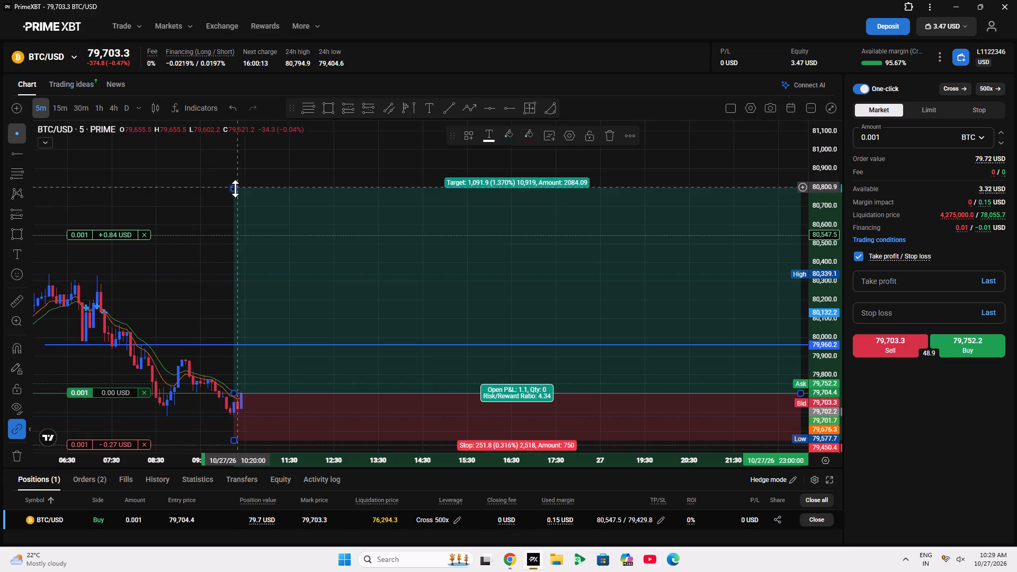
left_click_drag(235, 189, 224, 292)
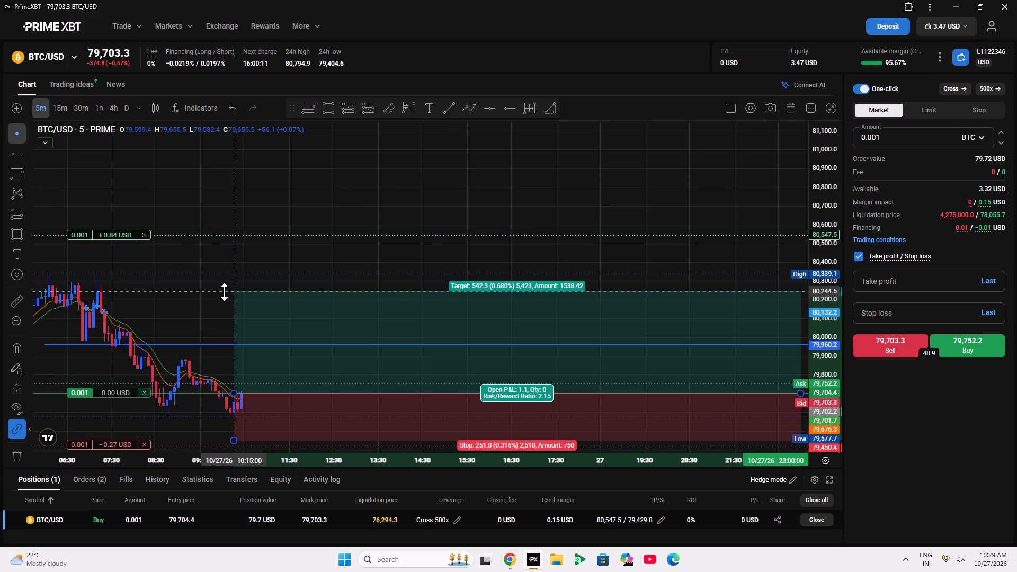
left_click_drag(224, 292, 227, 300)
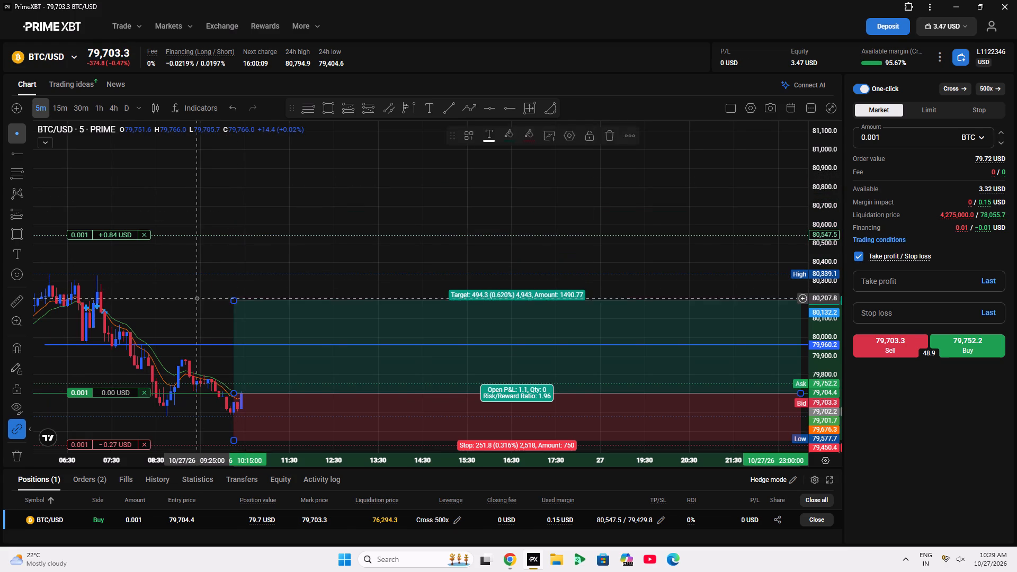
Lower the open BTC/USD trade's take profit to 80,202.2, close to the drawing's target level.
left_click_drag(197, 298, 213, 221)
left_click_drag(112, 174, 125, 240)
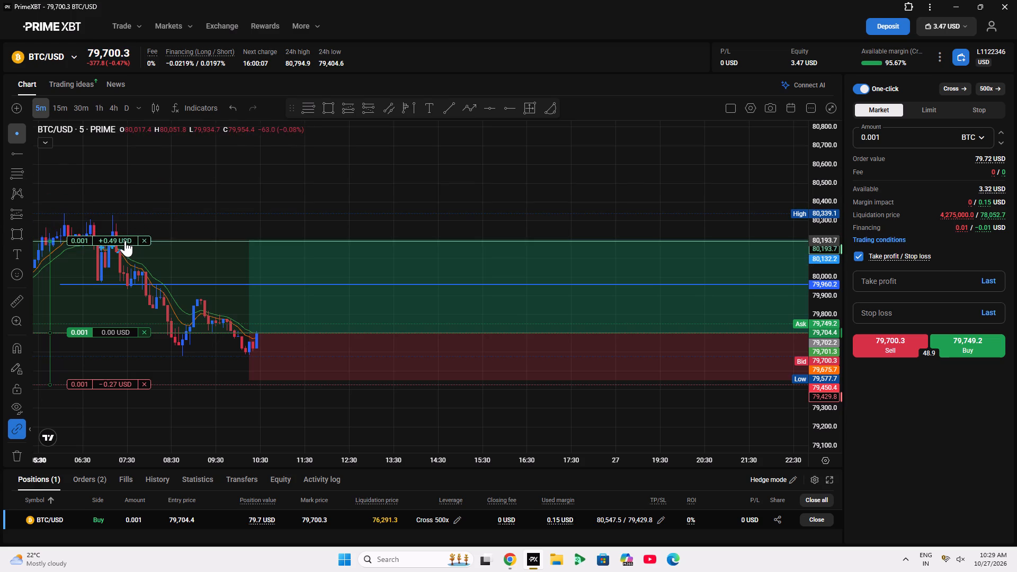
left_click_drag(125, 240, 120, 239)
Examine the BTC/USD 5-minute price action around the horizontal ray and the open trade's entry, stop and target levels.
left_click_drag(184, 202, 231, 148)
scroll(470, 334, "down", 4)
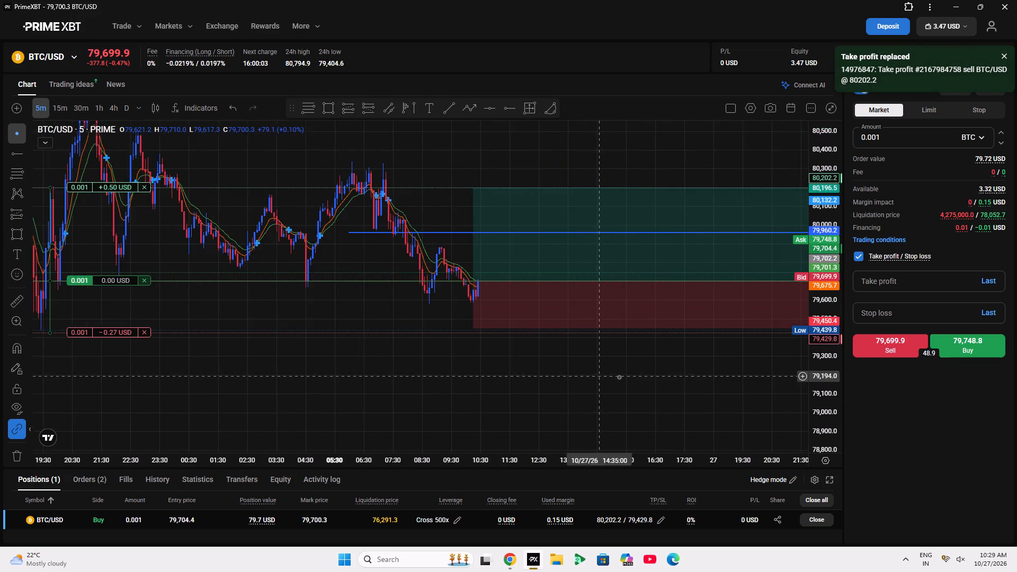
left_click_drag(620, 377, 326, 404)
left_click(804, 285)
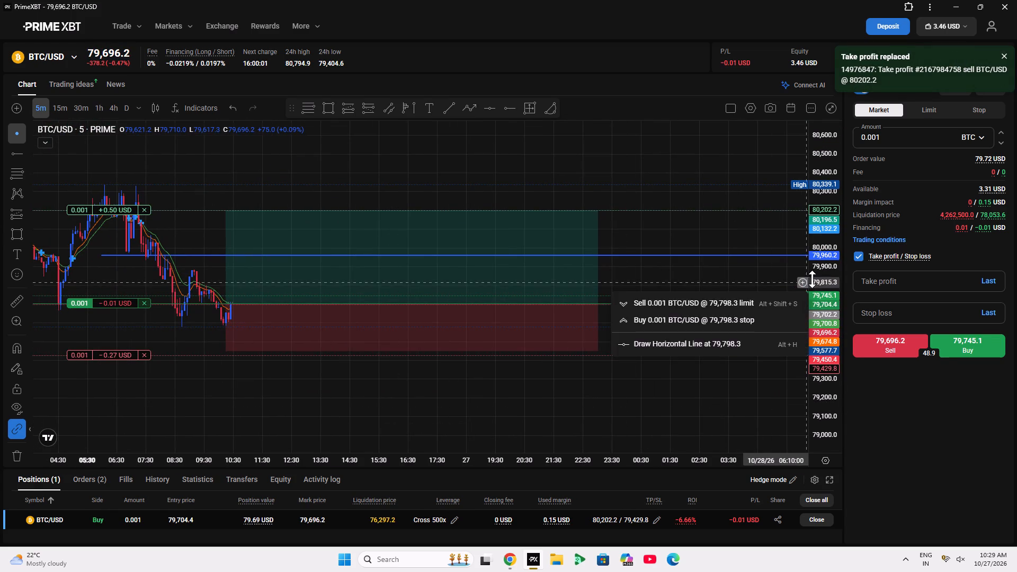
double_click(824, 271)
left_click_drag(729, 314, 737, 231)
scroll(426, 330, "down", 2)
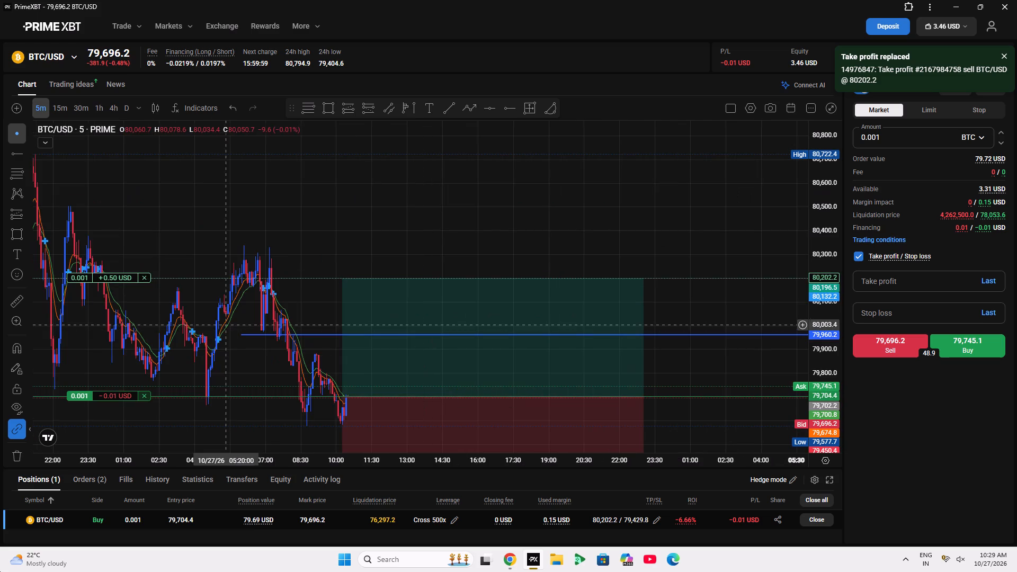
left_click_drag(691, 179, 721, 101)
left_click_drag(829, 280, 837, 299)
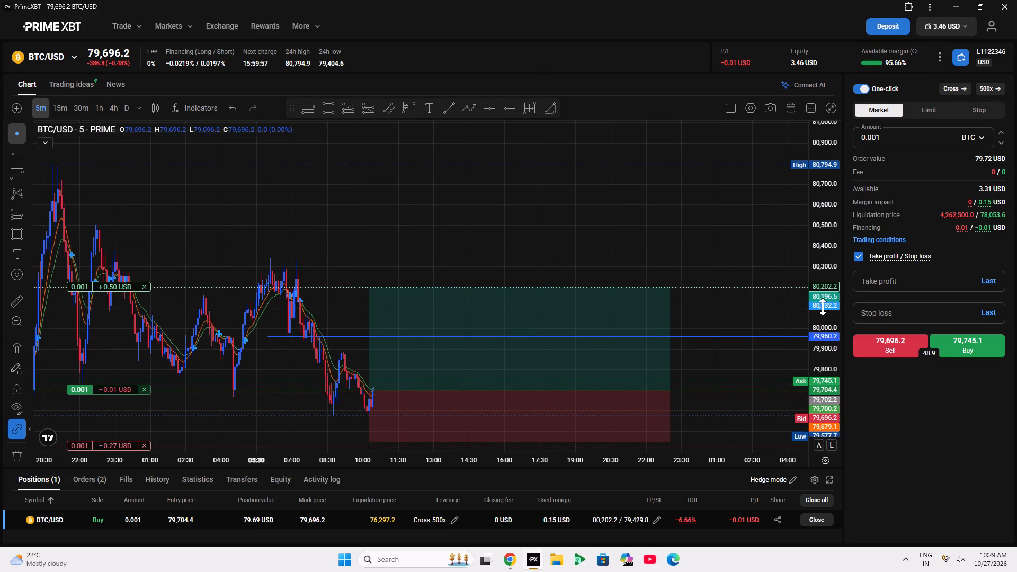
left_click_drag(766, 361, 756, 288)
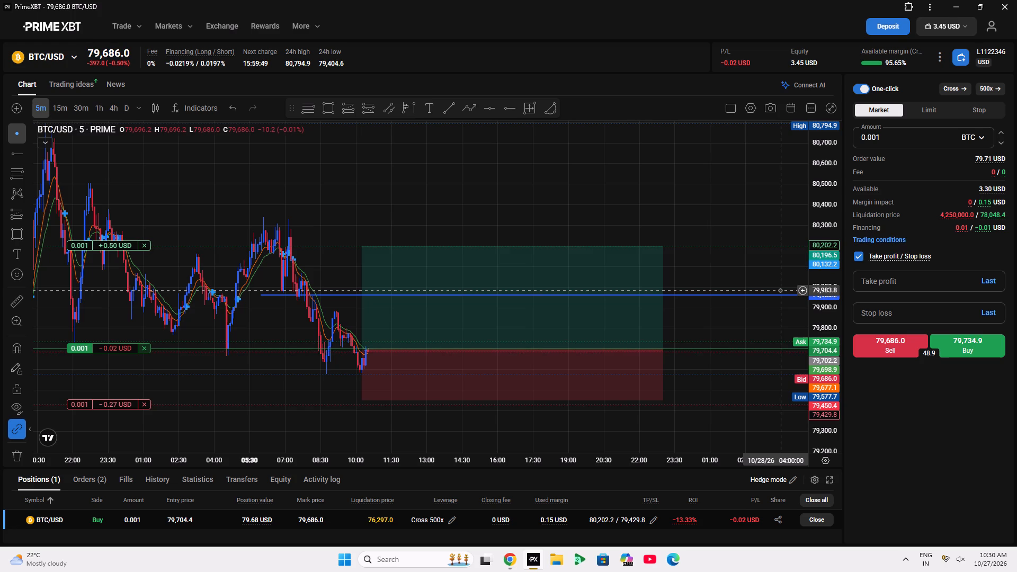
double_click(813, 270)
left_click_drag(746, 236, 578, 197)
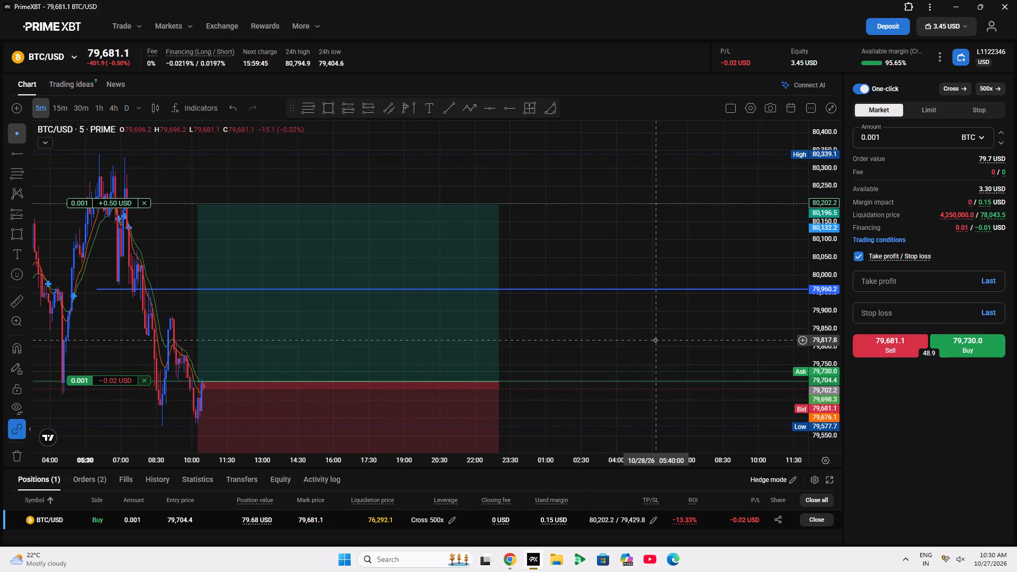
left_click_drag(655, 337, 768, 348)
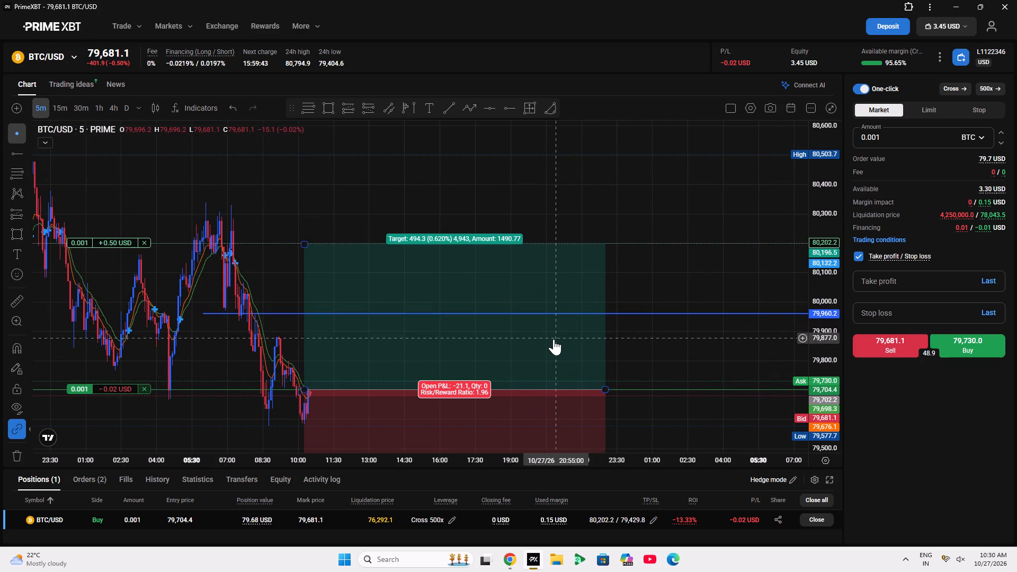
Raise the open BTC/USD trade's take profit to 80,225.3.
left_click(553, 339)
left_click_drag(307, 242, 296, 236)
Raise the BTC/USD long position drawing's target level to about 80,212.6.
left_click(310, 256)
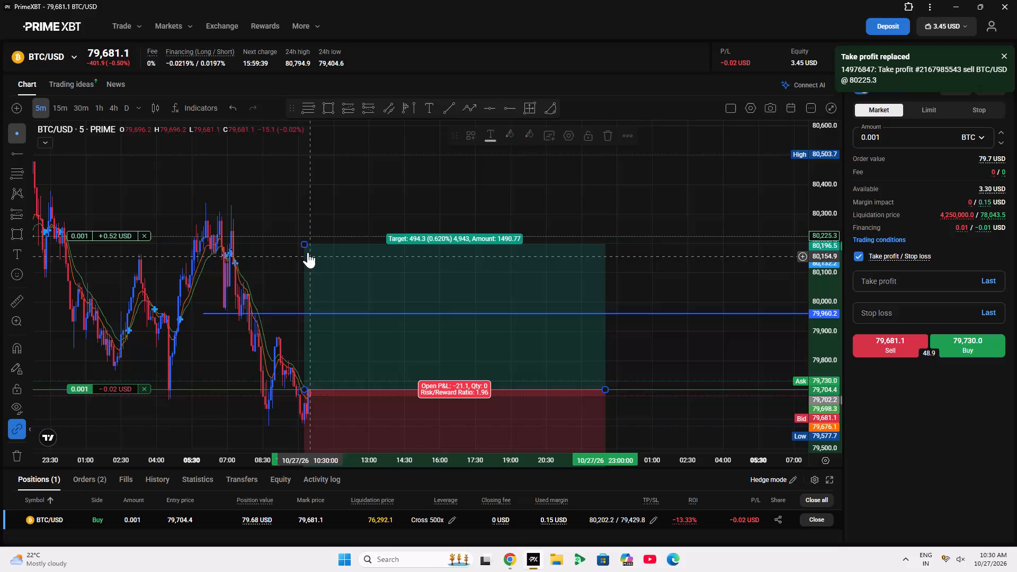
left_click_drag(305, 244, 304, 239)
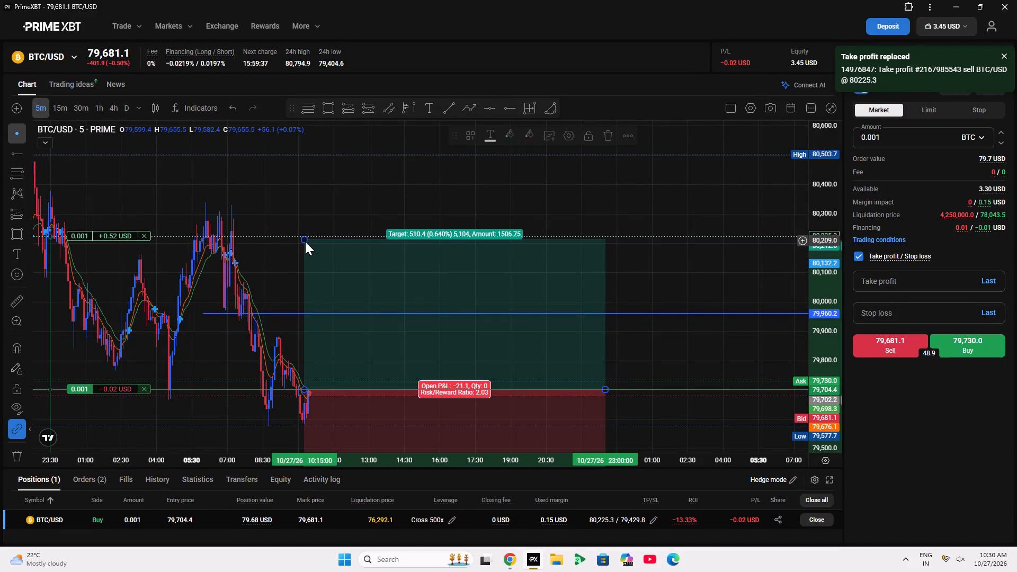
Raise the open BTC/USD trade's take profit to 80,241.1, slightly above the long position drawing's target.
left_click_drag(128, 237, 109, 231)
double_click(828, 205)
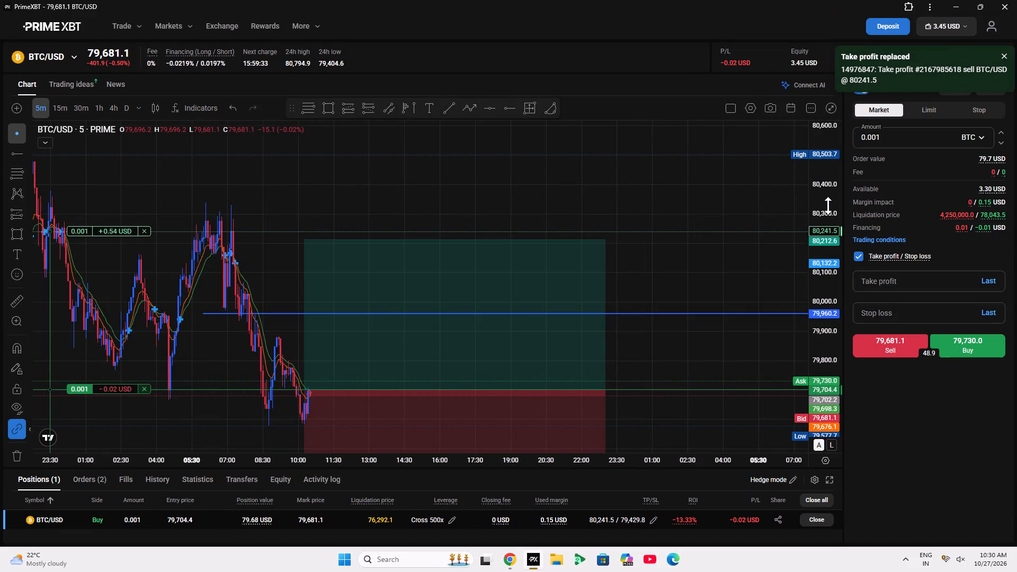
scroll(527, 299, "down", 6)
scroll(691, 211, "down", 2)
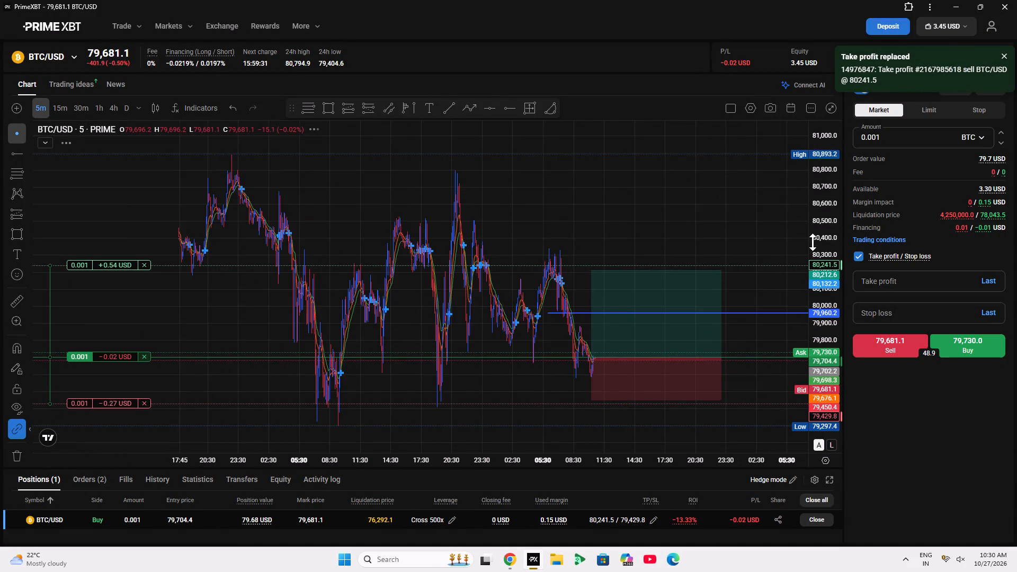
scroll(831, 222, "down", 1)
left_click_drag(751, 213, 705, 273)
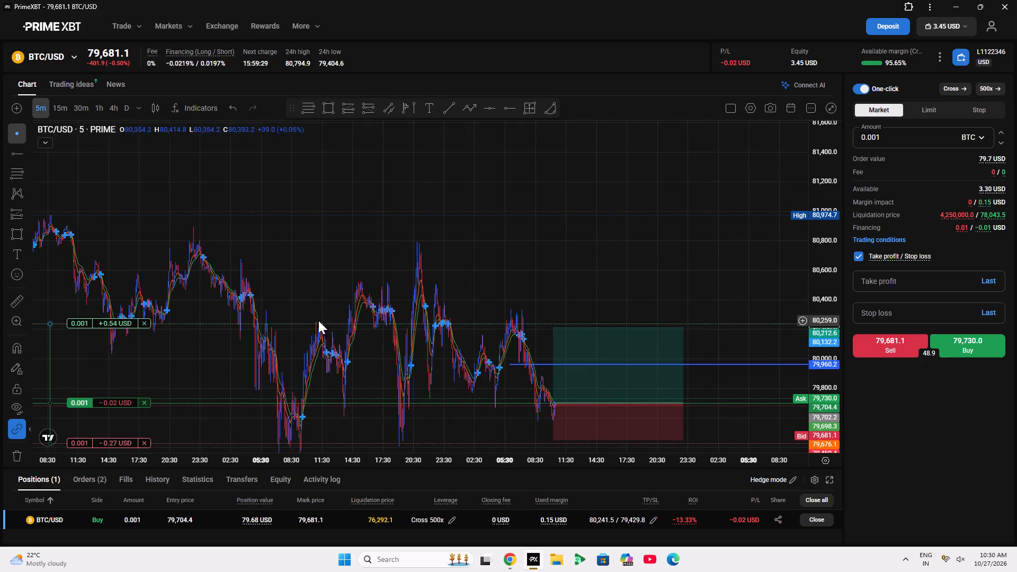
left_click_drag(109, 320, 94, 233)
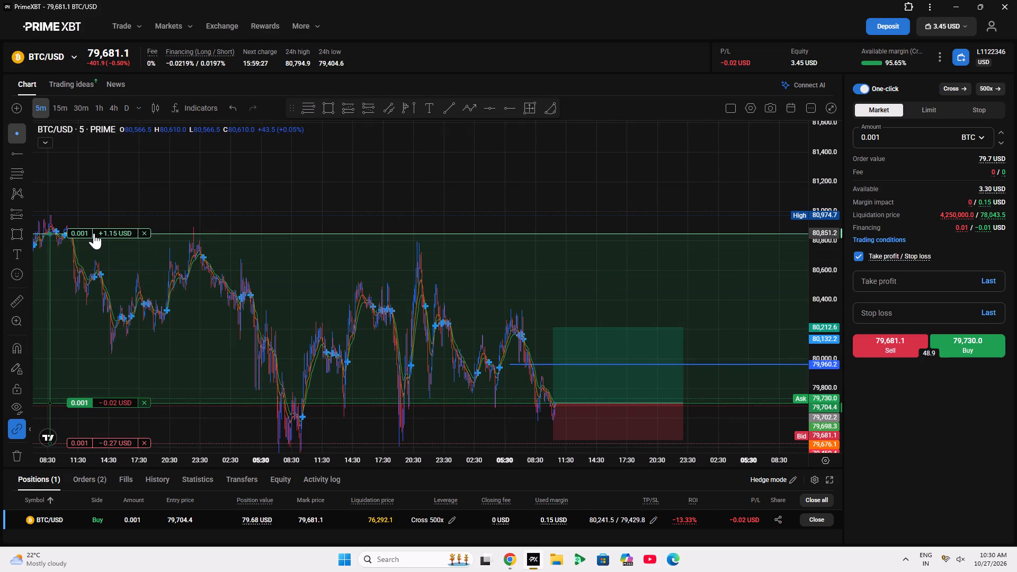
left_click_drag(94, 233, 99, 156)
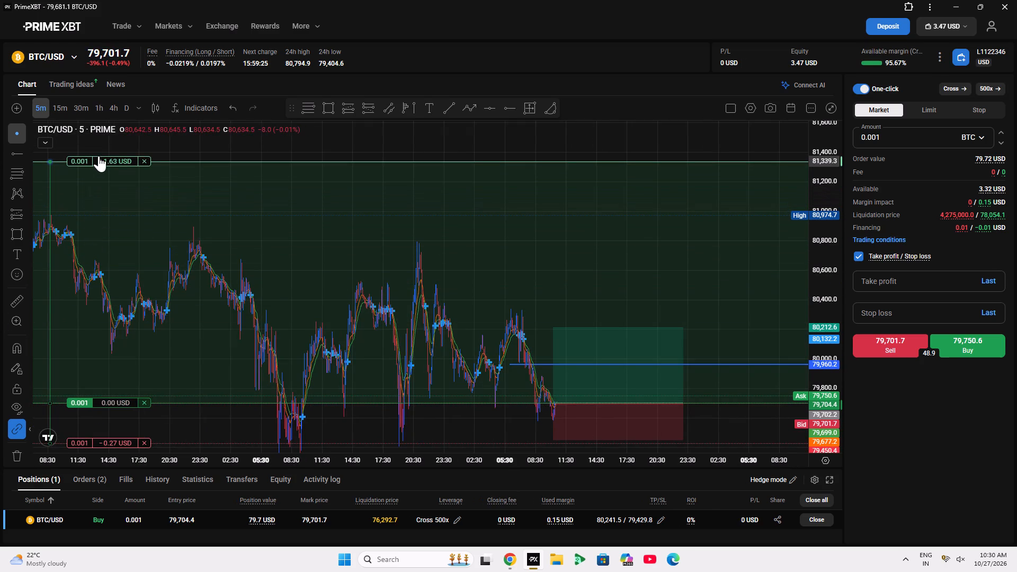
left_click_drag(99, 156, 127, 326)
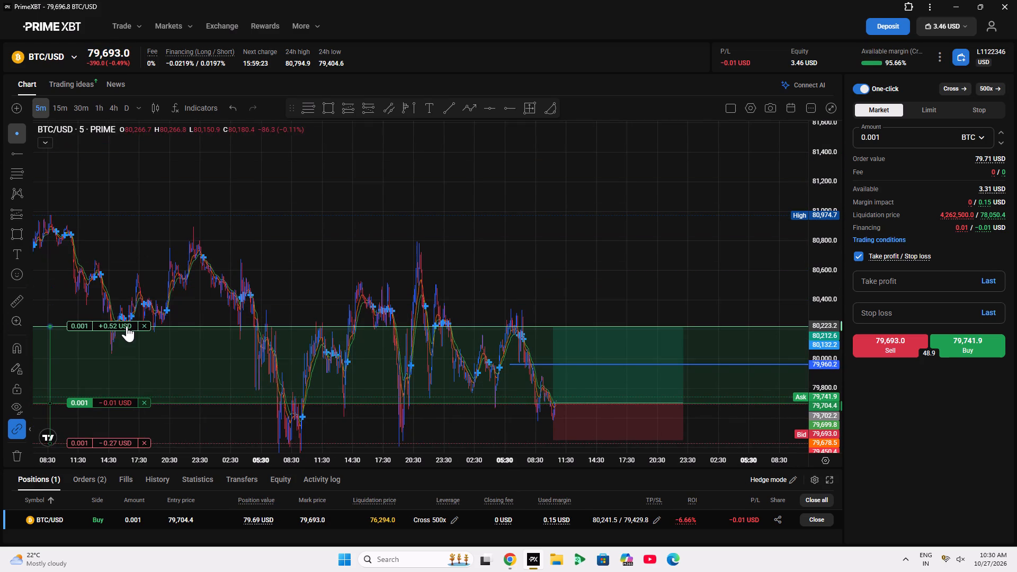
left_click_drag(127, 326, 114, 323)
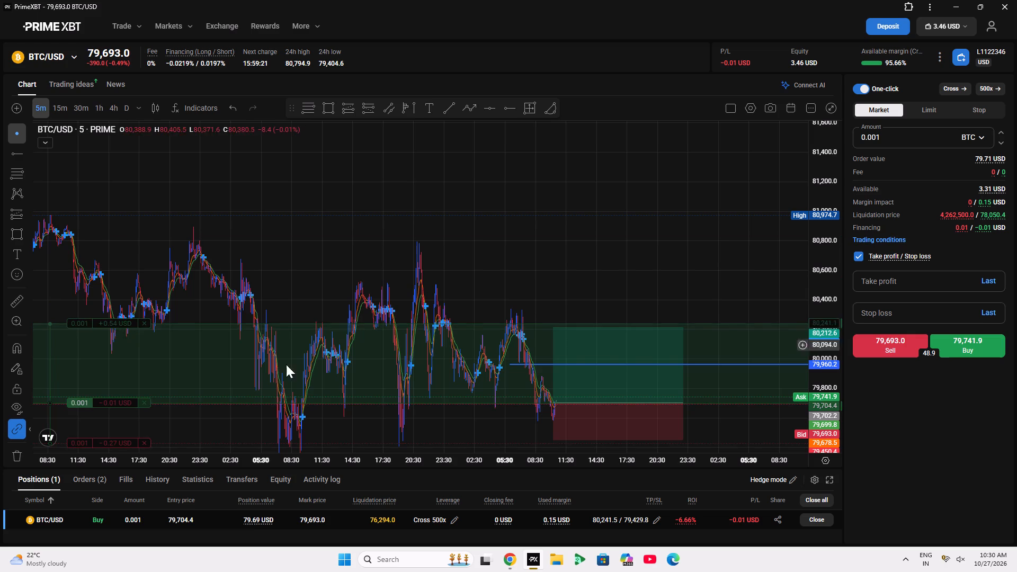
left_click_drag(677, 292, 651, 175)
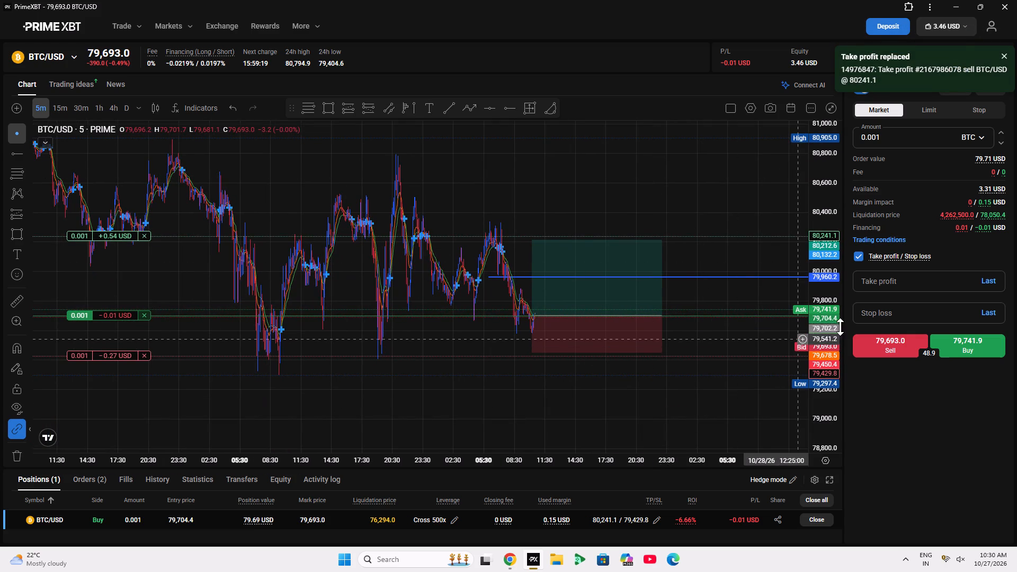
double_click(834, 324)
Open the XAU/USD chart from the favorites and examine the latest price action against the Fibonacci retracement.
left_click(72, 59)
left_click(69, 168)
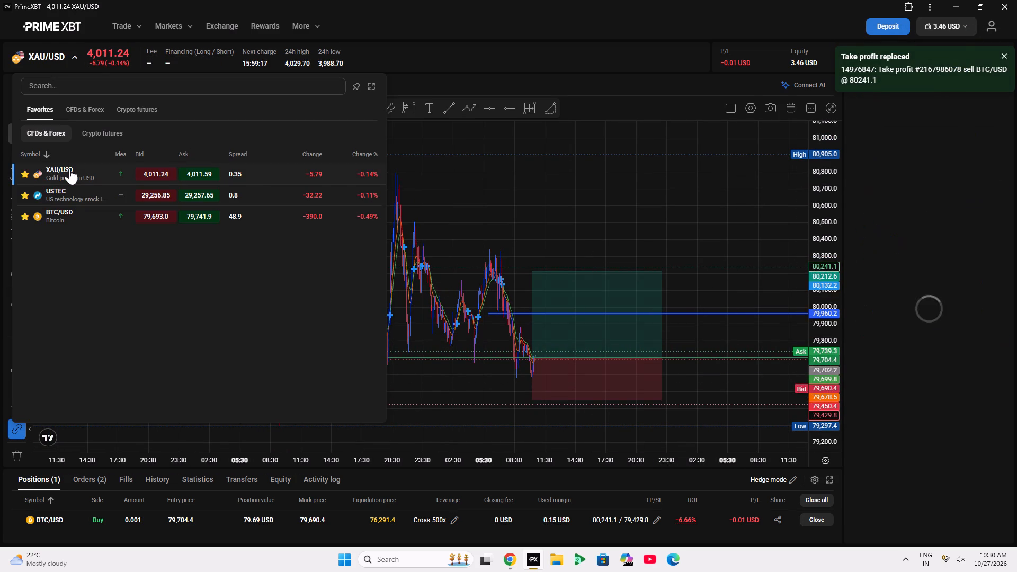
left_click(656, 335)
scroll(575, 343, "up", 10)
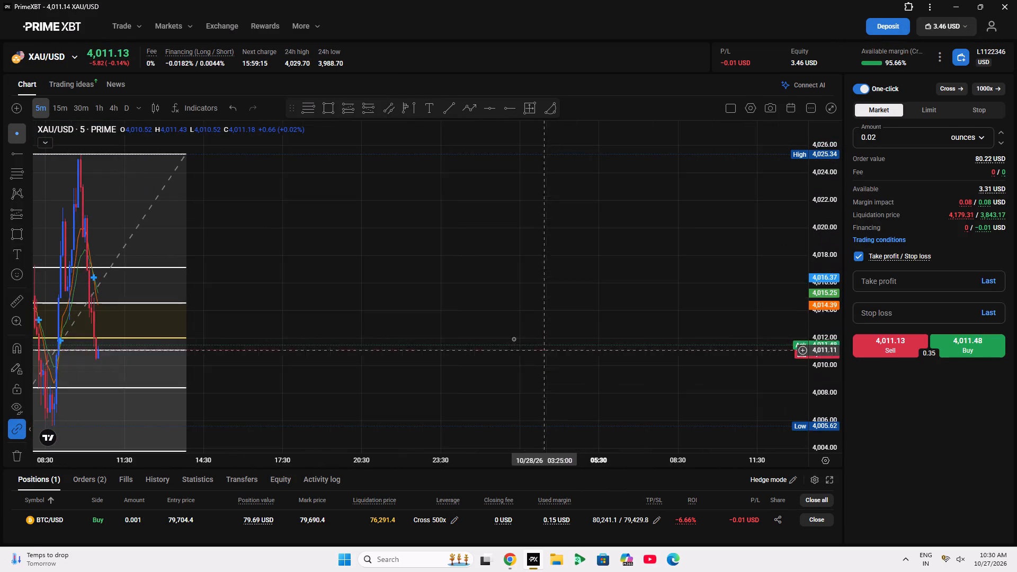
left_click_drag(390, 300, 814, 273)
scroll(467, 344, "up", 7)
left_click_drag(431, 250, 728, 314)
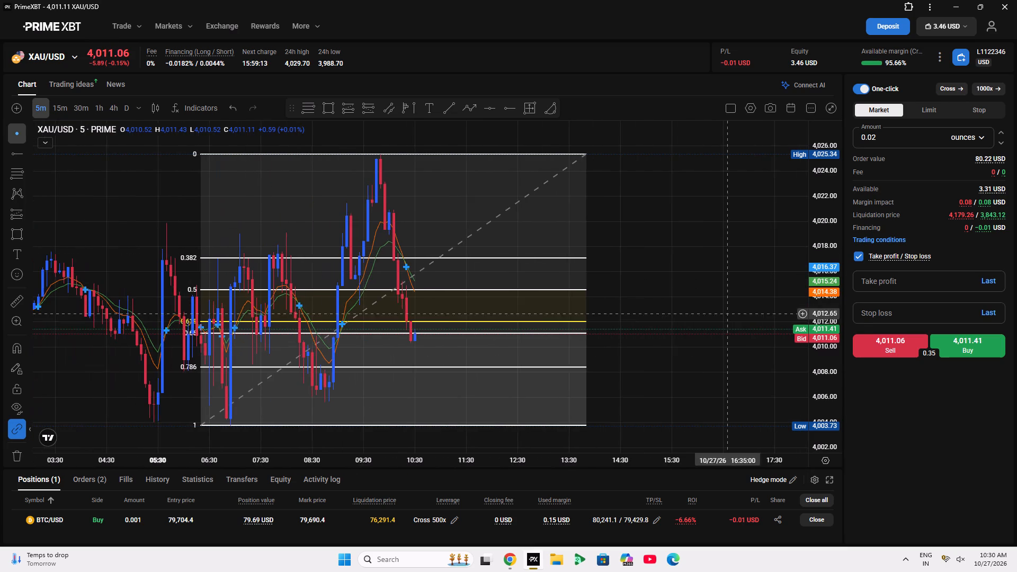
left_click_drag(728, 314, 729, 314)
Switch to TradingView and set the Bitcoin chart to the 5-minute timeframe.
left_click(538, 568)
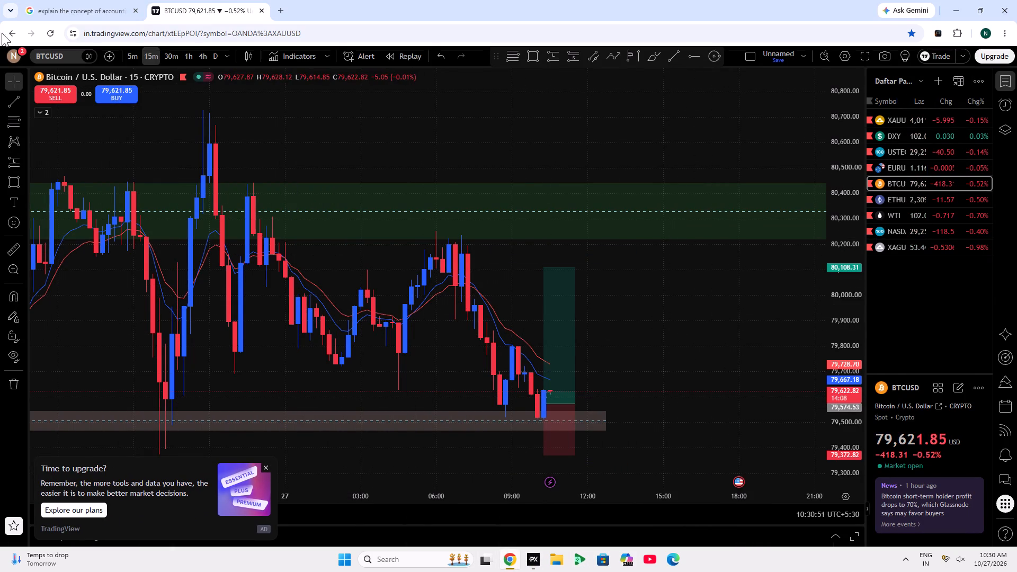
left_click(137, 50)
left_click_drag(755, 351, 748, 349)
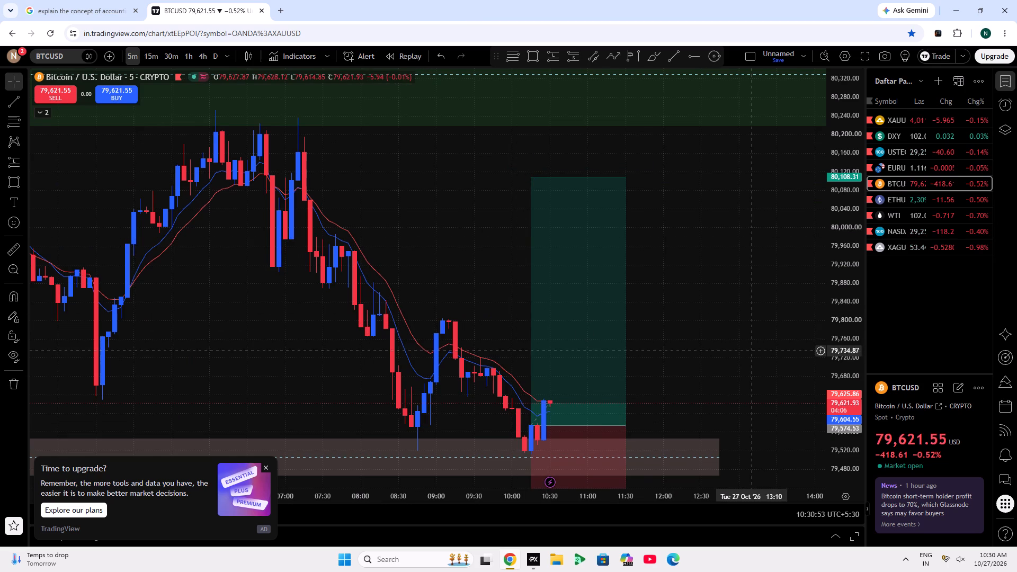
left_click_drag(748, 349, 656, 333)
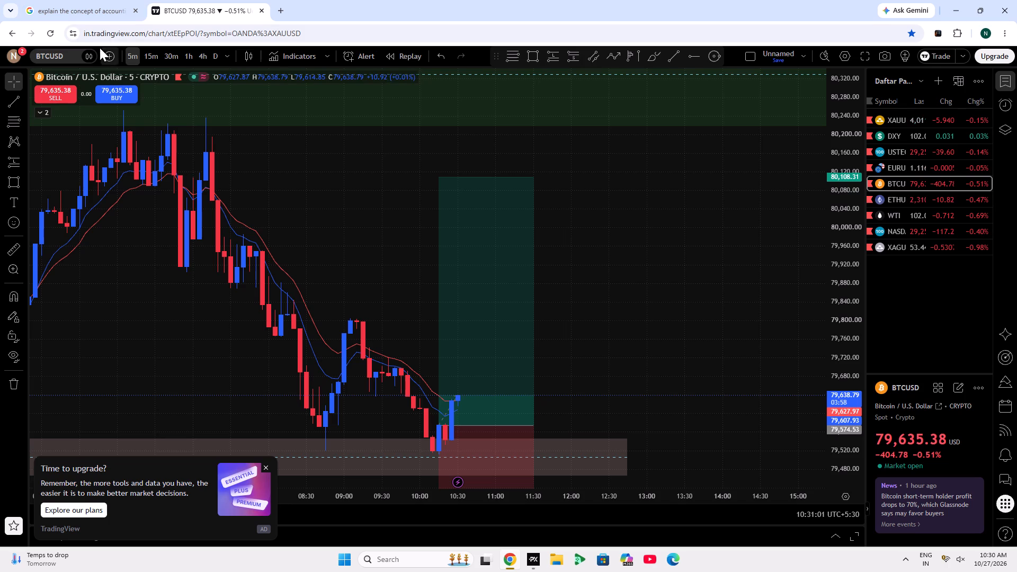
Load the XAUUSD chart from the watchlist.
double_click(907, 119)
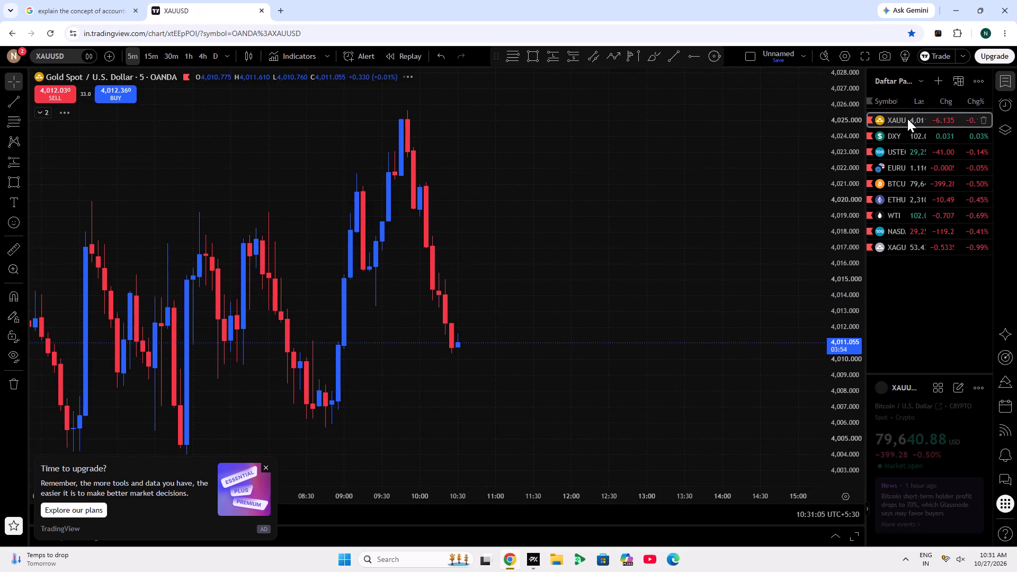
left_click_drag(462, 140, 447, 137)
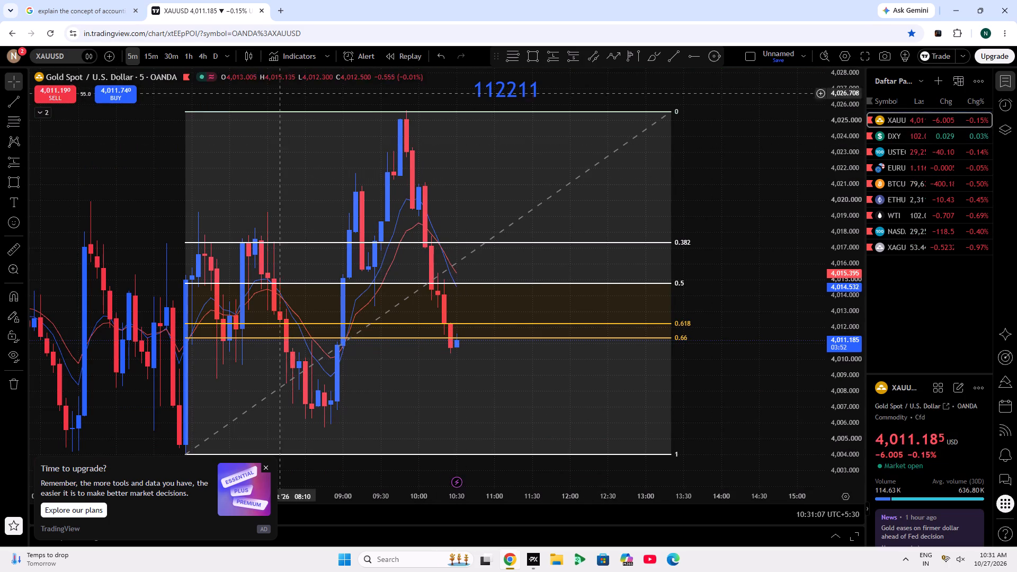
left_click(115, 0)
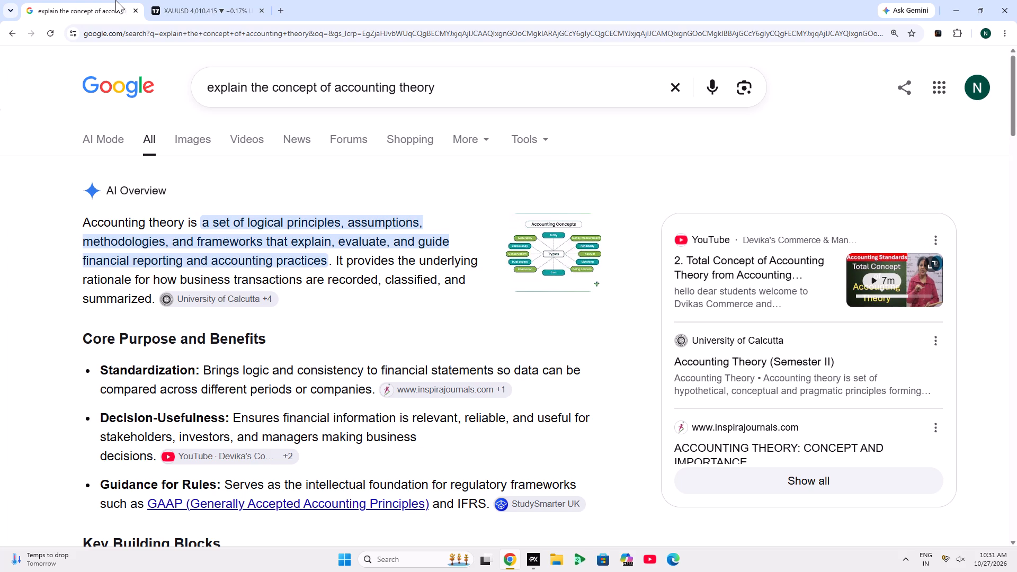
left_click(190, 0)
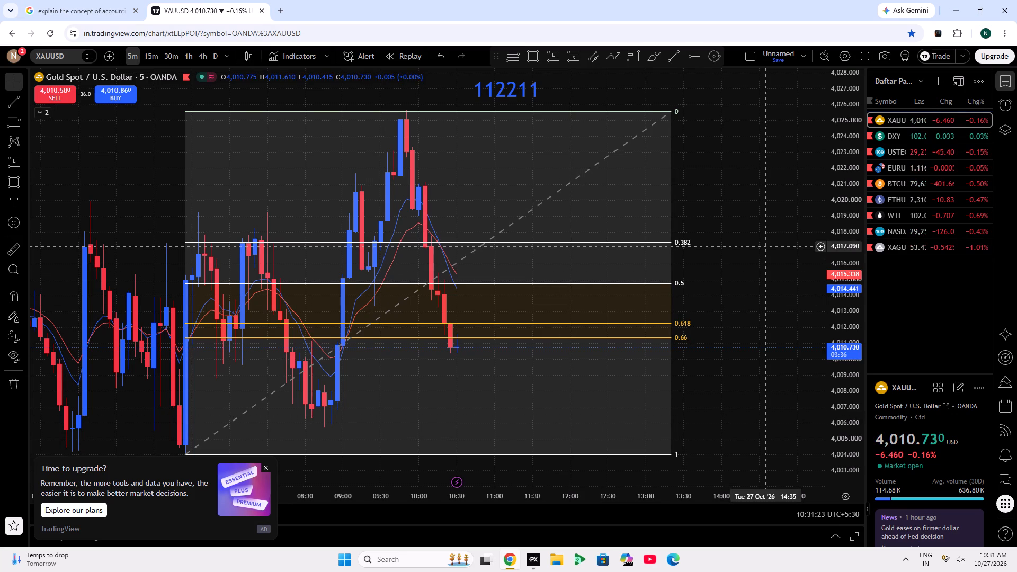
Examine gold's price action, zones and Fibonacci retracement on the 1-hour, 30-minute and 15-minute timeframes.
left_click_drag(766, 246, 776, 217)
left_click(184, 58)
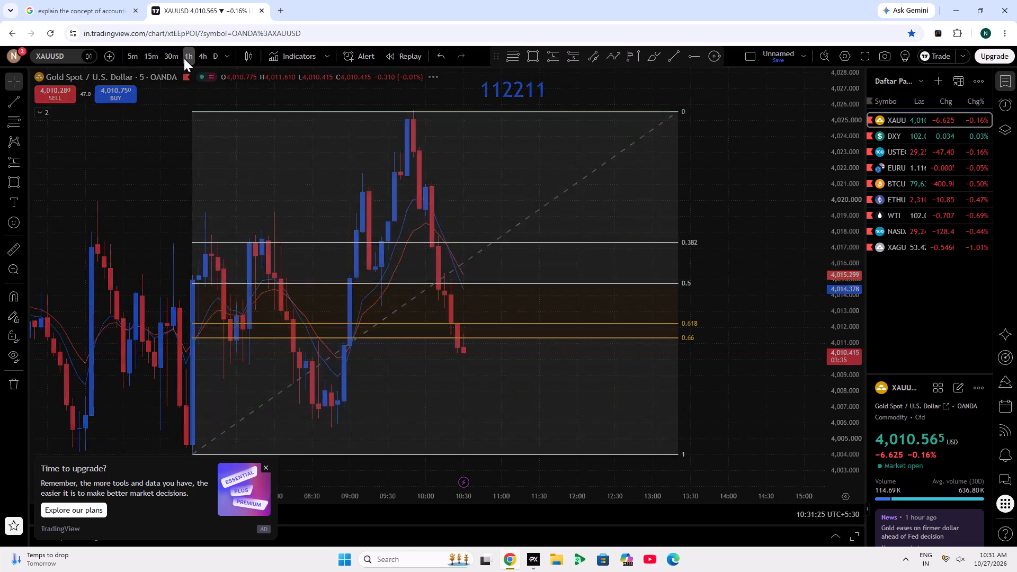
left_click(180, 60)
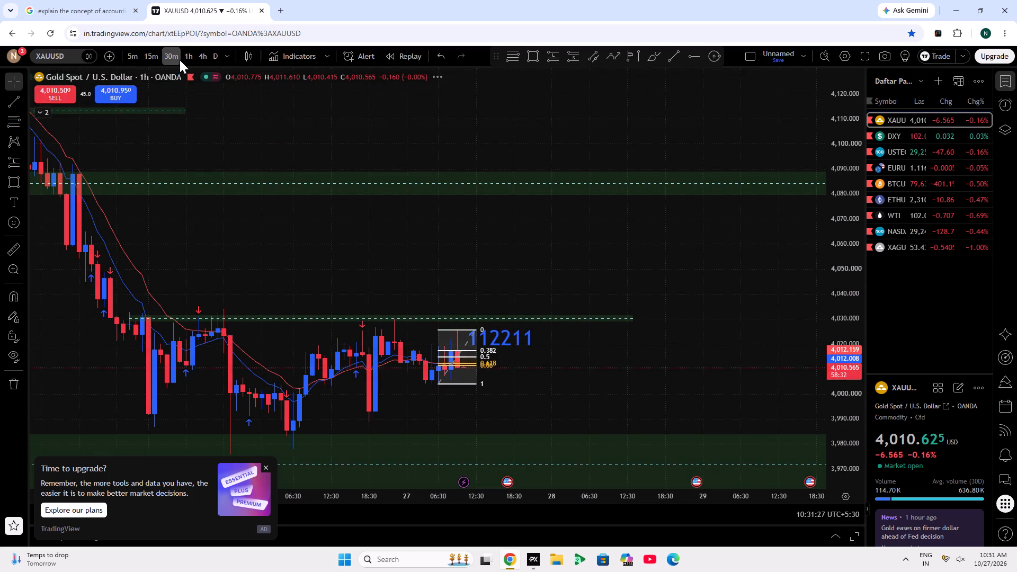
scroll(470, 303, "down", 5)
scroll(470, 303, "up", 6)
left_click(155, 59)
scroll(514, 428, "down", 12)
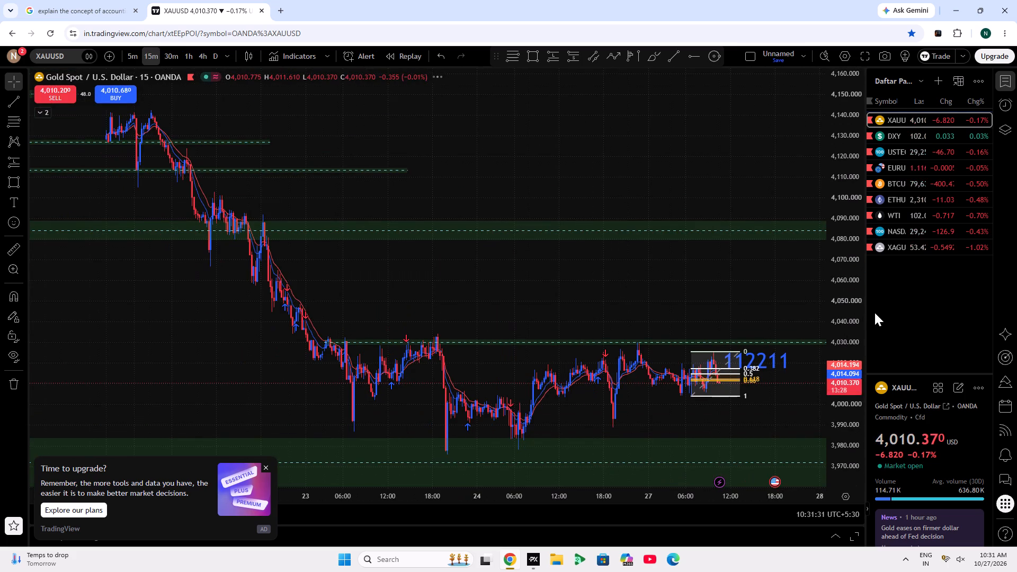
double_click(831, 303)
double_click(844, 324)
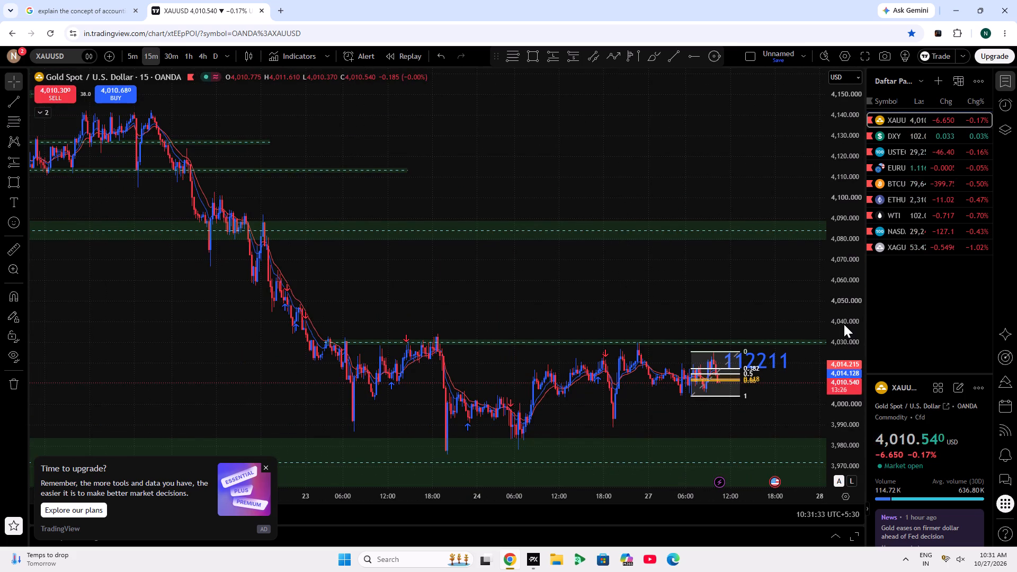
scroll(374, 331, "up", 5)
Turn on session breaks in the gold chart's event settings and apply the change.
left_click(852, 495)
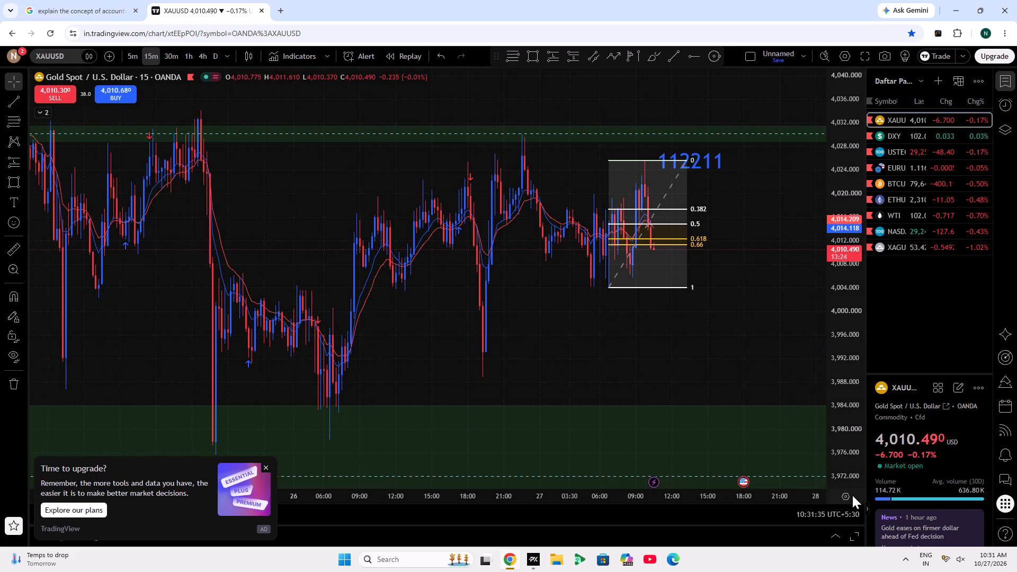
left_click(795, 476)
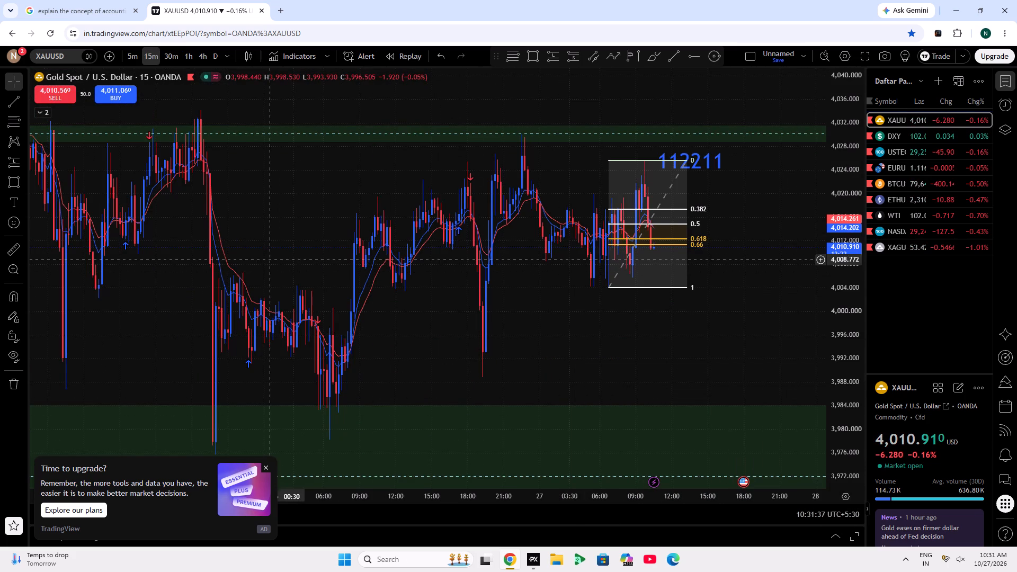
left_click(860, 502)
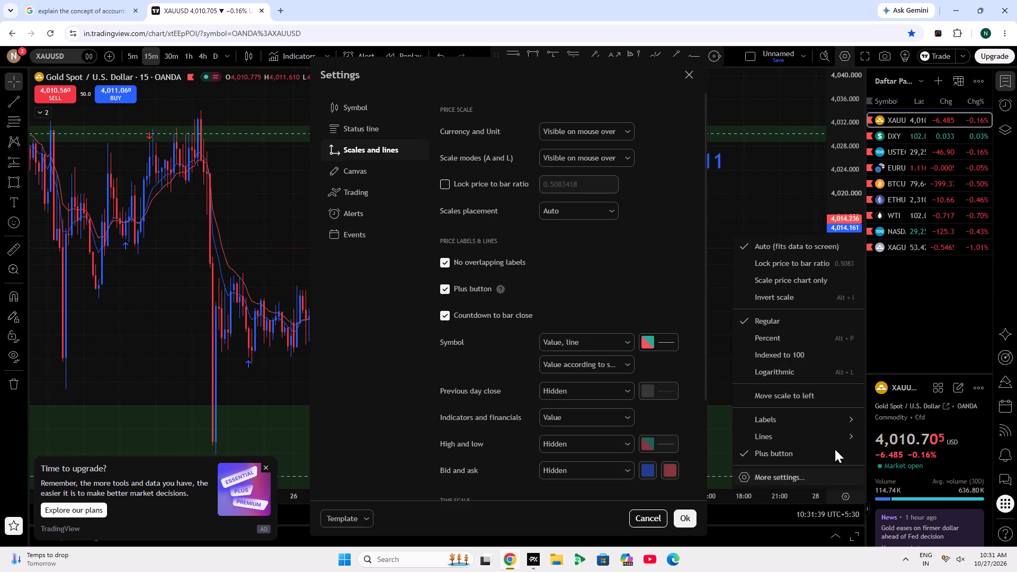
left_click(378, 208)
left_click(368, 185)
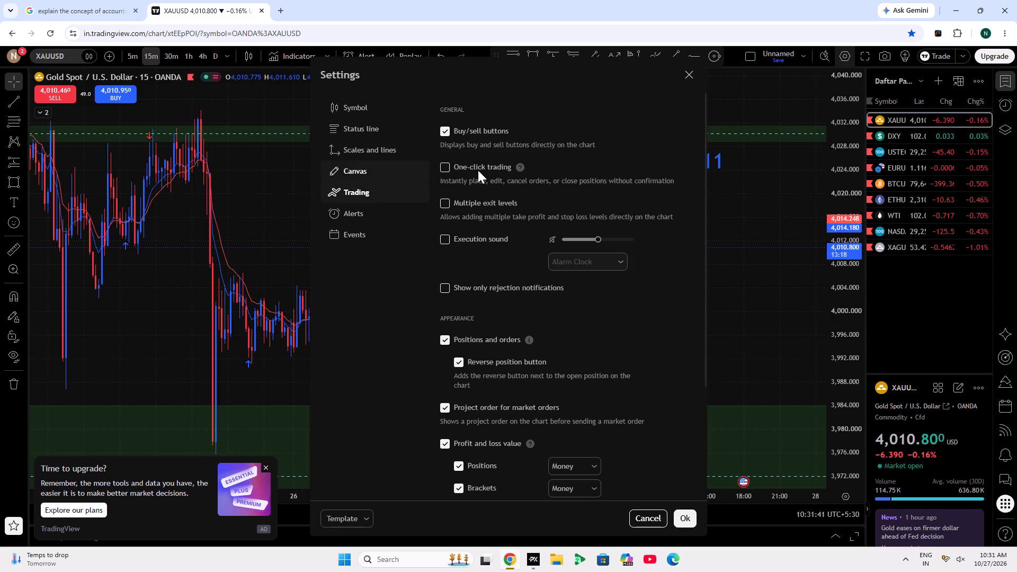
left_click(381, 173)
left_click(353, 211)
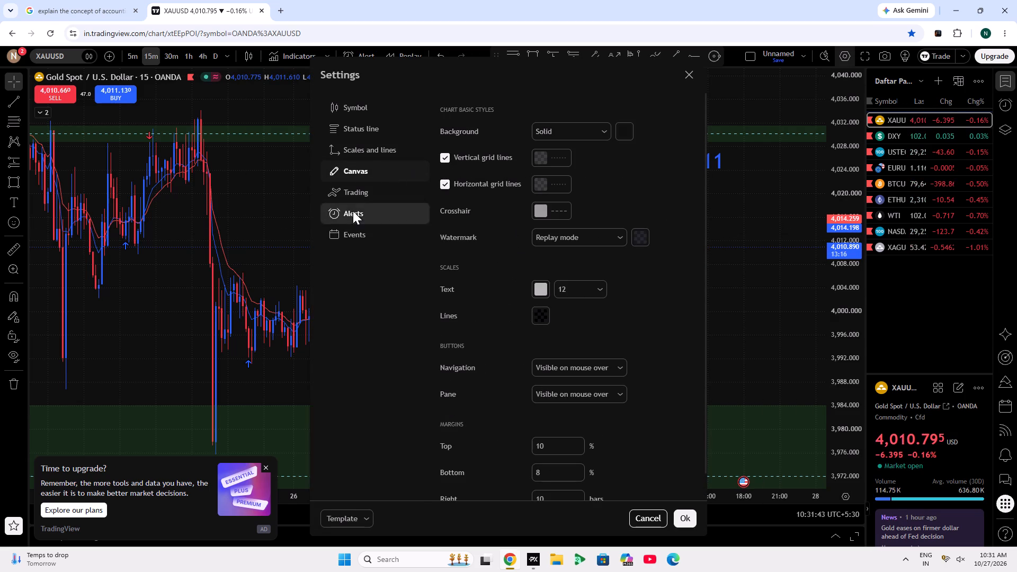
left_click(362, 242)
left_click(490, 155)
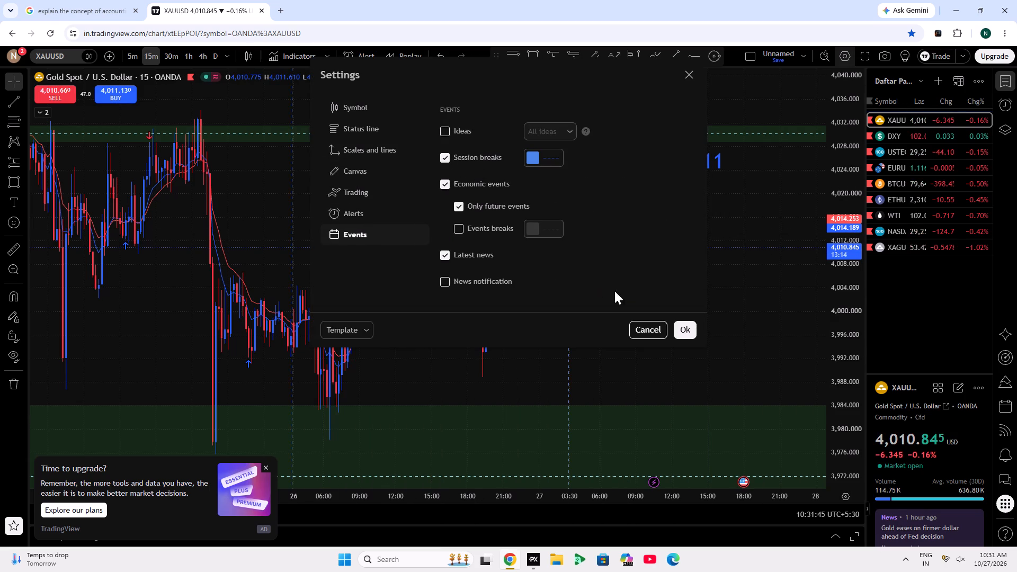
left_click(690, 334)
left_click_drag(682, 336, 666, 336)
Examine gold's 15-minute price action across the session breaks and around the Fibonacci retracement.
scroll(709, 336, "up", 2)
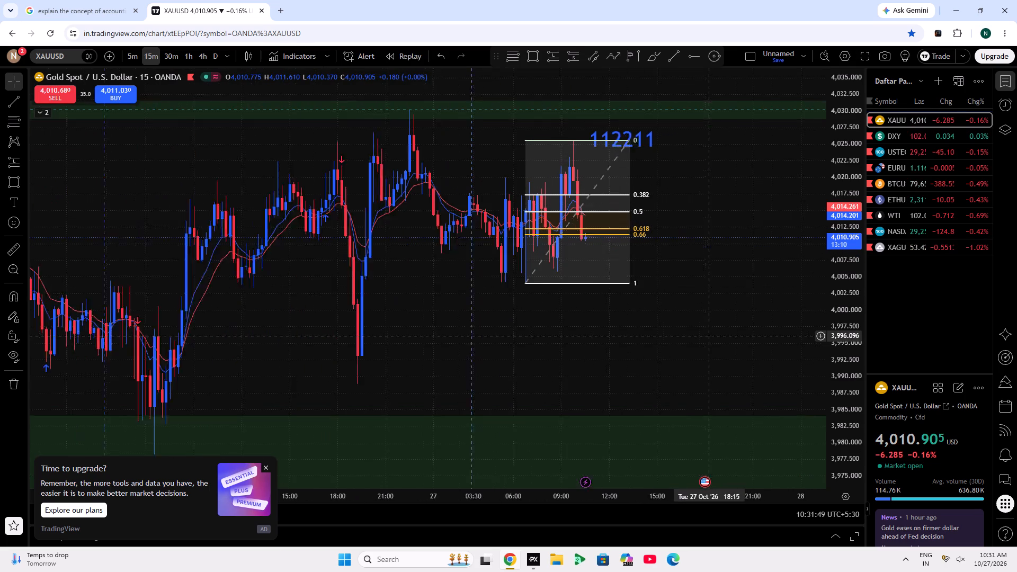
scroll(709, 336, "up", 2)
scroll(422, 321, "down", 5)
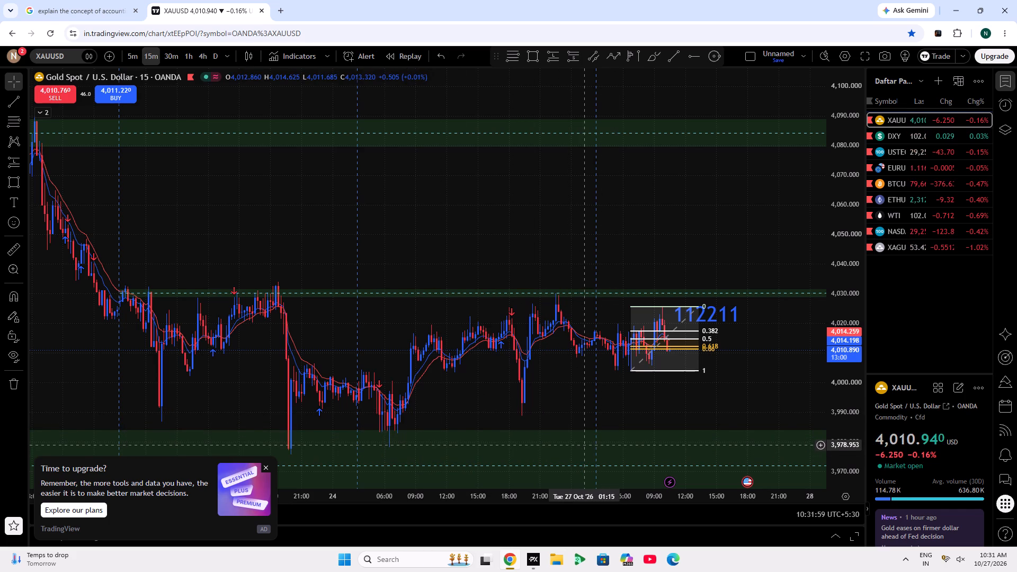
left_click_drag(637, 414, 522, 389)
scroll(522, 389, "up", 4)
left_click_drag(508, 336, 593, 339)
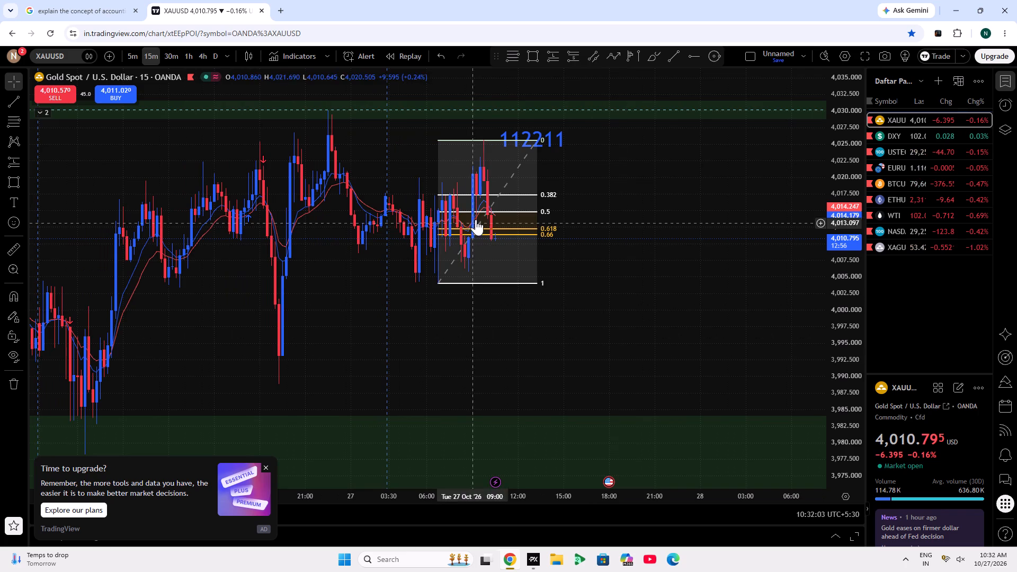
Switch the gold chart to the 5-minute timeframe.
left_click(136, 51)
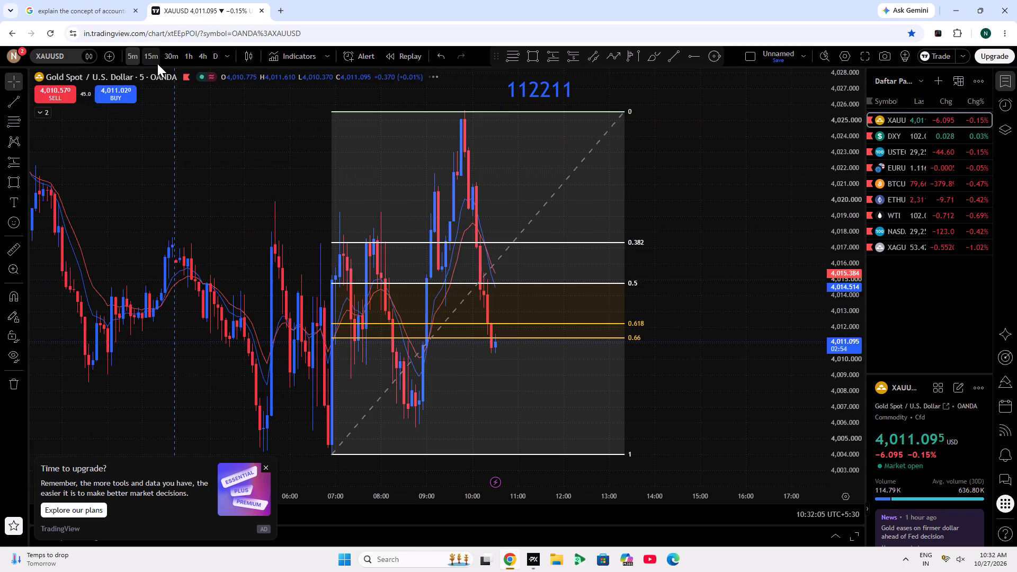
Close the upgrade advert on the gold chart and the ad-free offer window.
left_click(268, 462)
left_click(268, 469)
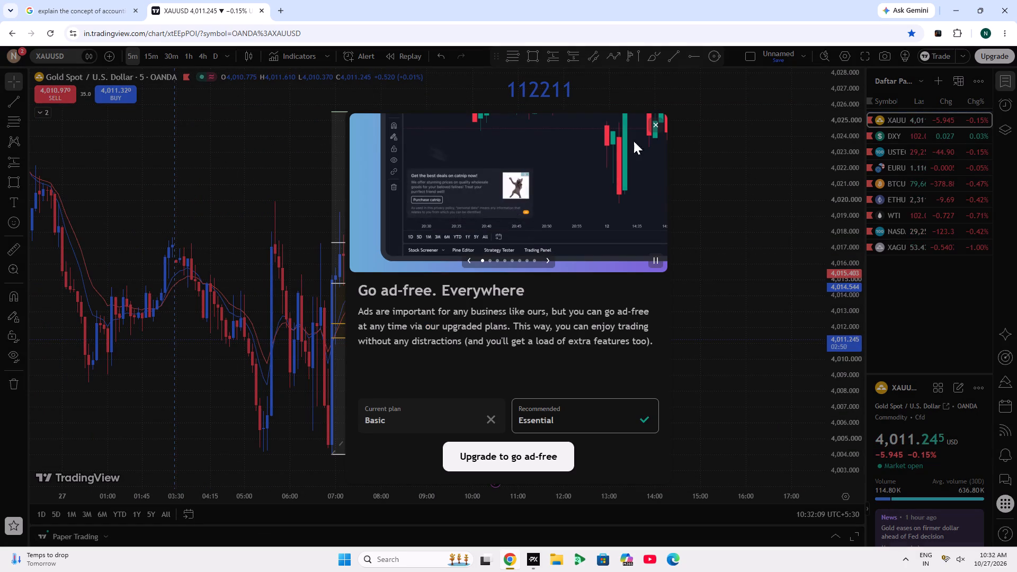
left_click(658, 124)
Turn off session breaks in the gold chart's event settings and apply the change.
scroll(692, 214, "up", 3)
scroll(692, 215, "down", 20)
scroll(692, 215, "down", 1)
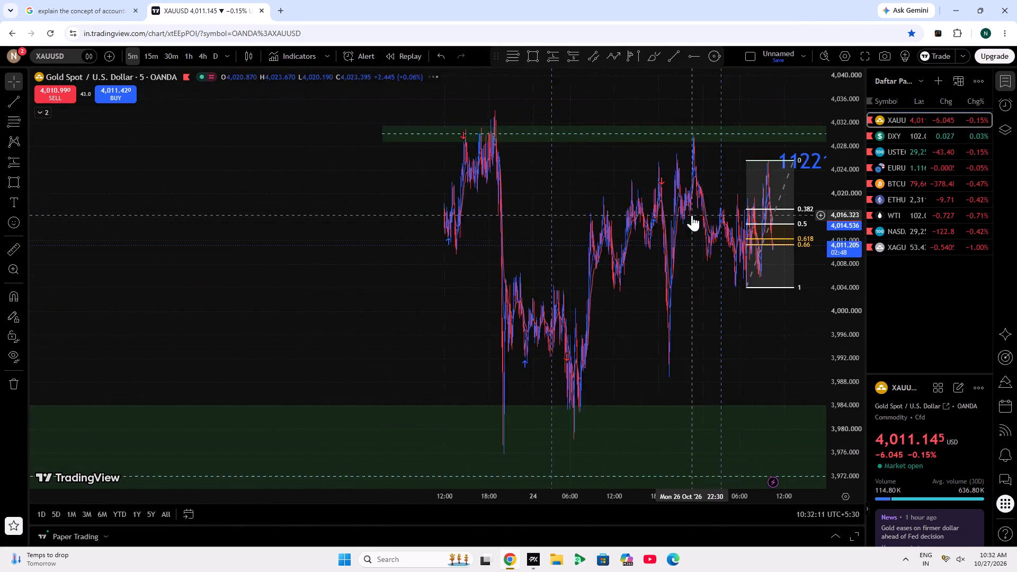
scroll(692, 215, "down", 2)
scroll(687, 296, "up", 20)
scroll(687, 296, "up", 1)
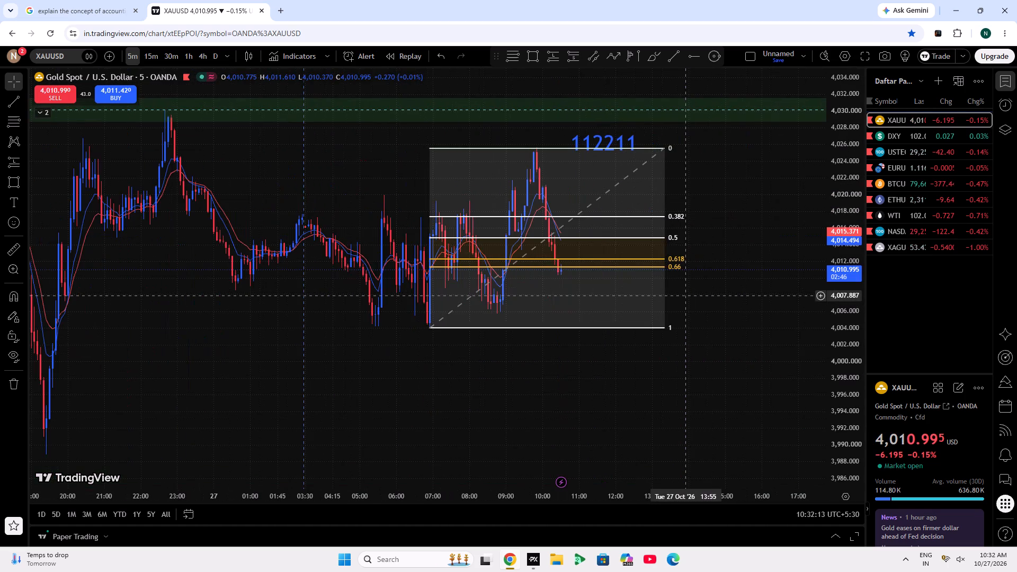
left_click(842, 495)
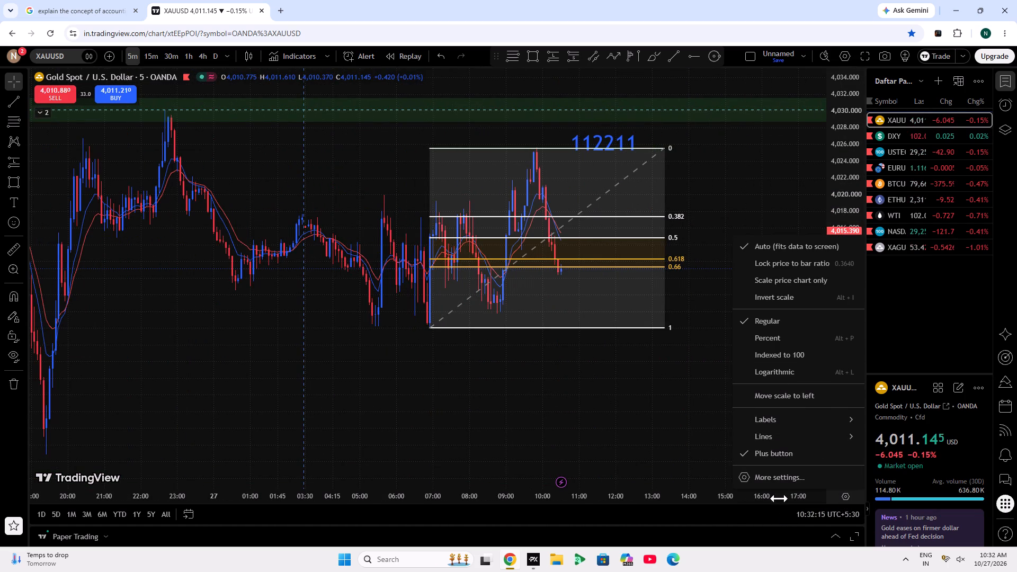
left_click(774, 476)
left_click(390, 198)
left_click(374, 217)
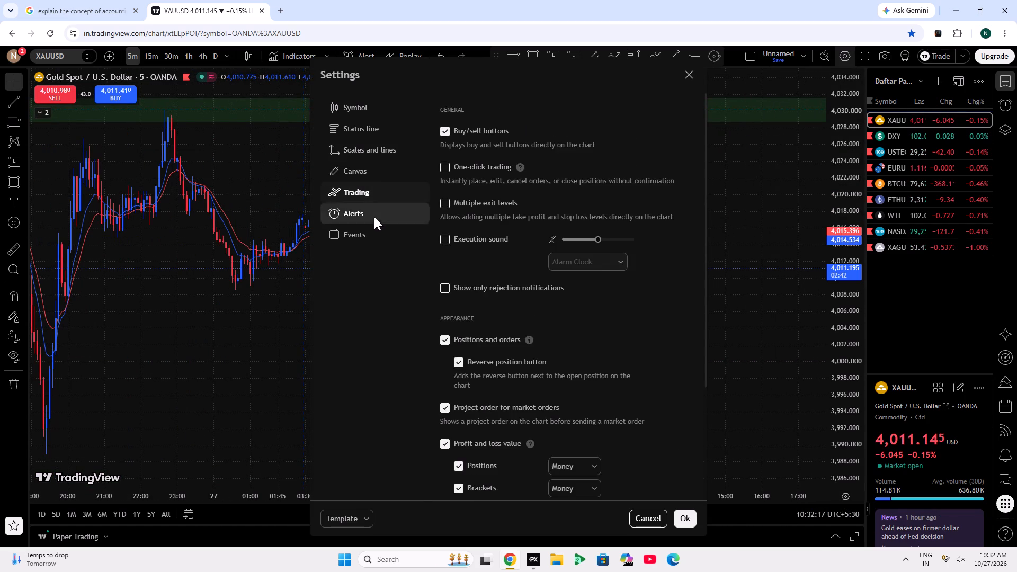
left_click(374, 230)
left_click(456, 160)
left_click(684, 320)
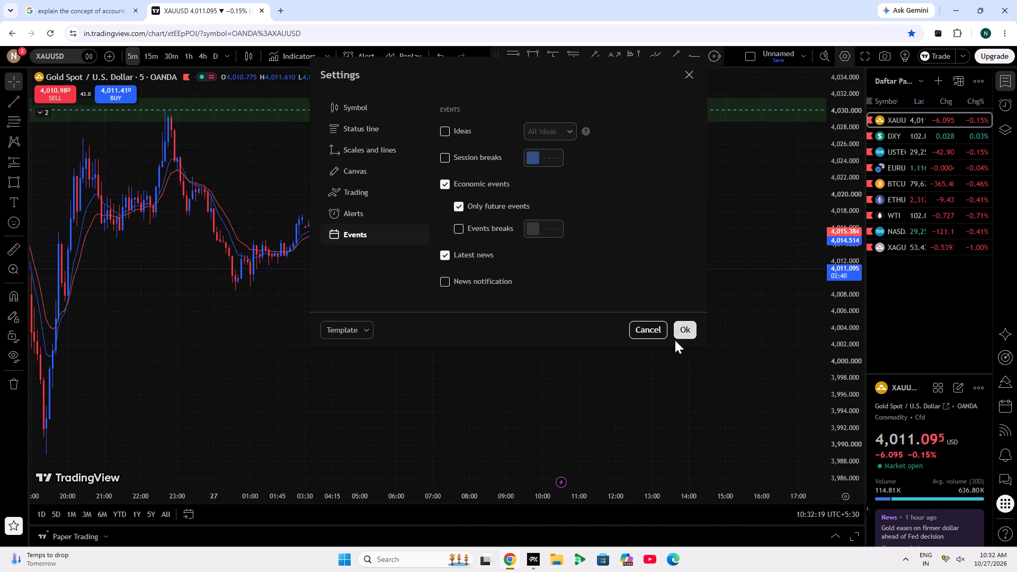
left_click(691, 330)
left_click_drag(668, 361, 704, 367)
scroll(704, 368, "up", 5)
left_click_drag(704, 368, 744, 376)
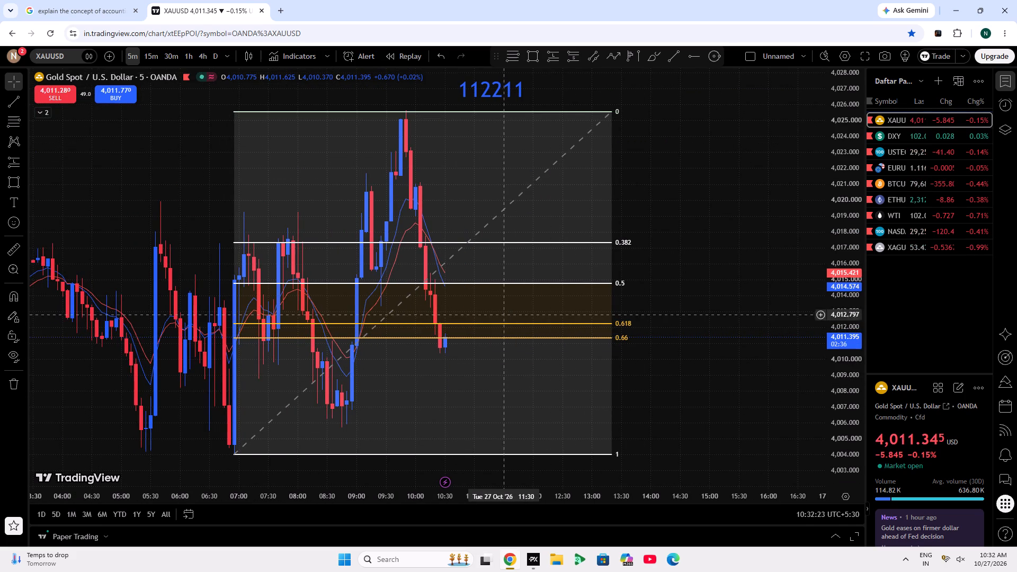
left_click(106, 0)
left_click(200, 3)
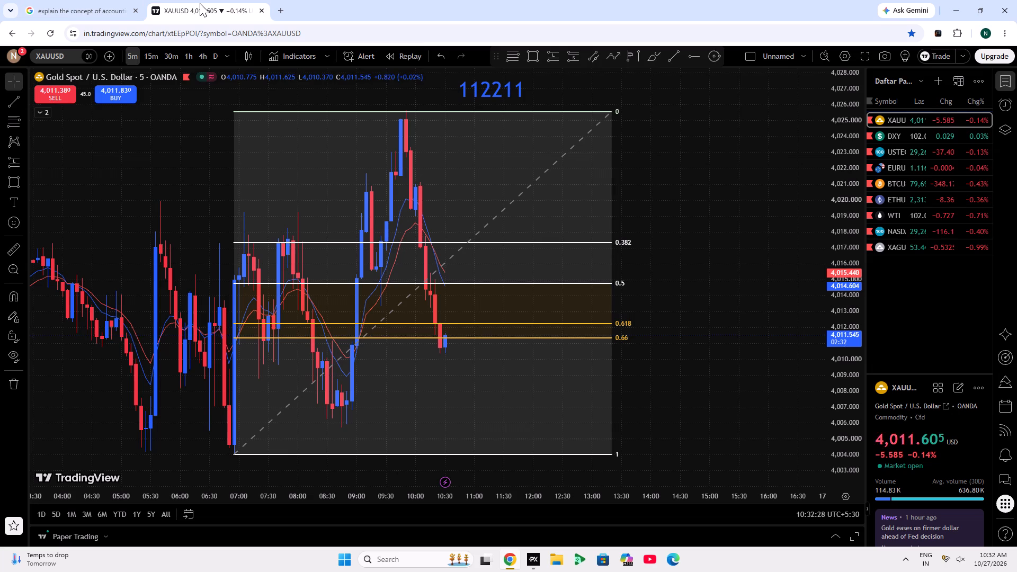
Switch the TradingView chart to BTCUSD from the watchlist.
left_click(898, 181)
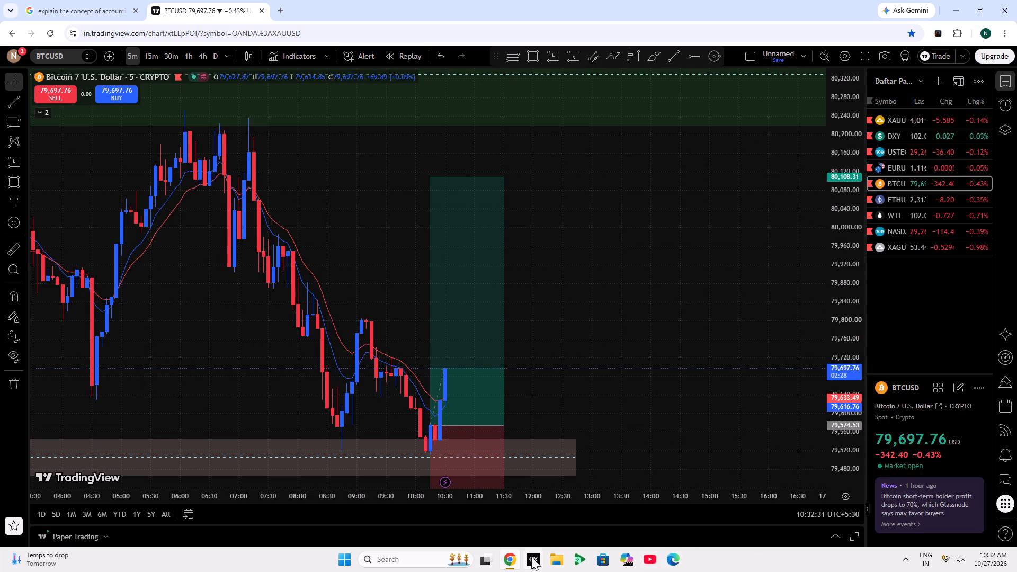
Switch to PrimeXBT and examine the open buy trade on the BTC/USD chart.
left_click(531, 560)
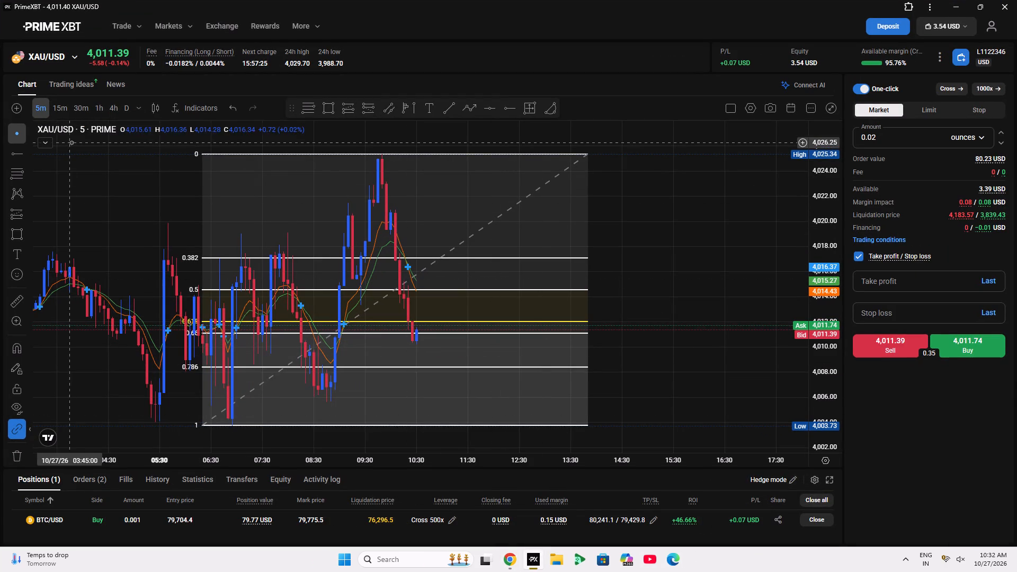
left_click(73, 57)
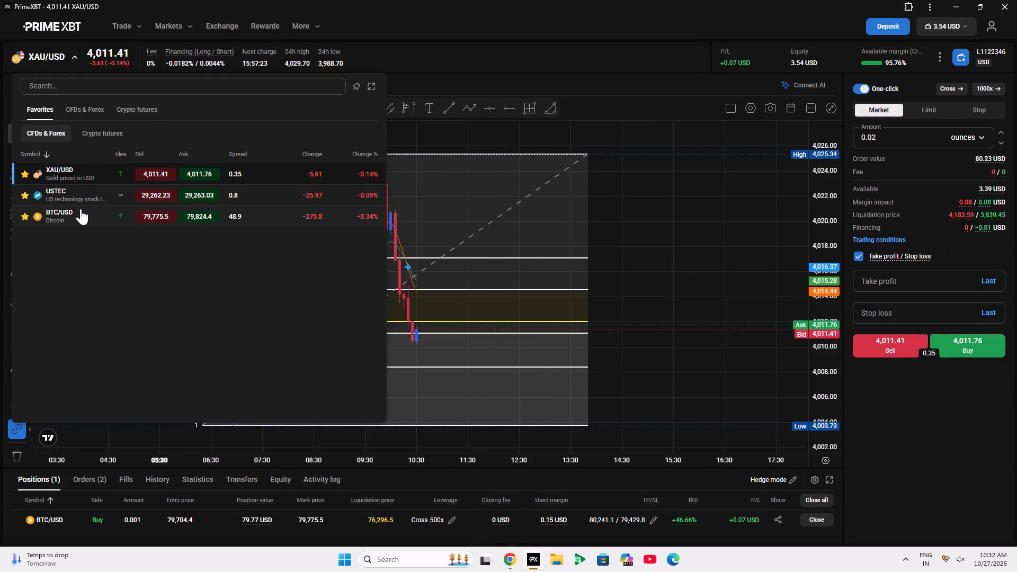
left_click(81, 209)
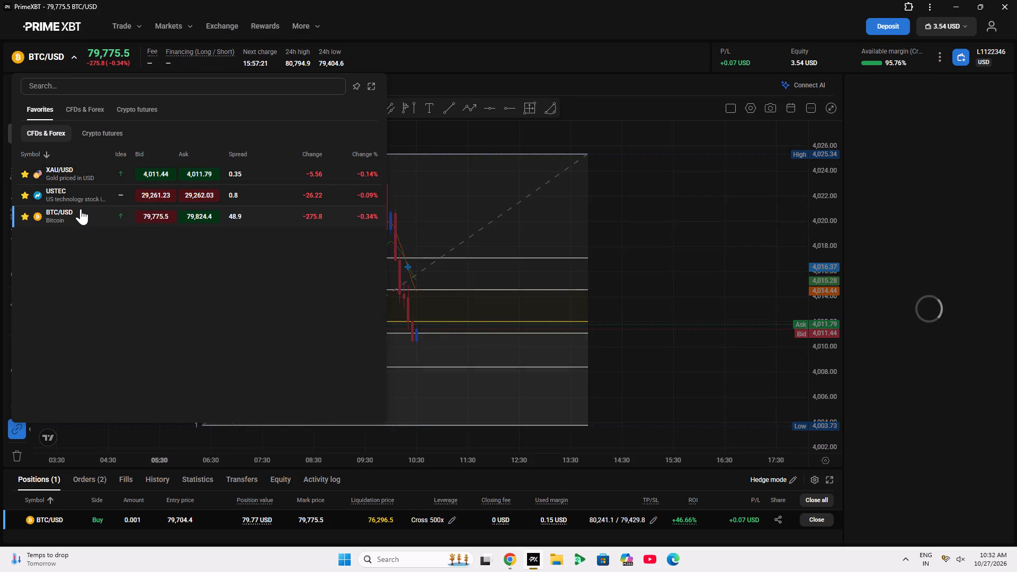
left_click_drag(564, 177, 465, 155)
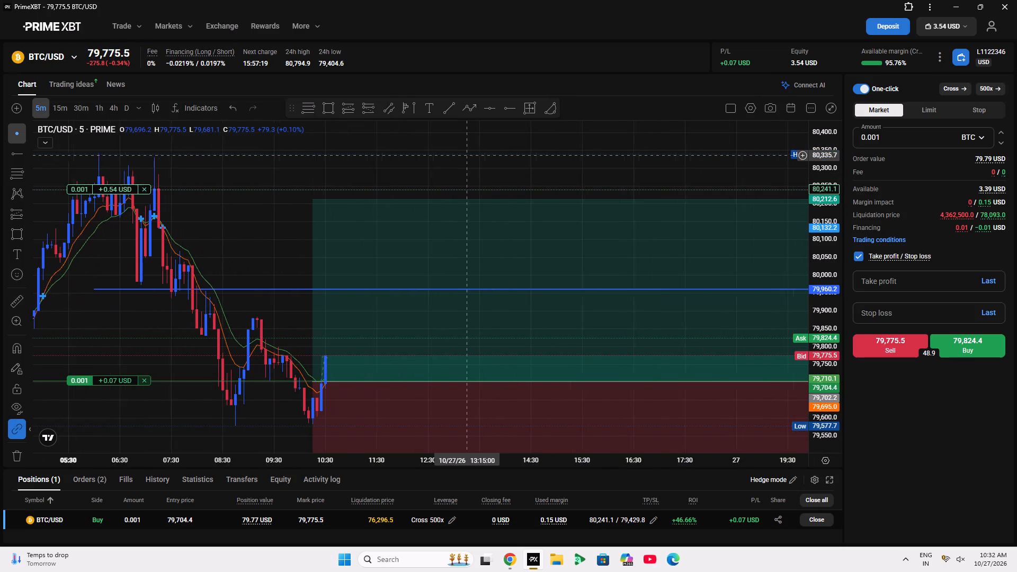
left_click_drag(465, 155, 358, 166)
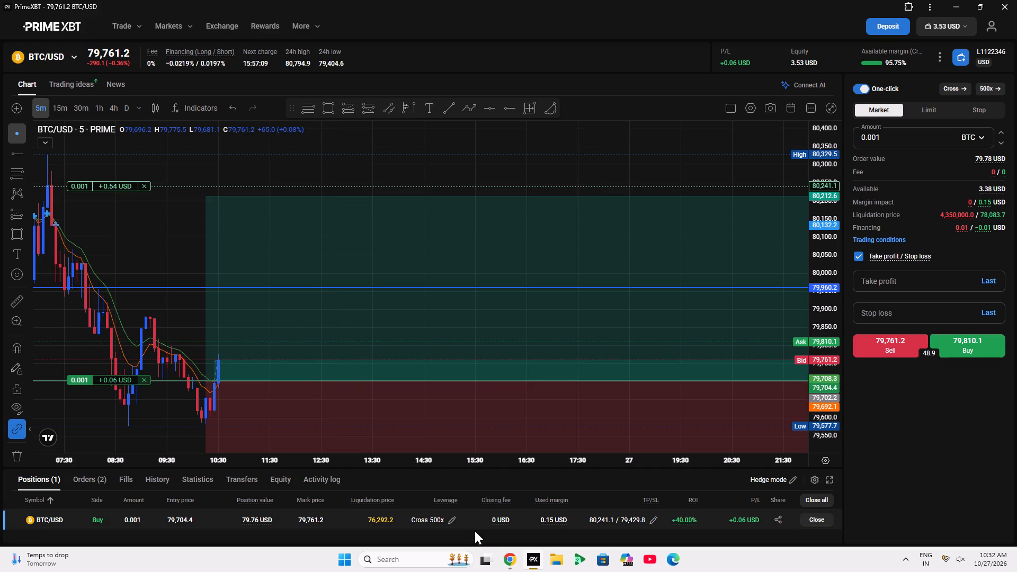
Switch the PrimeXBT chart to XAU/USD and examine gold's price around the Fibonacci retracement.
left_click(67, 58)
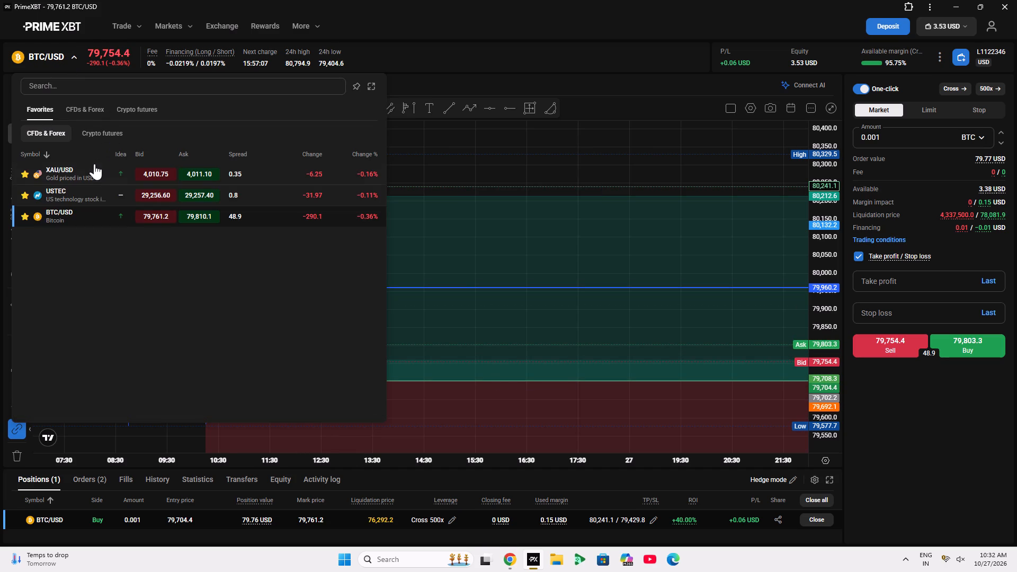
left_click(94, 164)
left_click_drag(543, 341, 634, 359)
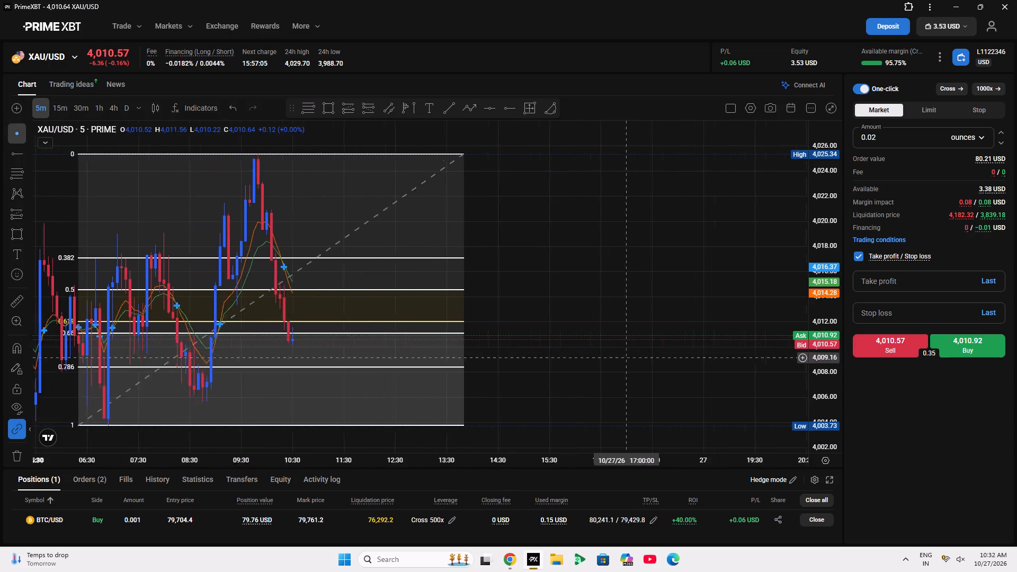
left_click_drag(634, 359, 719, 378)
Return to TradingView and move the Bitcoin long position to an entry of about 79,698, target about 80,242, starting at 09:40.
left_click(534, 568)
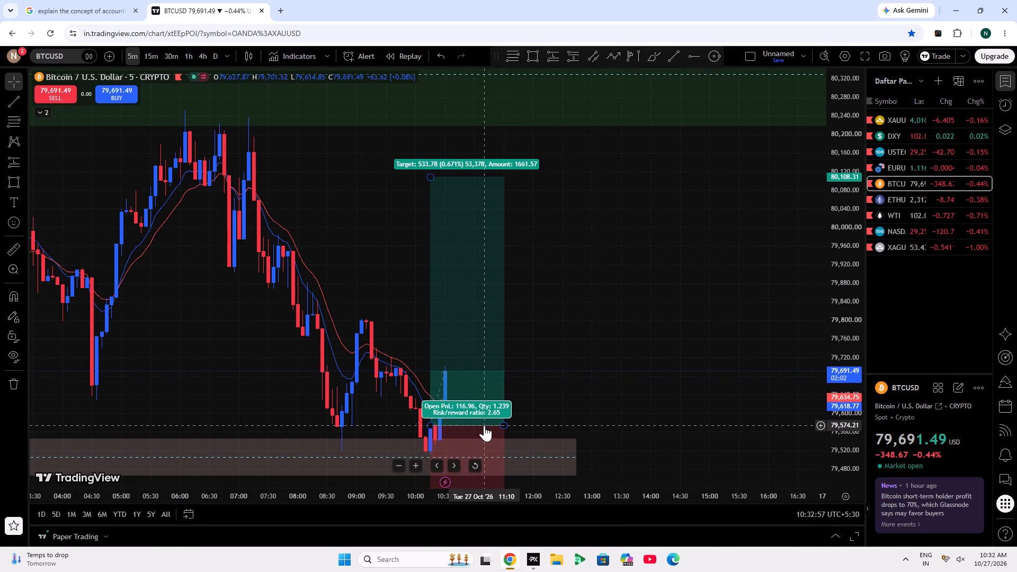
left_click_drag(484, 425, 480, 408)
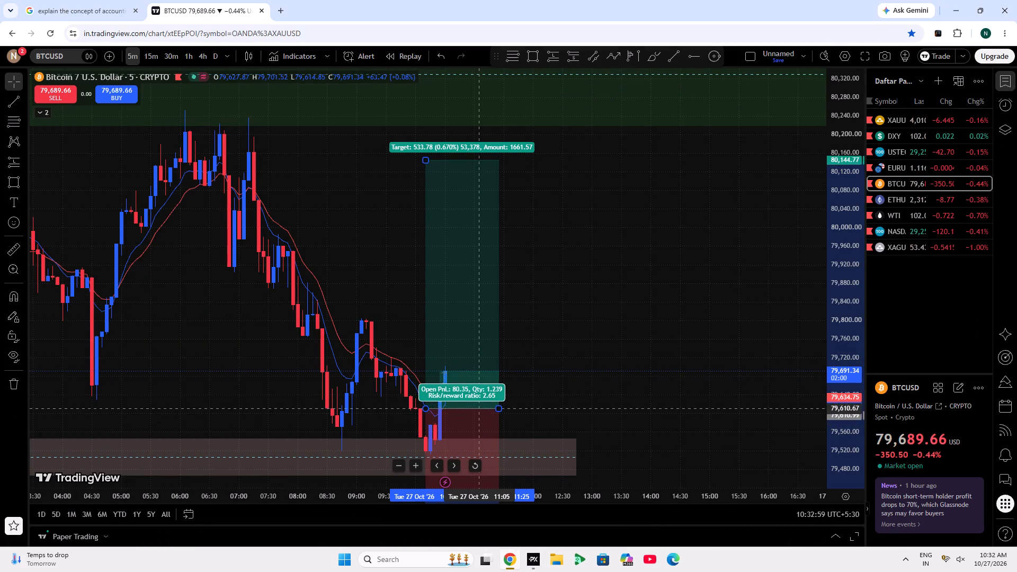
left_click_drag(480, 408, 476, 380)
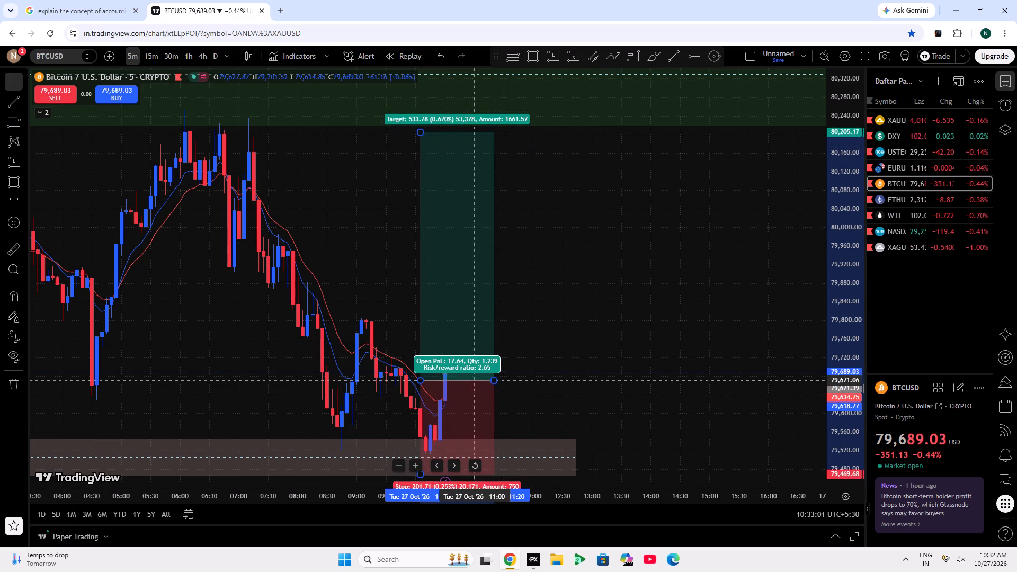
left_click_drag(476, 380, 475, 363)
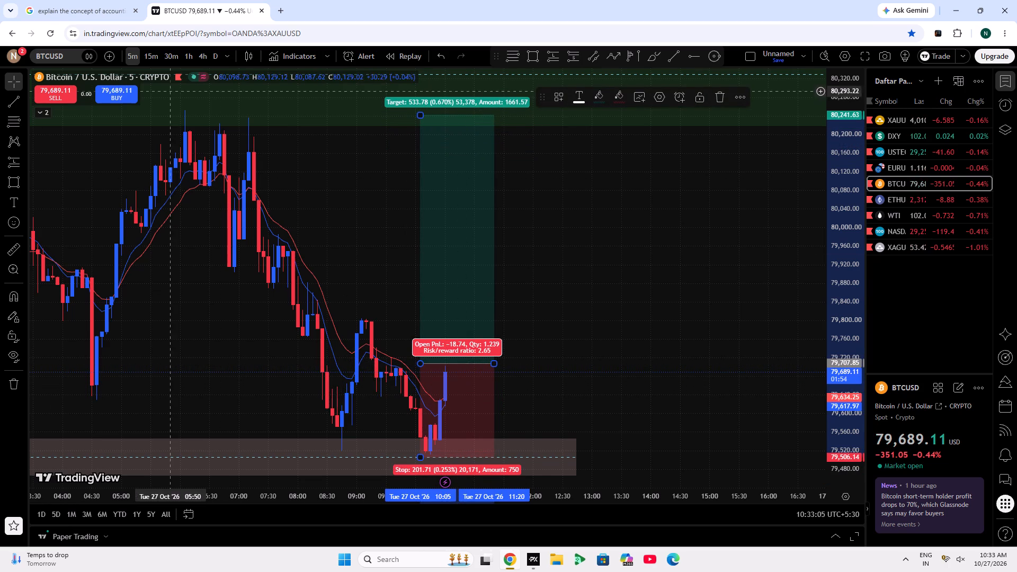
left_click_drag(419, 363, 397, 369)
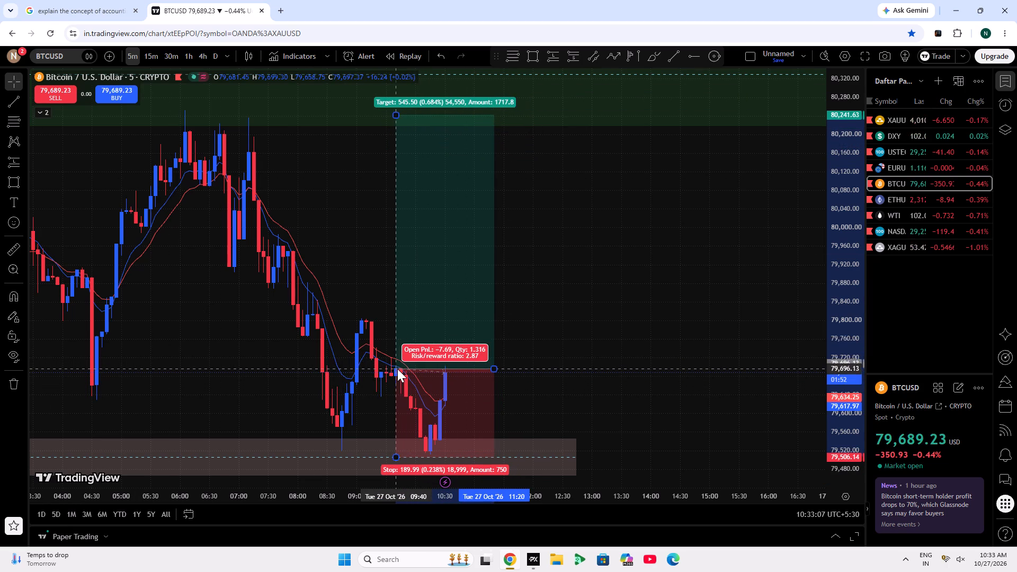
left_click_drag(397, 369, 397, 368)
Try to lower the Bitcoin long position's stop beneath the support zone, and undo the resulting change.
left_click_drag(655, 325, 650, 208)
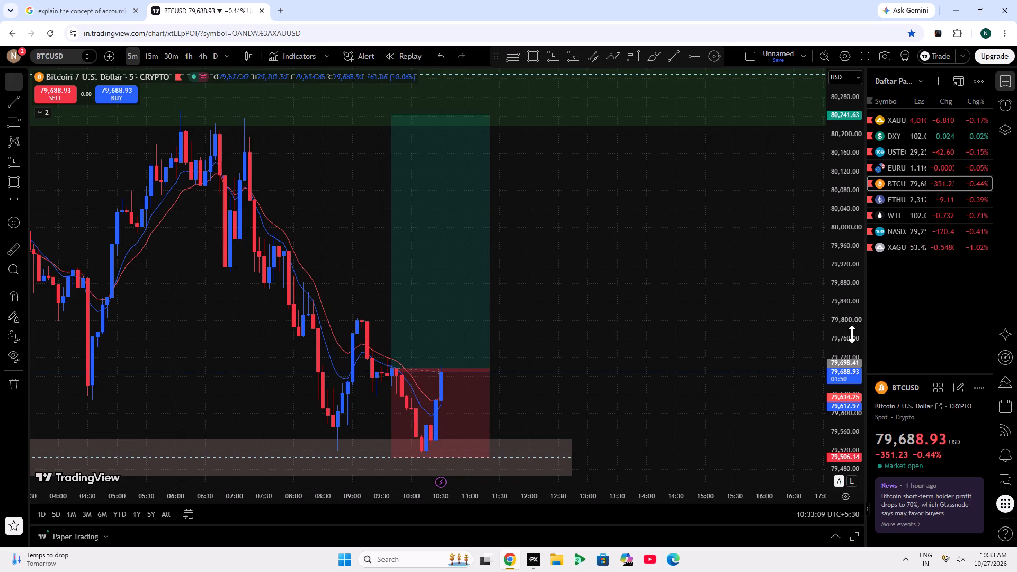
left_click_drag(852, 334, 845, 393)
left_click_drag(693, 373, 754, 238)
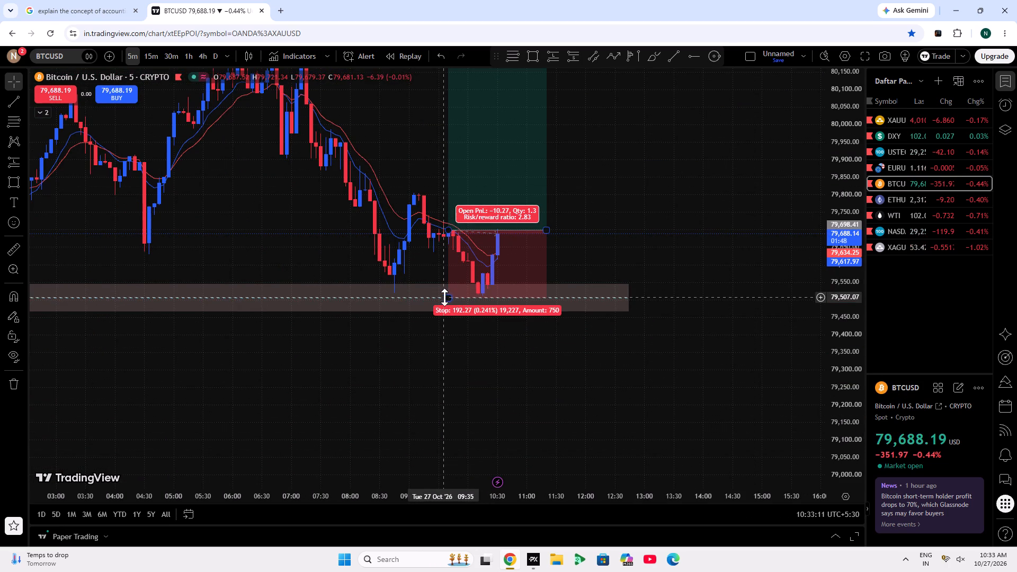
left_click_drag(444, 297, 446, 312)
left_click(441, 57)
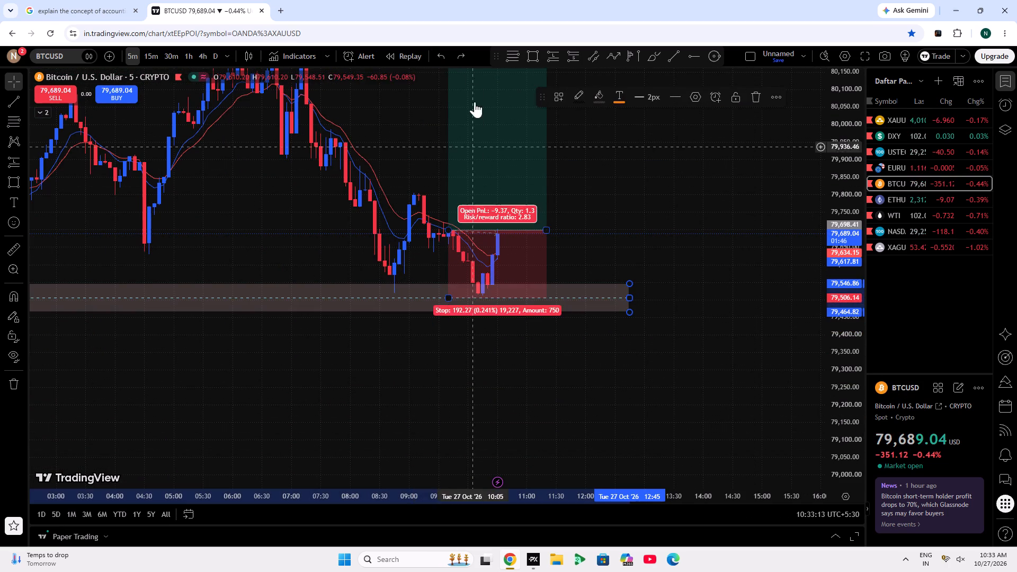
Change the fill of the Bitcoin support zone around 79,506 to green and lock the zone.
left_click(431, 297)
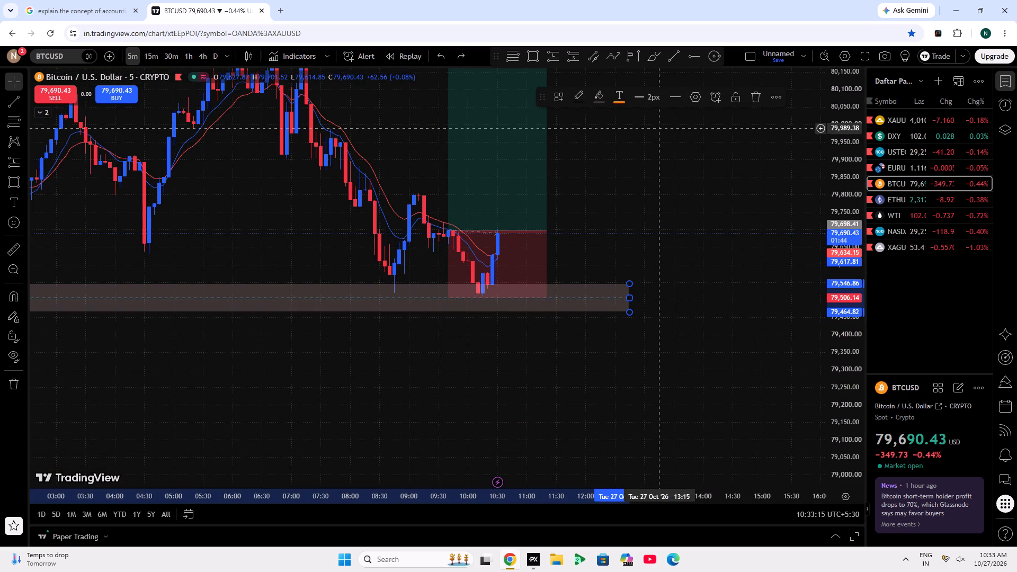
left_click(603, 93)
left_click(641, 210)
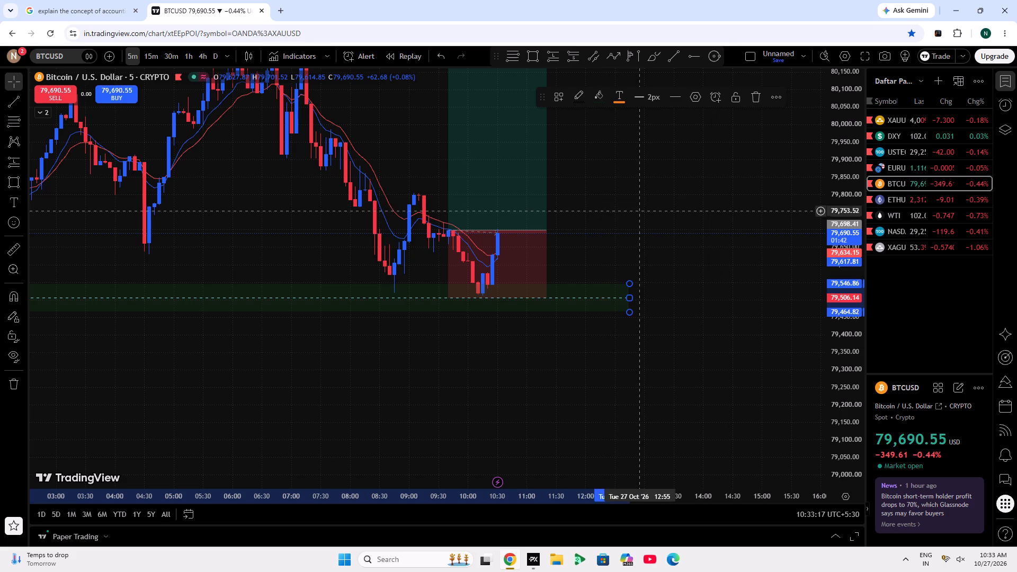
left_click(607, 102)
left_click(639, 192)
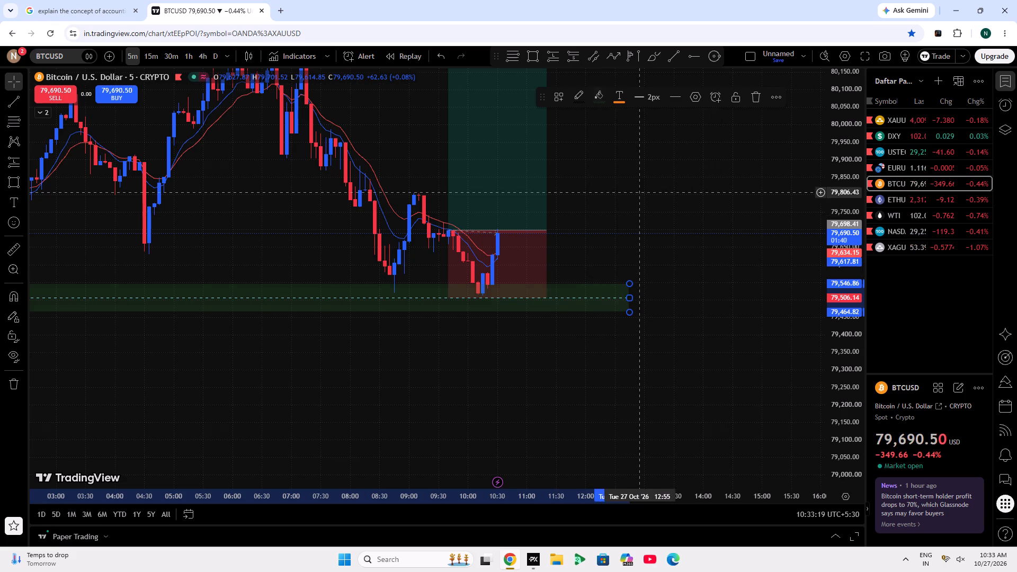
left_click(566, 298)
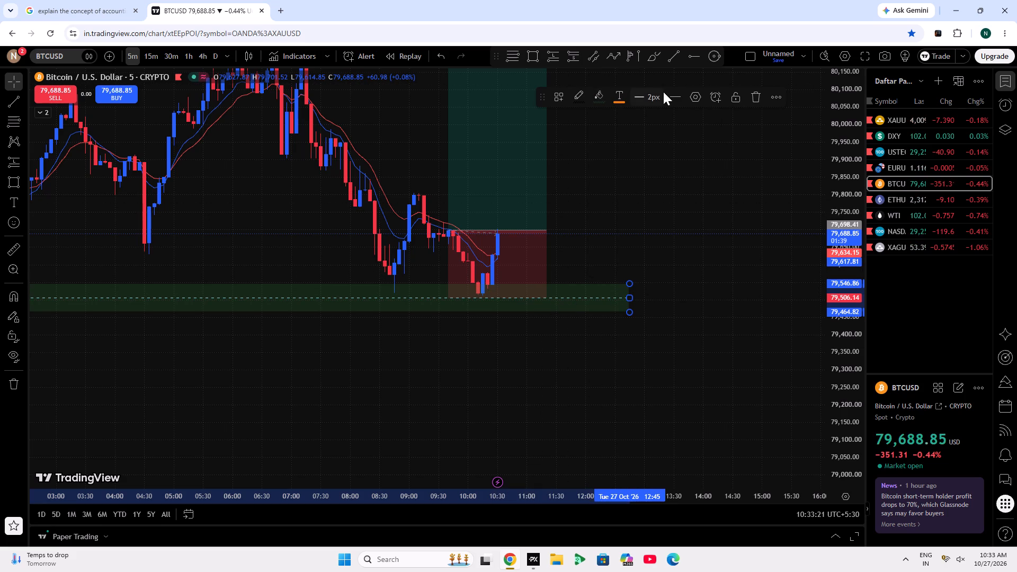
left_click(605, 96)
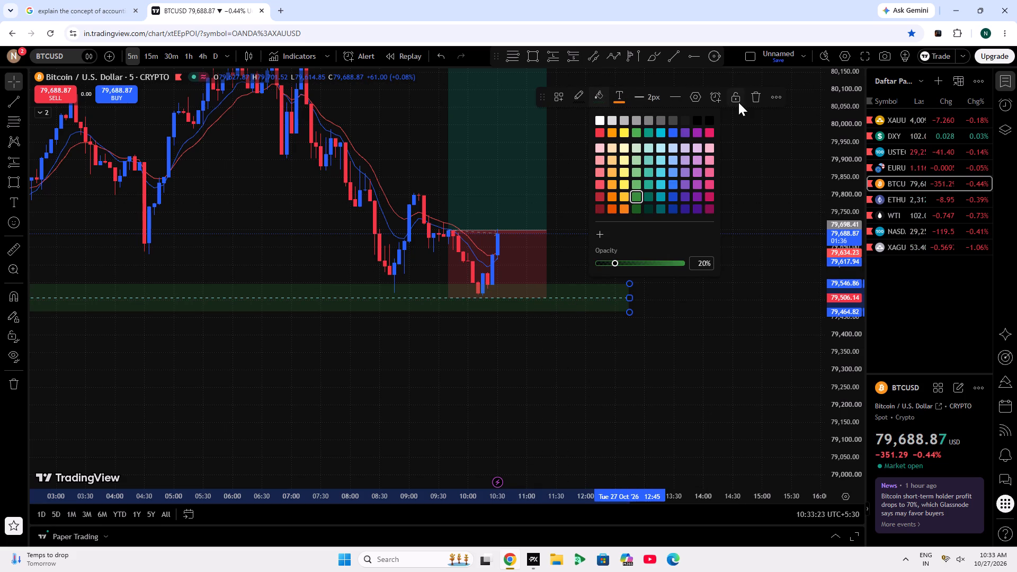
left_click(738, 102)
Lower the Bitcoin long position's stop to about 79,430, below the green zone.
left_click_drag(717, 159, 702, 231)
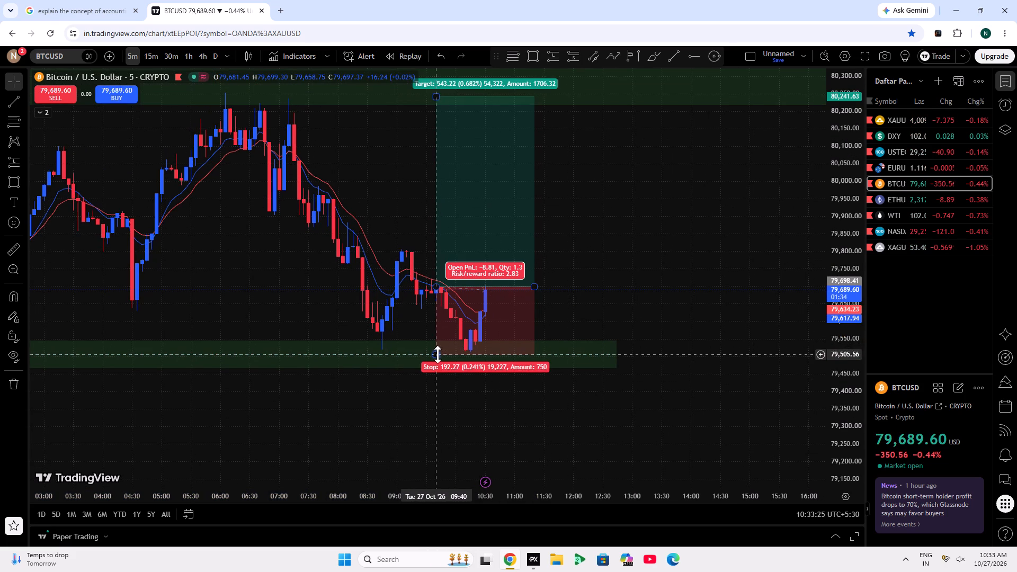
left_click_drag(438, 354, 430, 381)
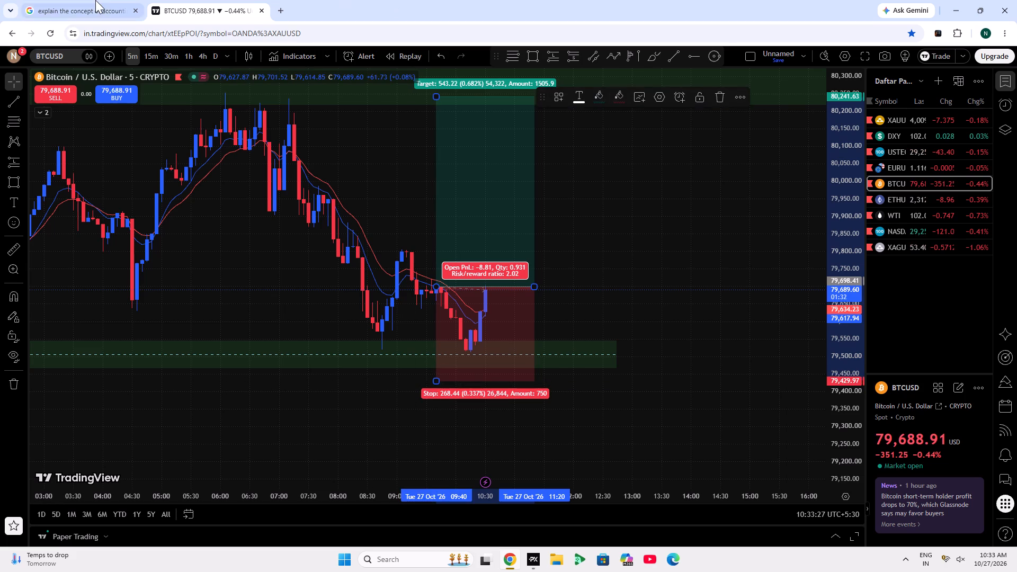
Switch to the browser tab with the accounting theory search results, leaving PrimeXBT minimised.
left_click(93, 0)
left_click(533, 550)
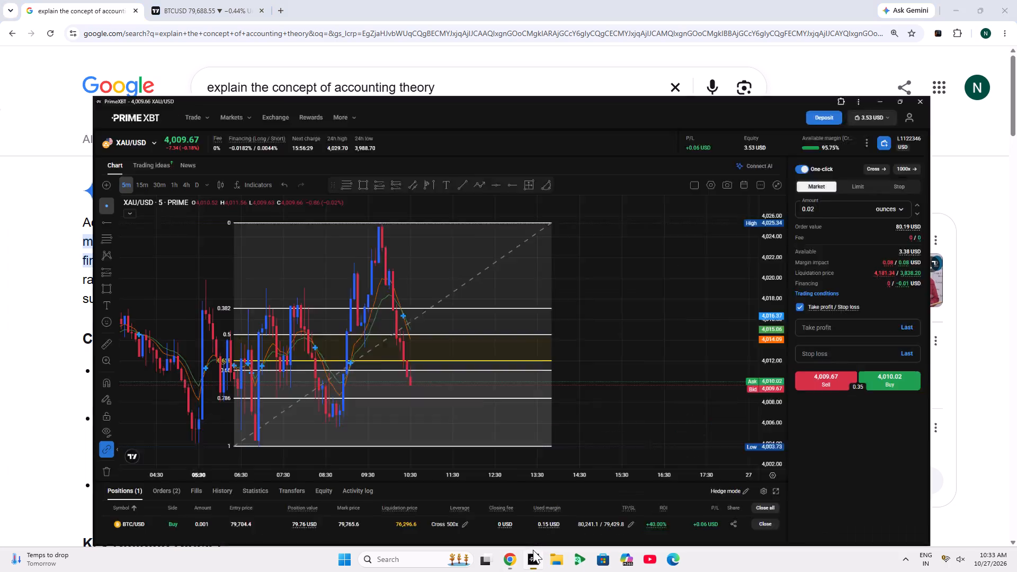
left_click(533, 550)
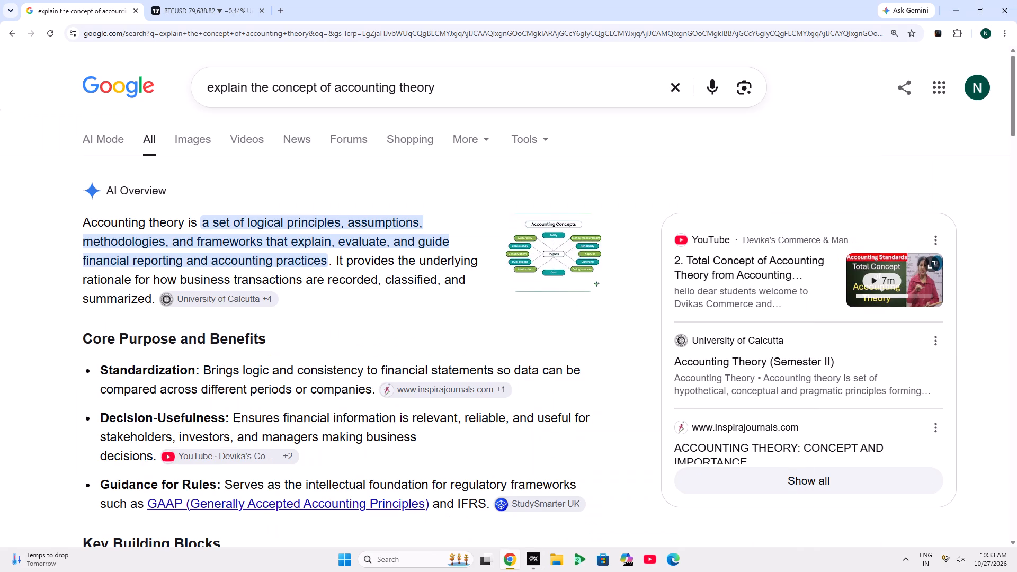
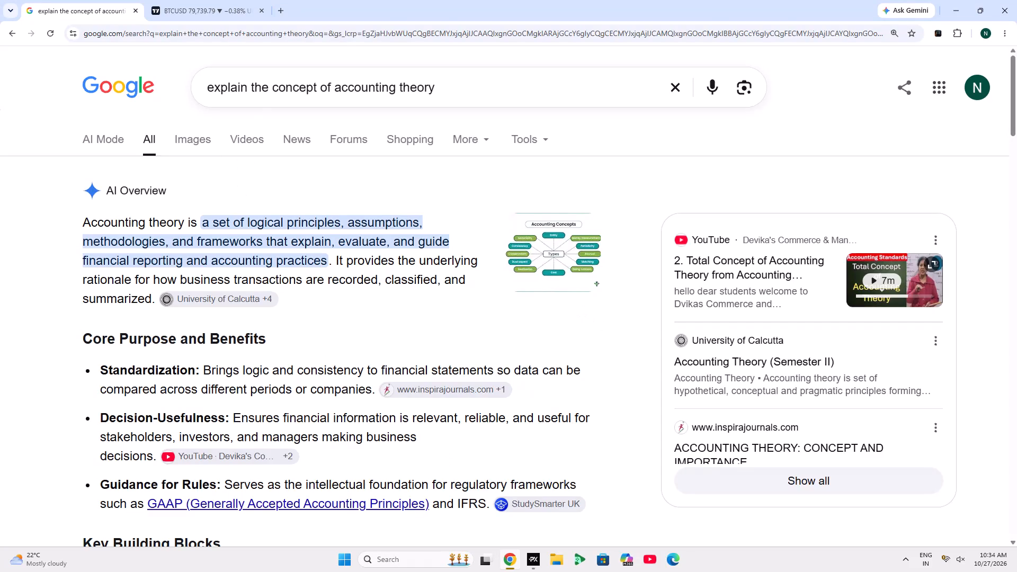
Switch to the browser tab with the TradingView Bitcoin chart.
left_click(176, 0)
left_click(670, 173)
scroll(457, 329, "up", 2)
left_click_drag(726, 246, 702, 243)
Switch to PrimeXBT and change the chart from gold to BTC/USD.
left_click(529, 567)
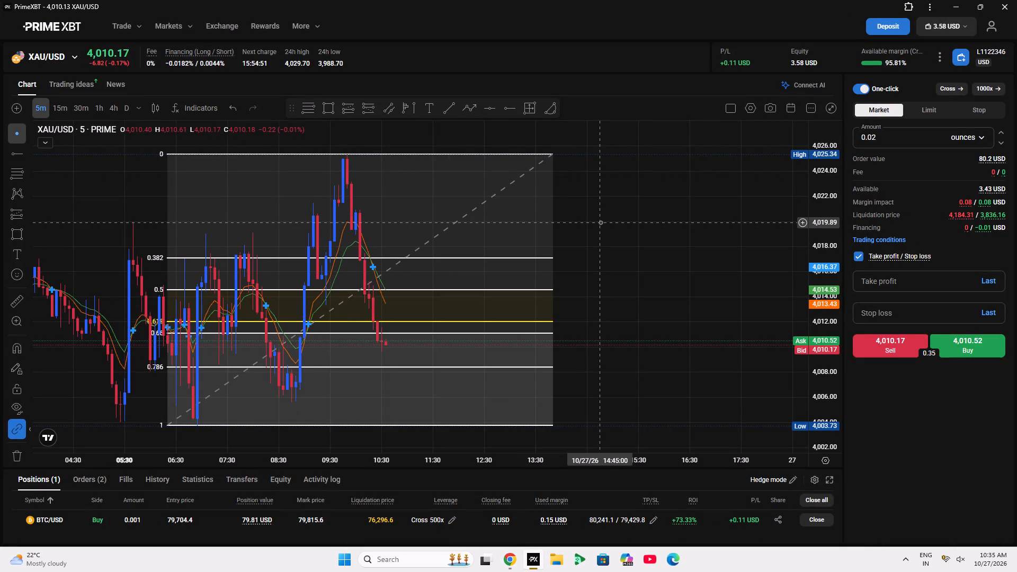
left_click(73, 62)
left_click(83, 210)
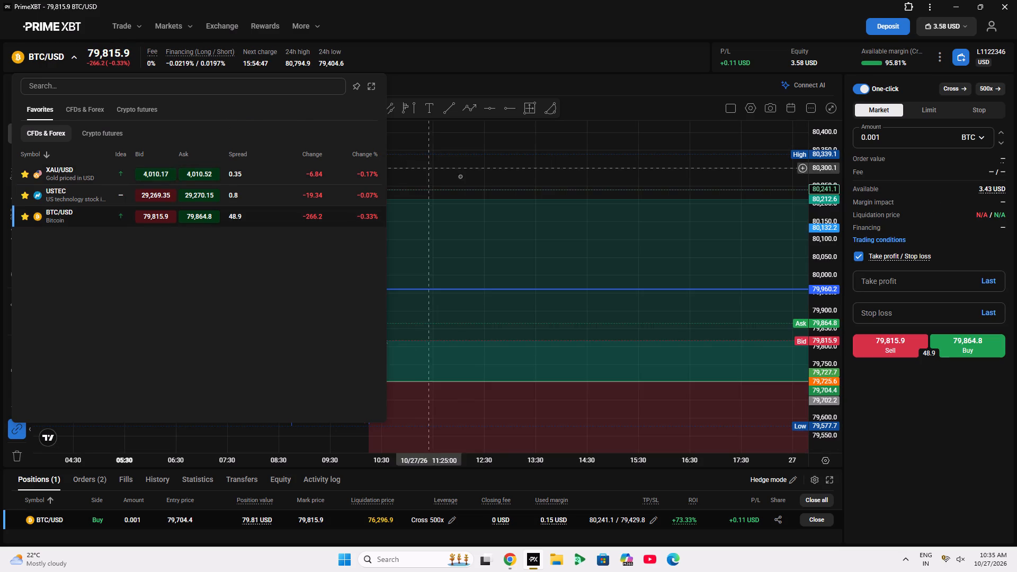
left_click_drag(473, 179, 323, 144)
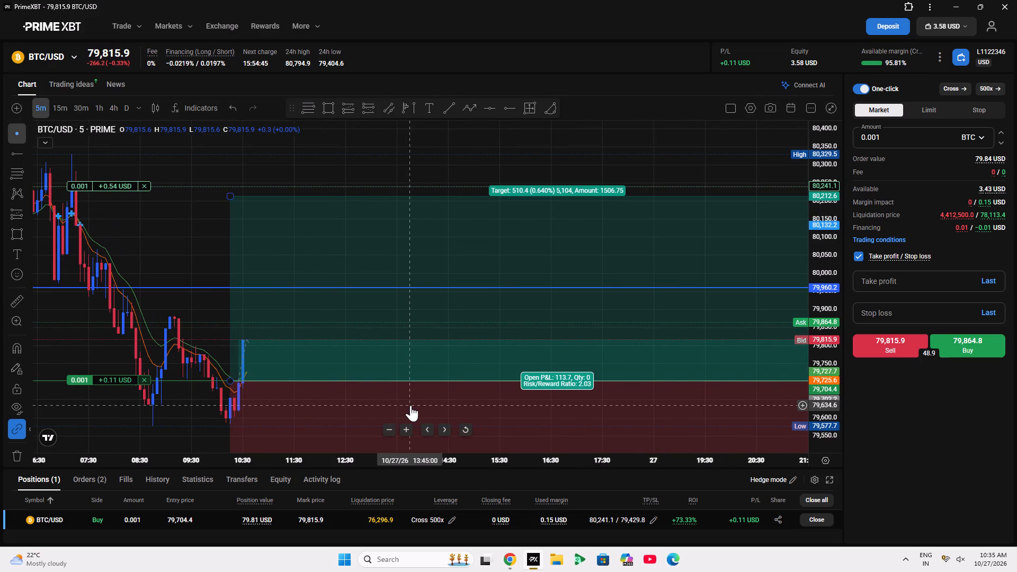
left_click_drag(173, 410, 142, 401)
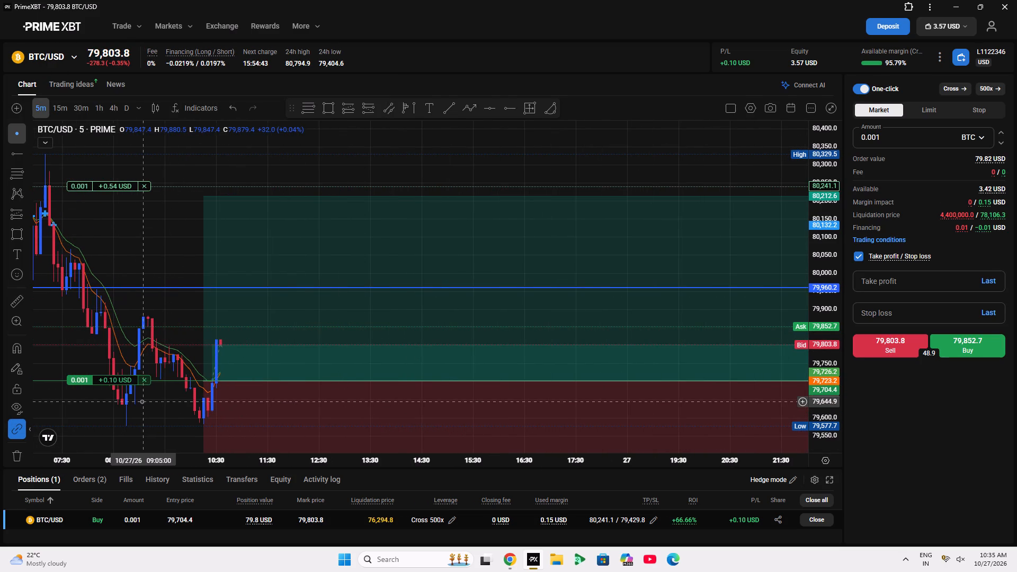
Back in TradingView, move the Bitcoin long position to start at 10:25 with its entry at about 79,704.
left_click(510, 560)
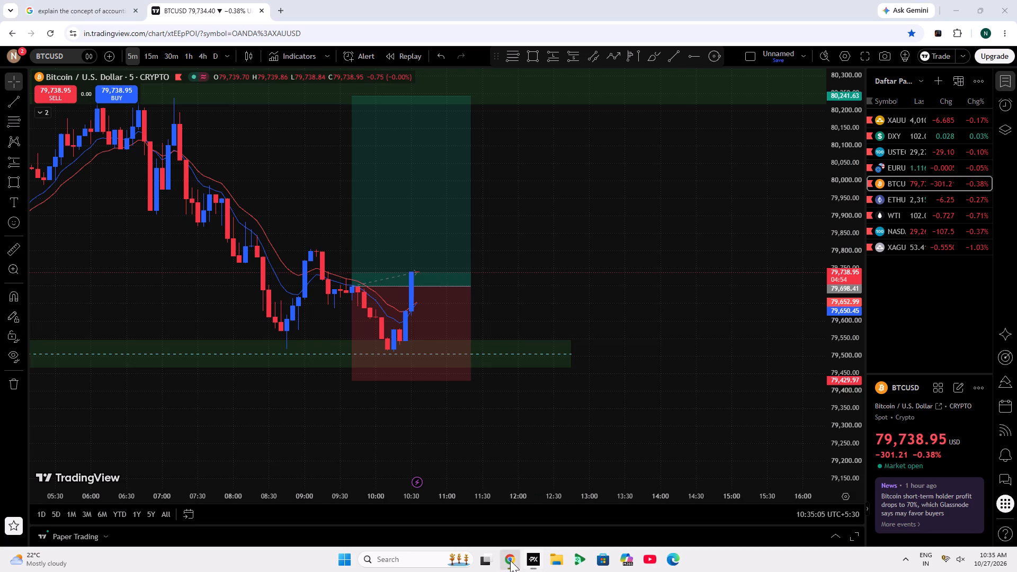
left_click_drag(424, 307, 462, 329)
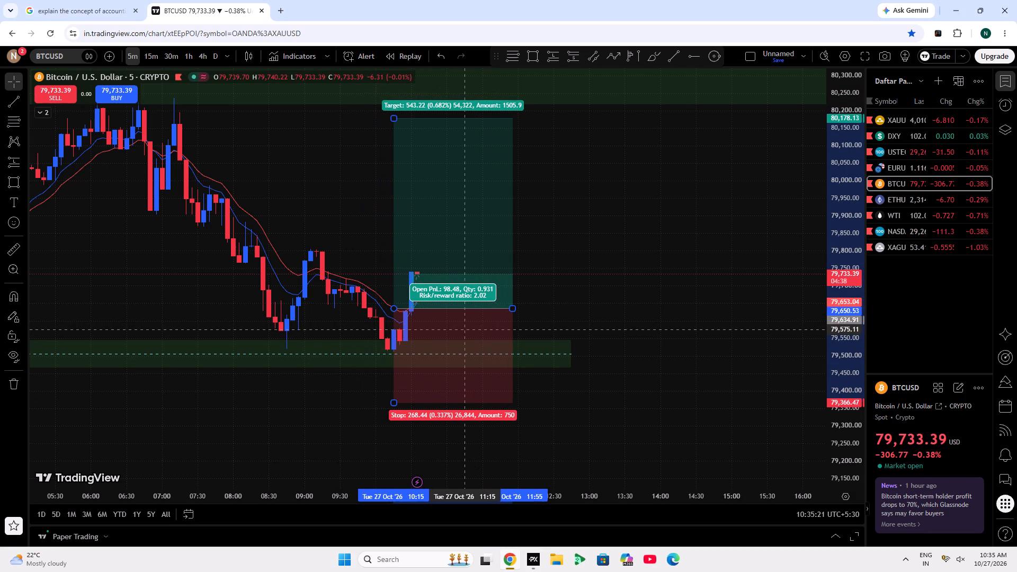
left_click_drag(462, 329, 477, 332)
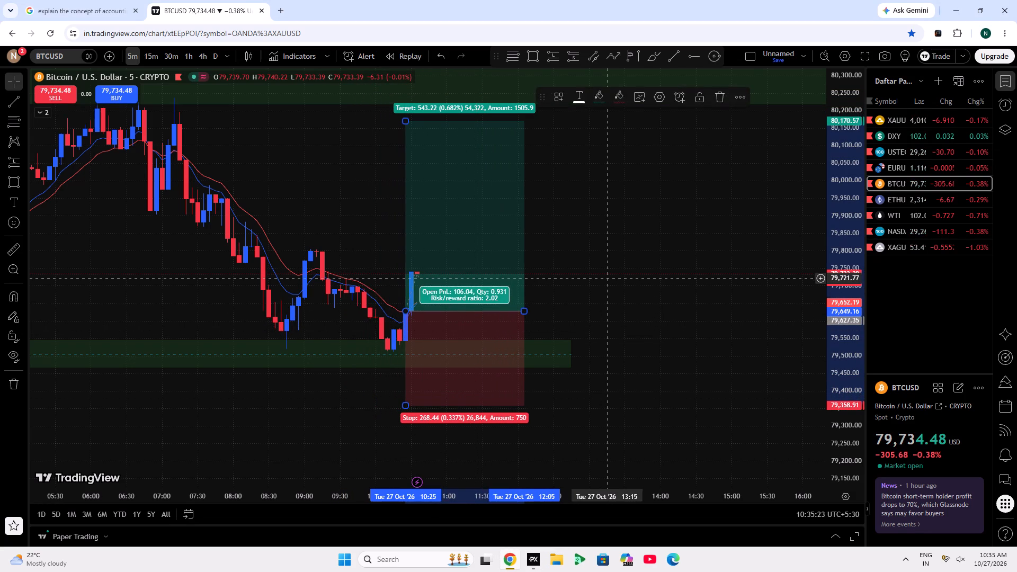
left_click(608, 278)
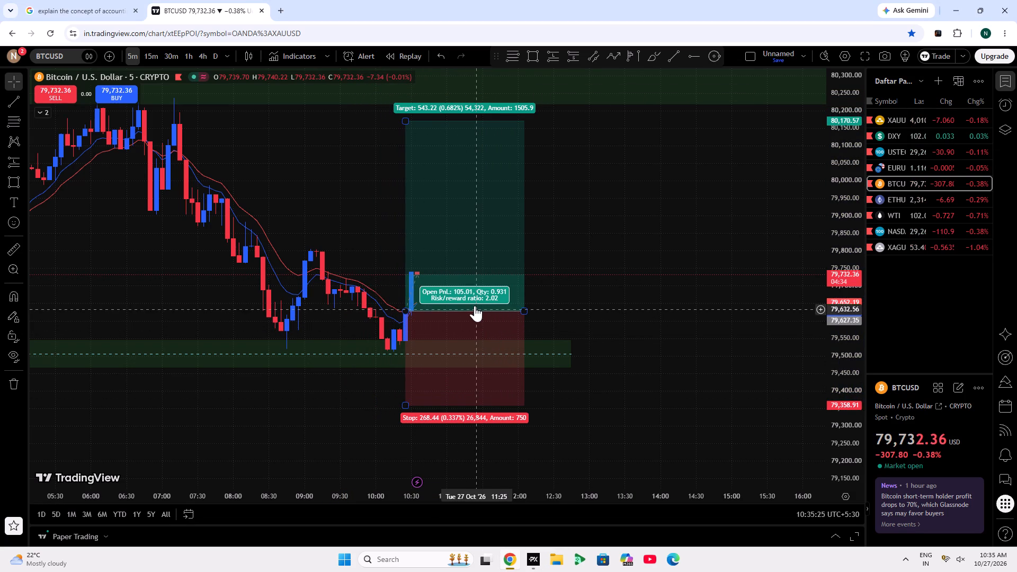
scroll(405, 326, "up", 5)
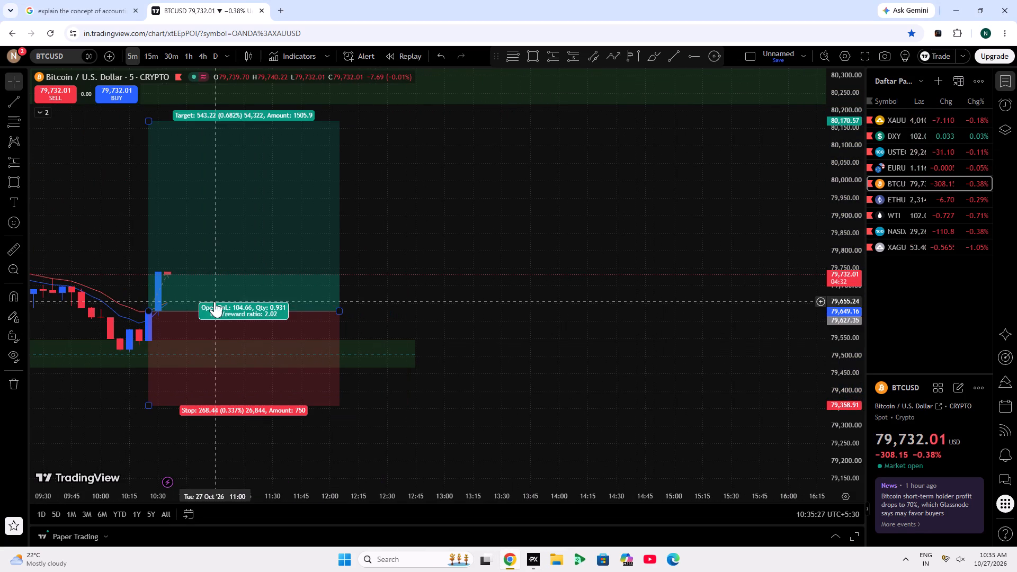
left_click_drag(231, 311, 229, 303)
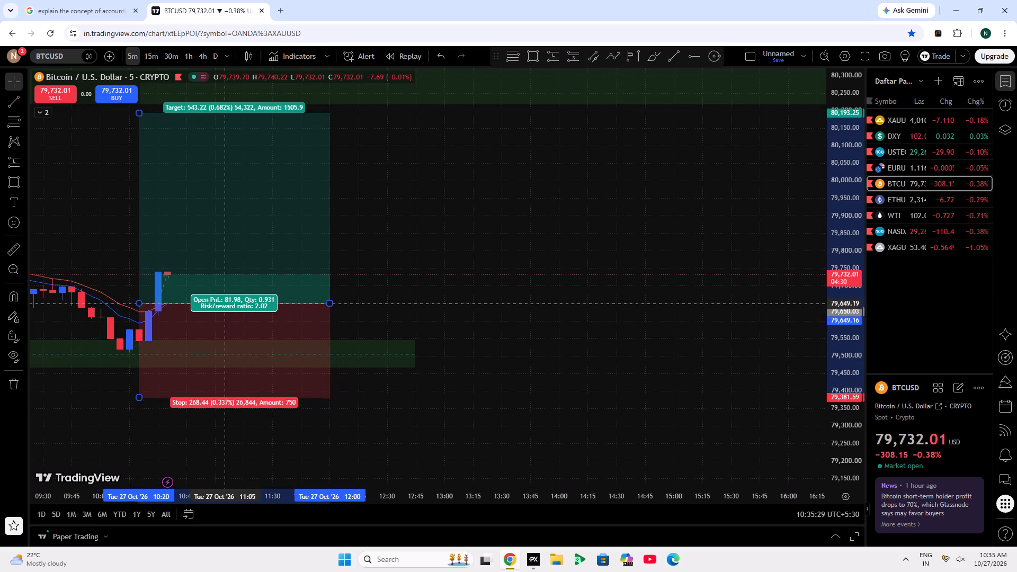
left_click_drag(229, 303, 233, 285)
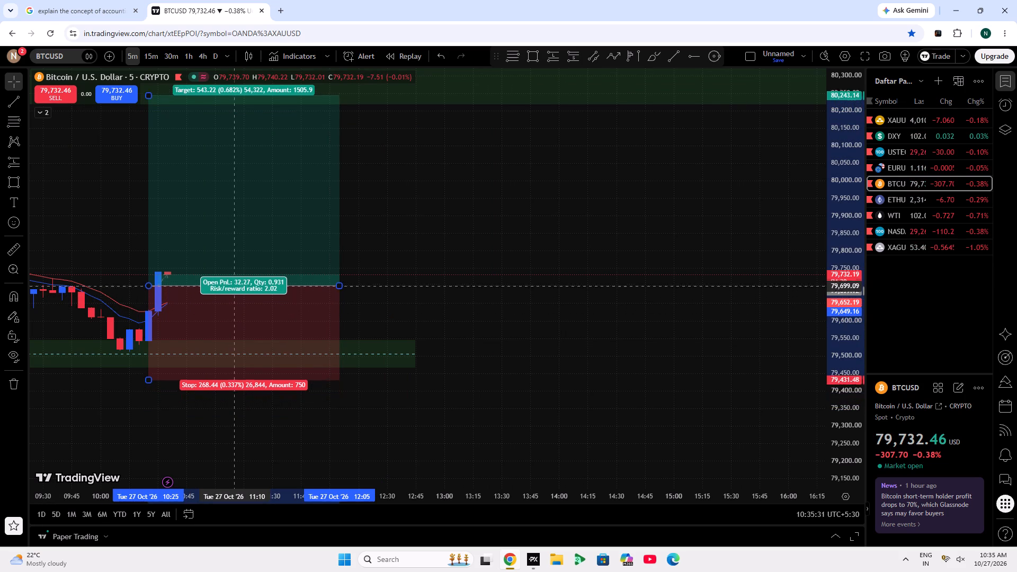
left_click_drag(233, 285, 233, 284)
left_click_drag(411, 290, 589, 285)
scroll(589, 285, "down", 7)
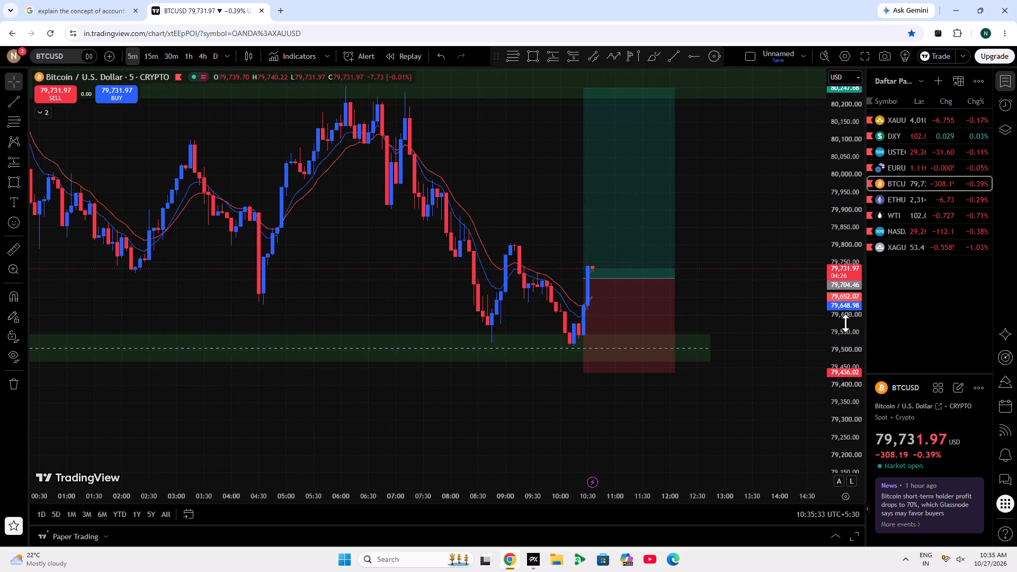
scroll(846, 323, "down", 4)
scroll(686, 367, "up", 6)
In PrimeXBT, shift the Bitcoin long position two bars later so it starts at 10:25.
left_click(528, 557)
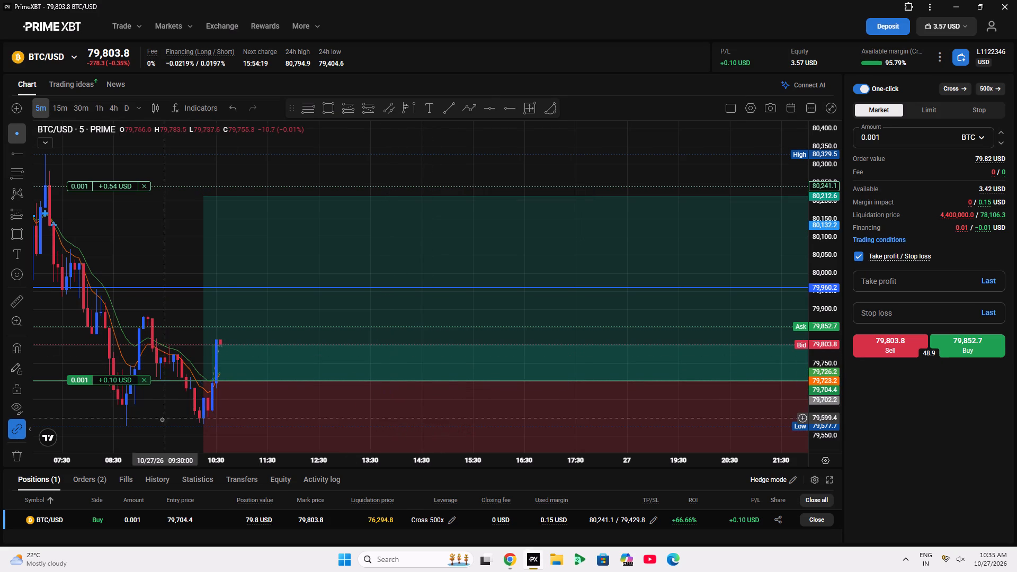
left_click(237, 389)
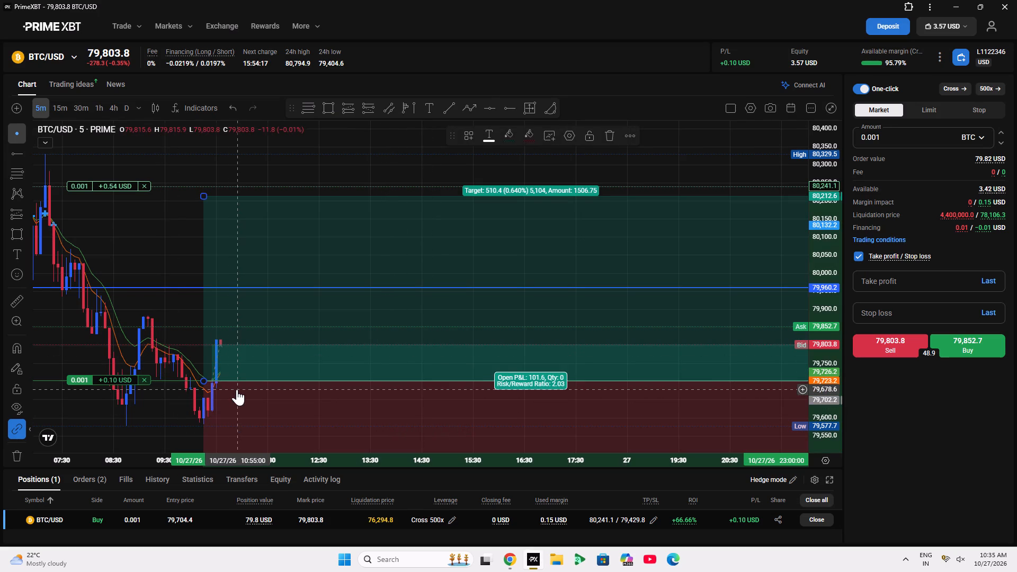
key("Right")
key("Right")
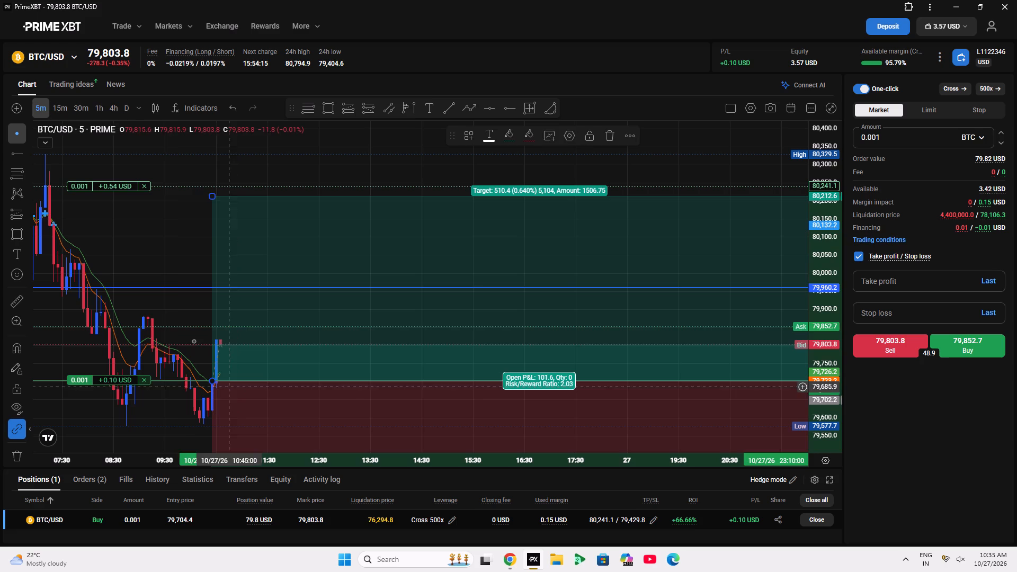
left_click(175, 323)
In TradingView, lower the whole Bitcoin long position to an entry of about 79,629, still starting at 10:25.
left_click(514, 552)
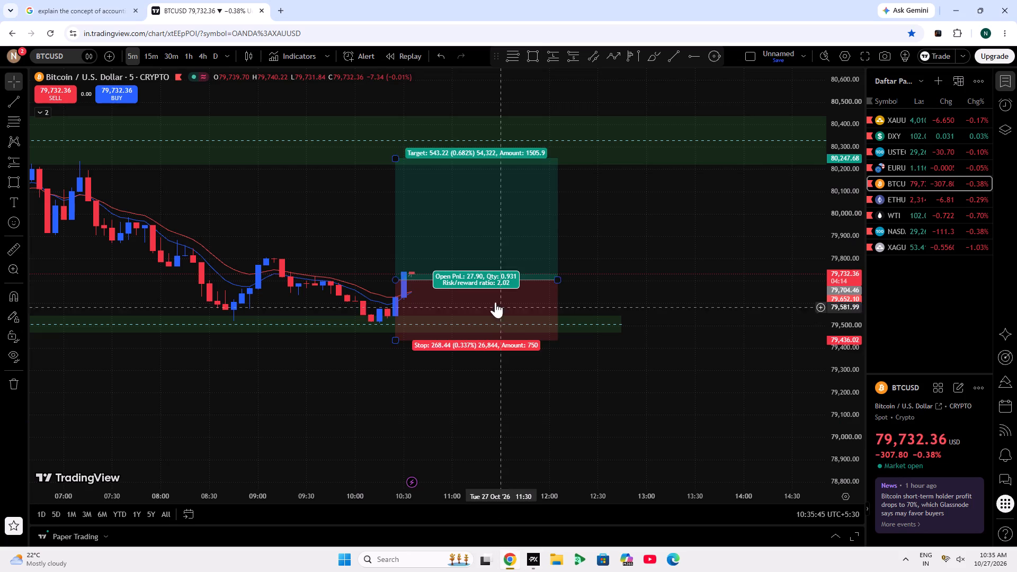
left_click_drag(487, 265, 479, 285)
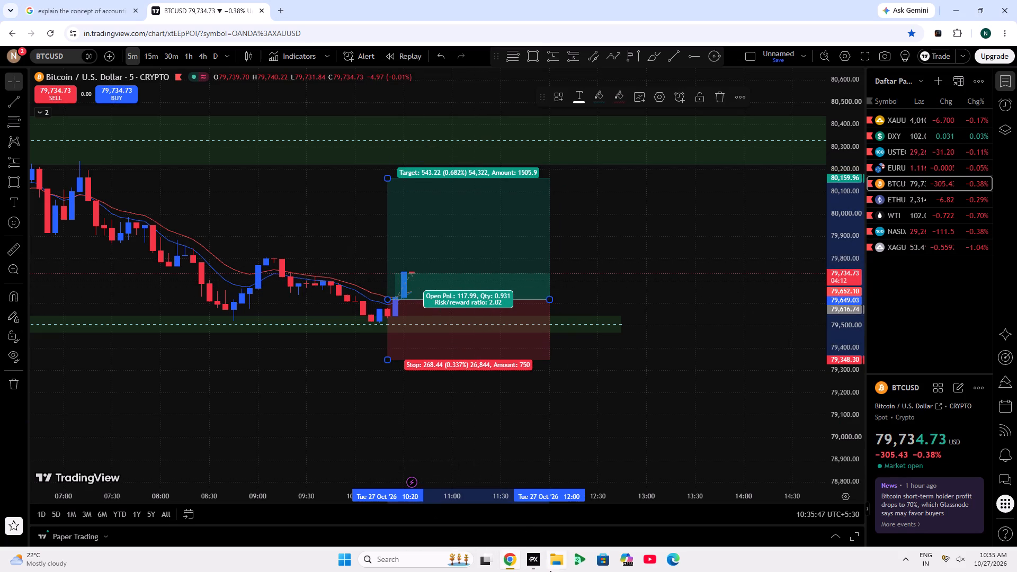
left_click(531, 562)
left_click(540, 568)
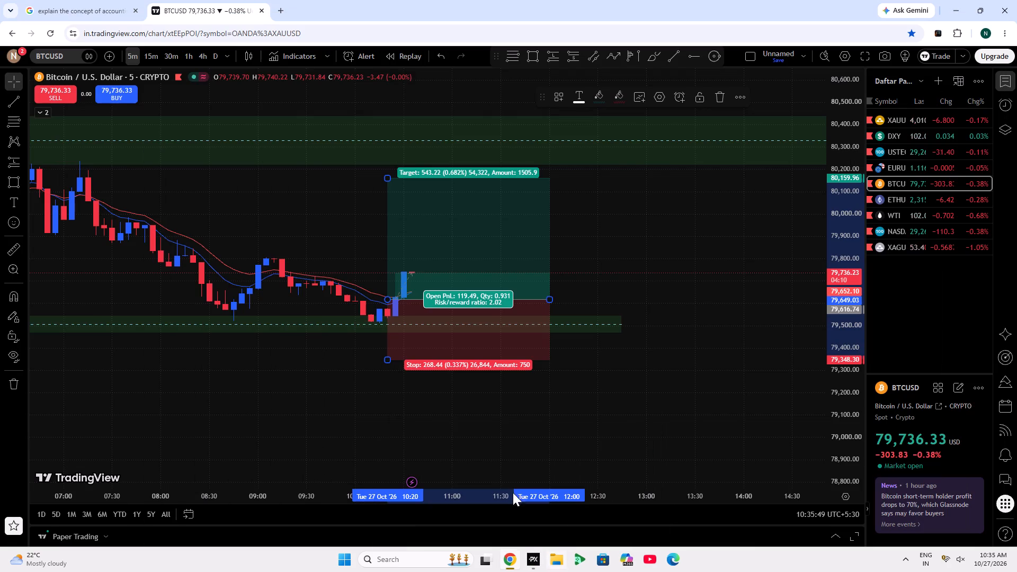
left_click_drag(487, 298, 492, 295)
left_click(630, 279)
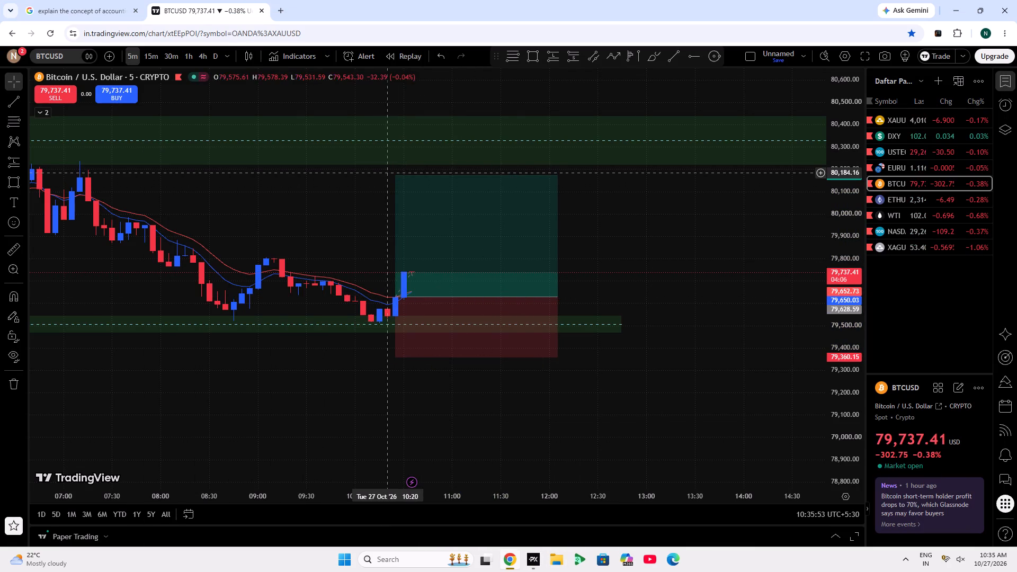
Raise the Bitcoin long position's target to about 80,234.
left_click_drag(394, 173, 394, 162)
Extend the Bitcoin long position's end time to 13:55.
scroll(321, 183, "down", 7)
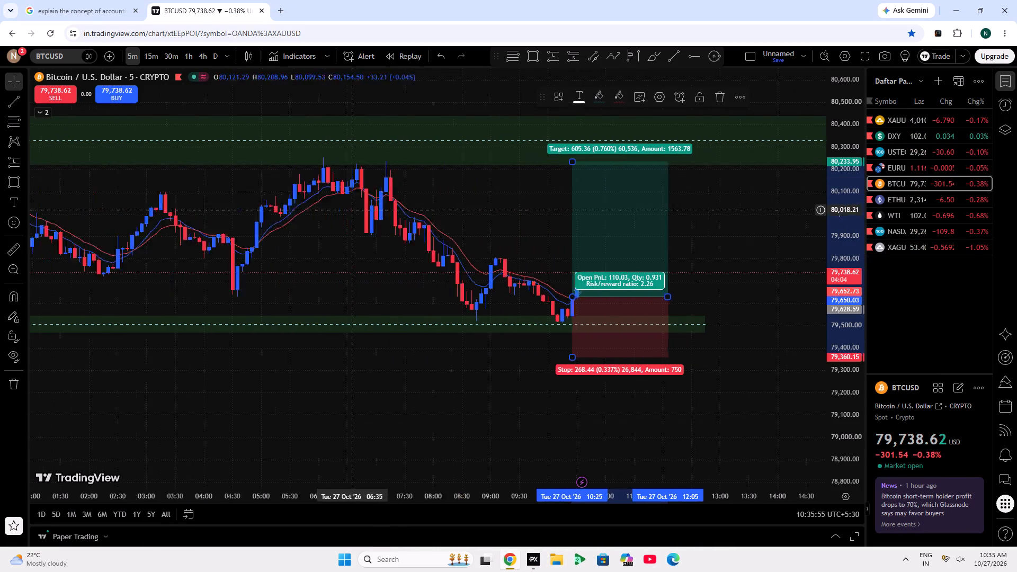
scroll(351, 210, "down", 3)
left_click_drag(590, 211, 421, 213)
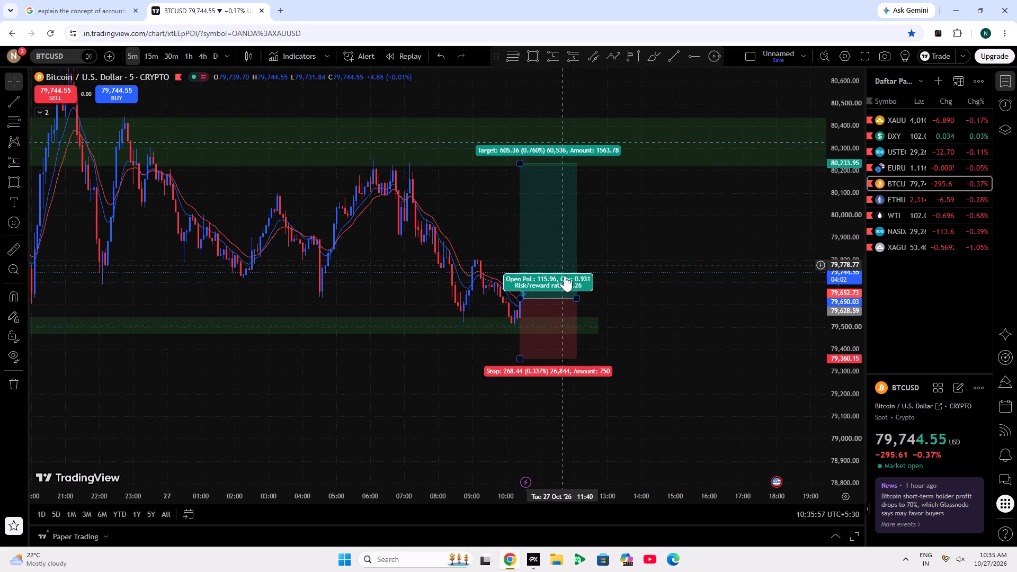
left_click_drag(578, 299, 638, 299)
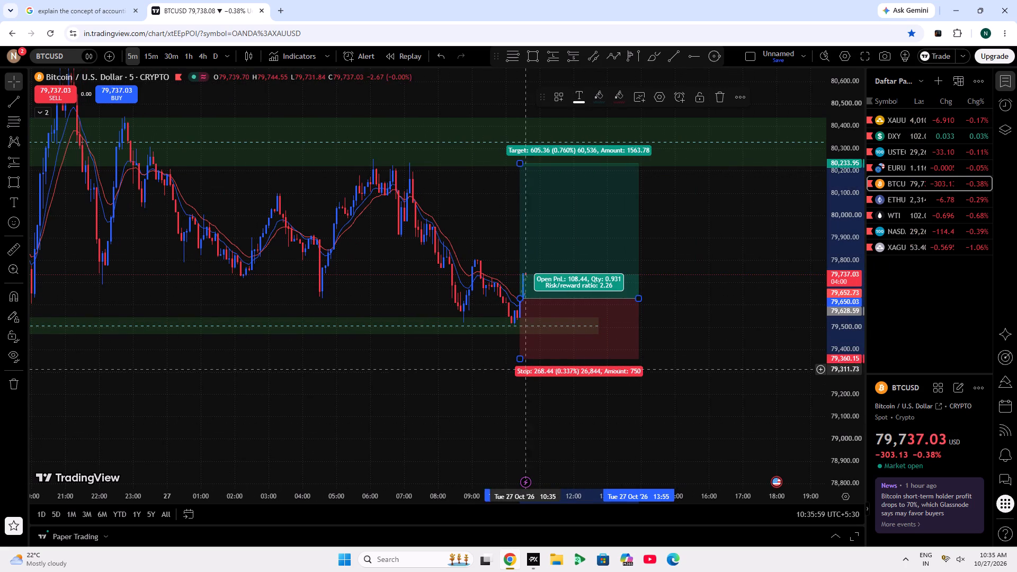
Raise the Bitcoin long position's stop to about 79,373 and deselect the position.
left_click_drag(520, 362, 507, 355)
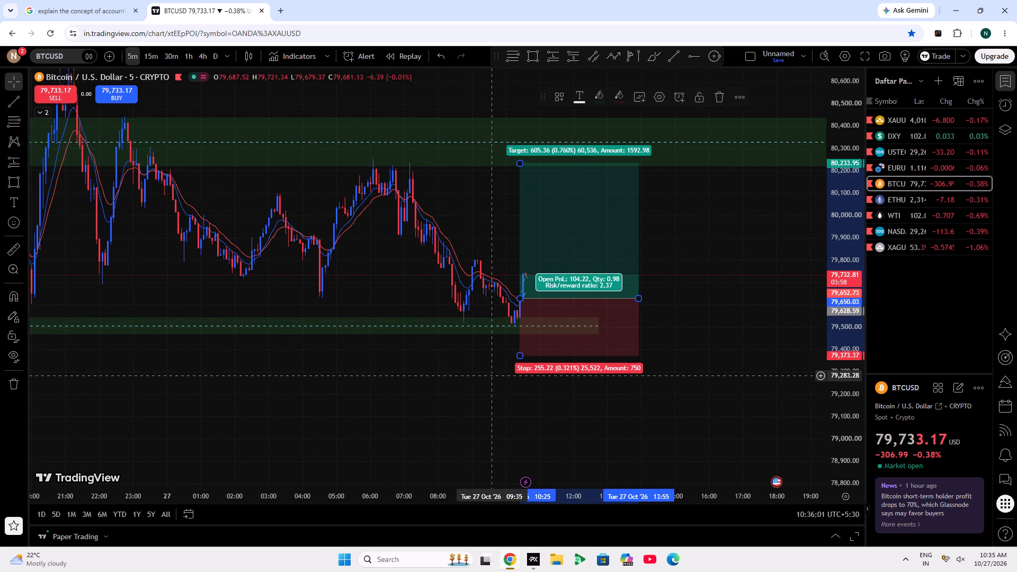
left_click(491, 376)
left_click_drag(491, 376, 454, 369)
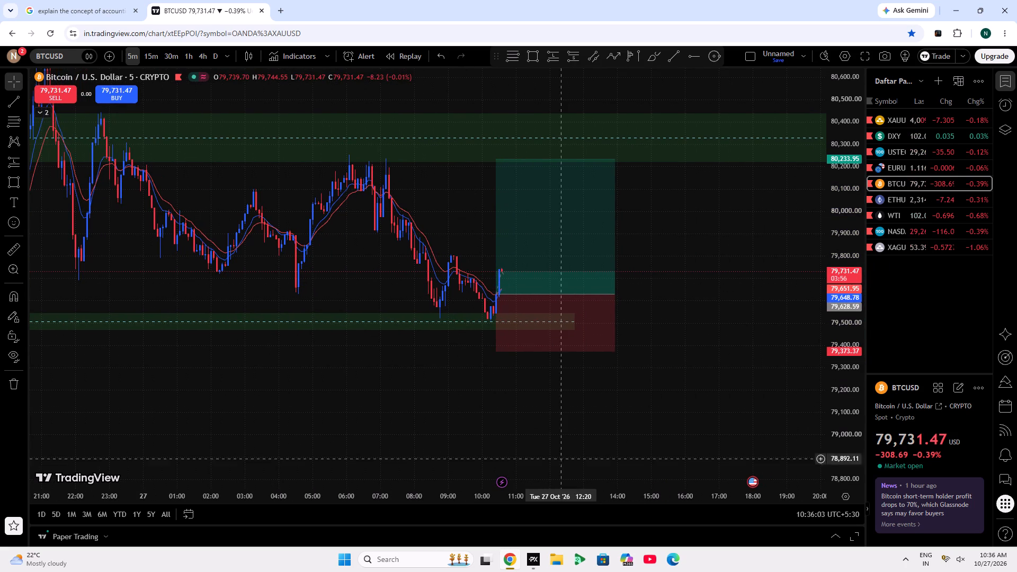
In PrimeXBT, raise the Bitcoin long position's target to about 80,246, just above the trade's take-profit line.
left_click(536, 563)
scroll(533, 298, "down", 5)
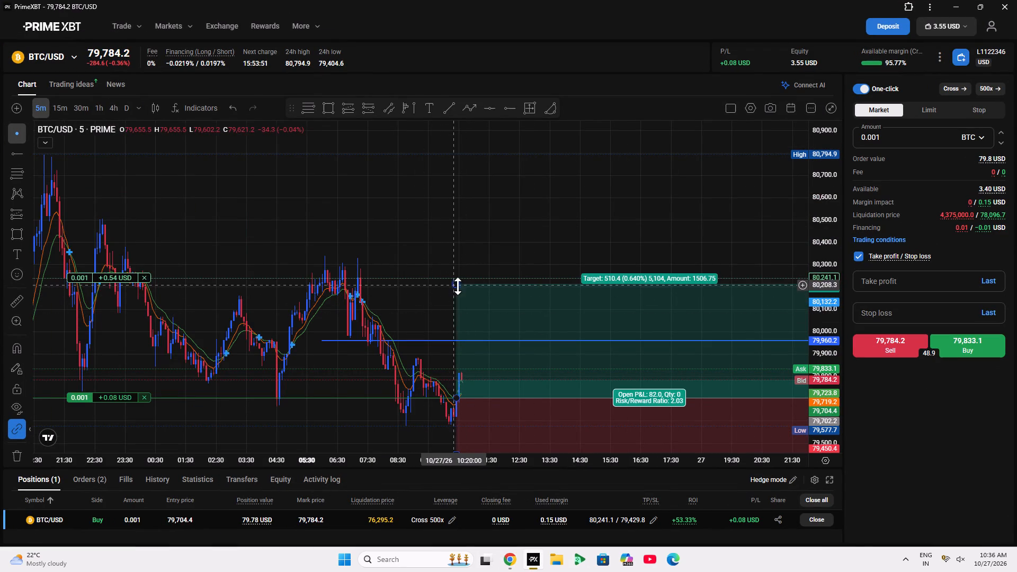
left_click_drag(458, 286, 441, 282)
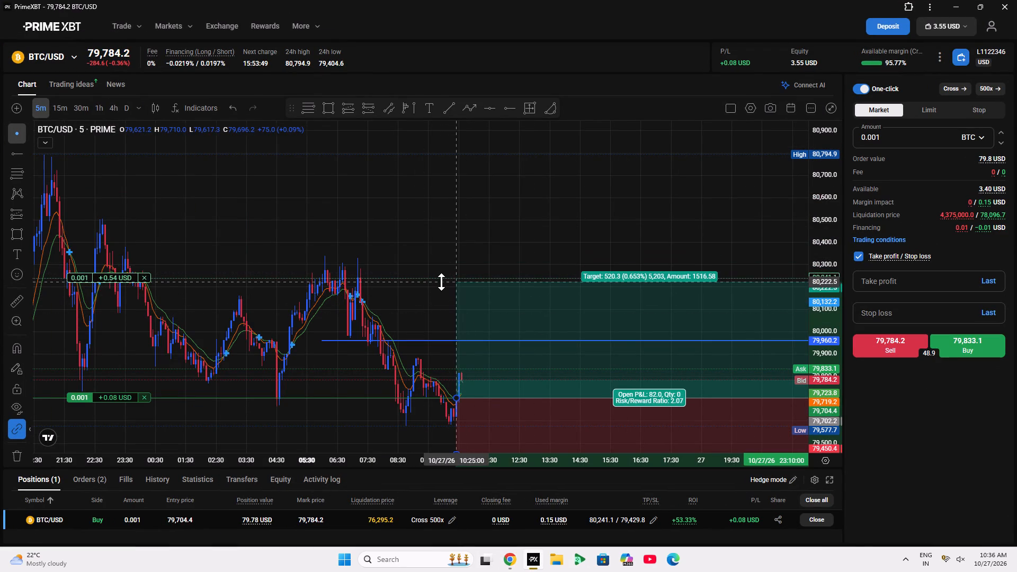
left_click_drag(441, 282, 453, 284)
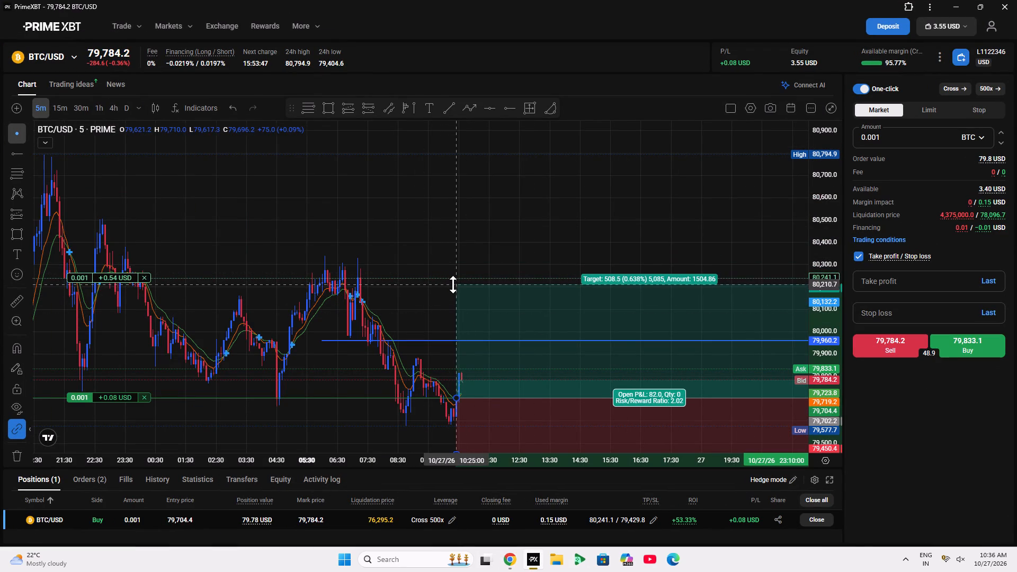
left_click_drag(453, 284, 443, 282)
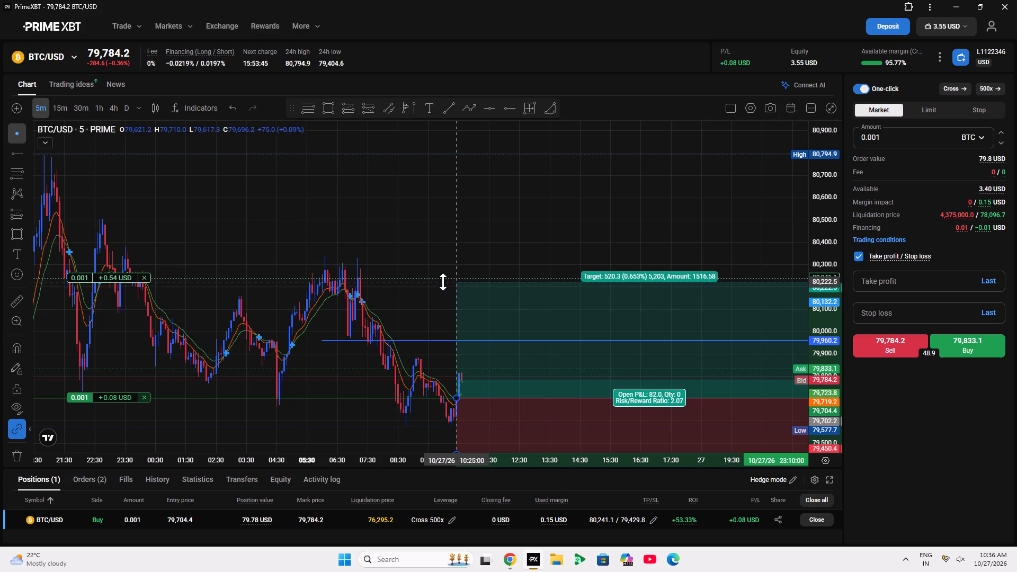
left_click_drag(443, 282, 442, 279)
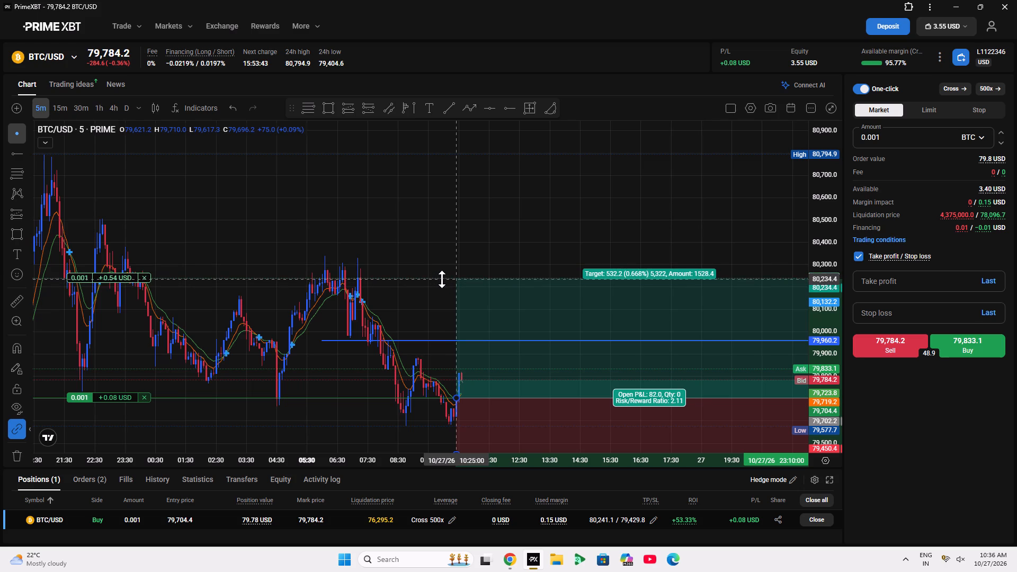
left_click_drag(442, 279, 425, 275)
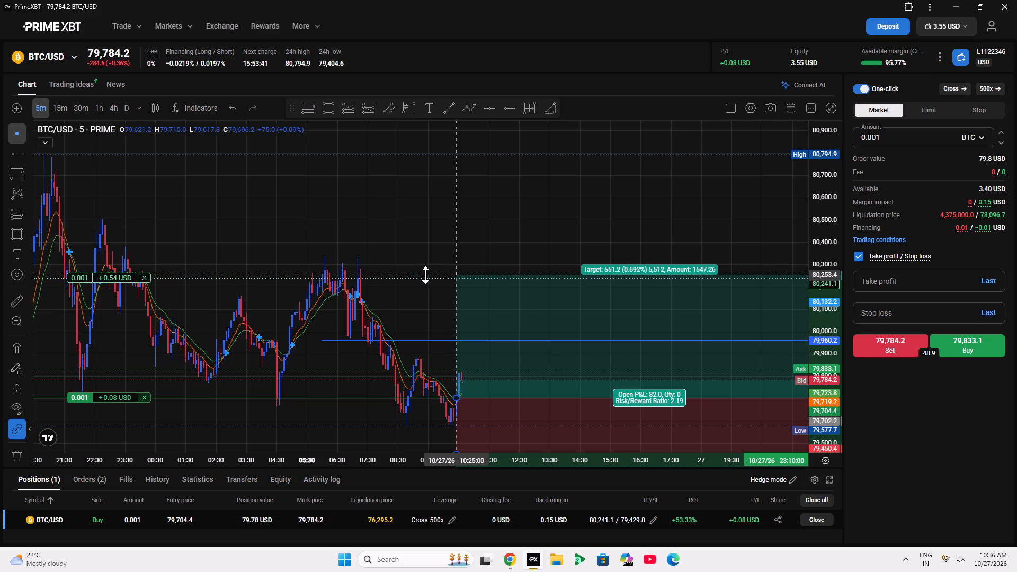
left_click_drag(425, 275, 438, 276)
left_click_drag(415, 306, 381, 298)
left_click(461, 300)
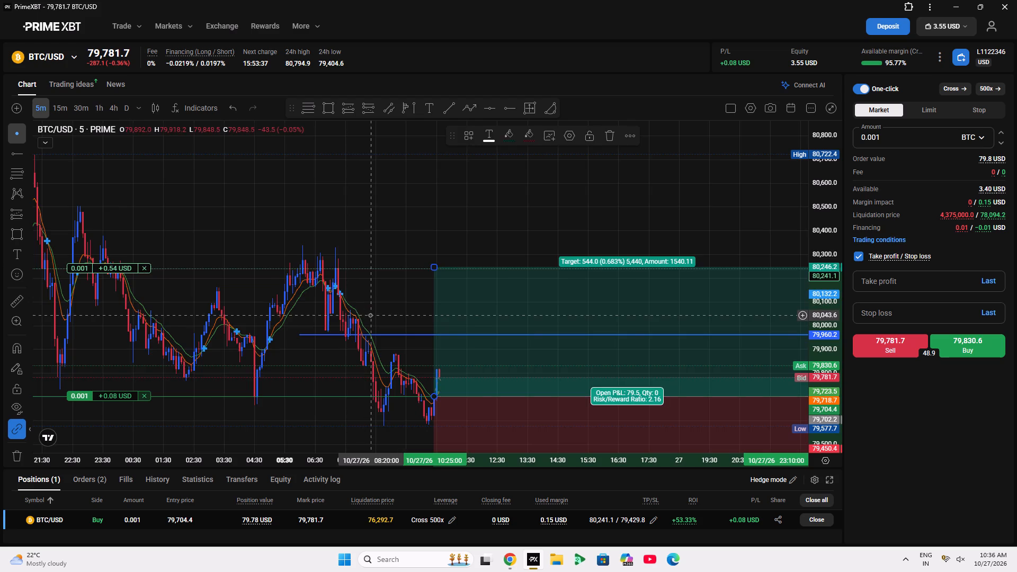
Examine the BTC/USD chart around the long position and the open trade's entry, take-profit and stop-loss lines.
left_click_drag(370, 315, 214, 218)
scroll(282, 362, "up", 3)
left_click_drag(101, 267, 251, 287)
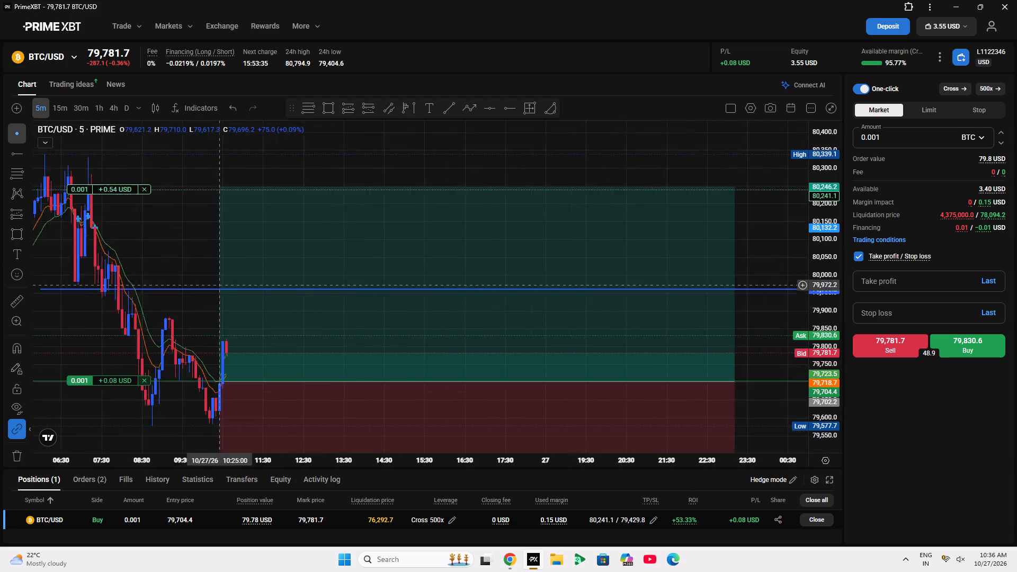
left_click_drag(251, 287, 349, 286)
scroll(675, 198, "down", 6)
left_click_drag(693, 214, 422, 175)
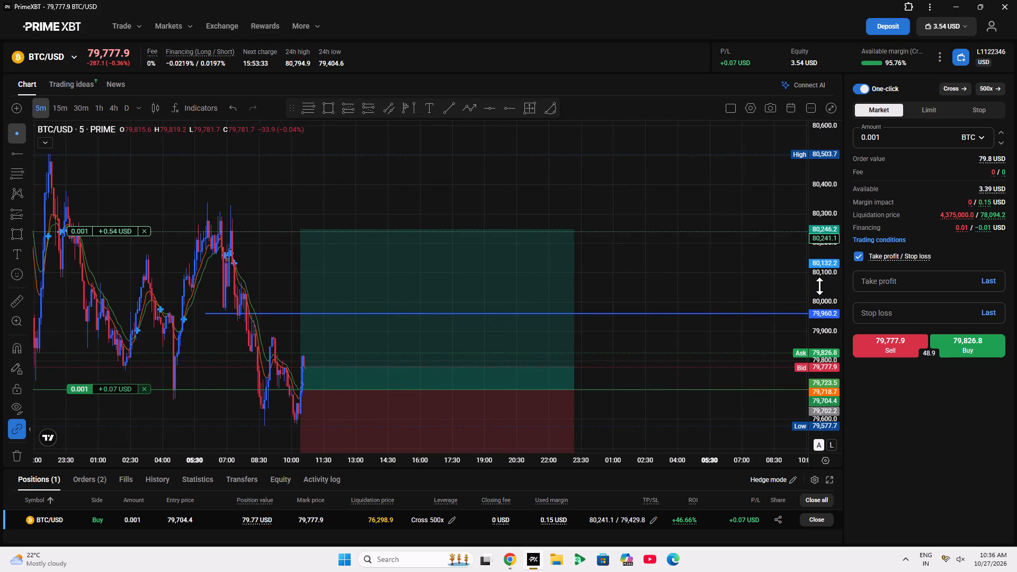
left_click_drag(819, 286, 819, 300)
left_click_drag(733, 337, 734, 249)
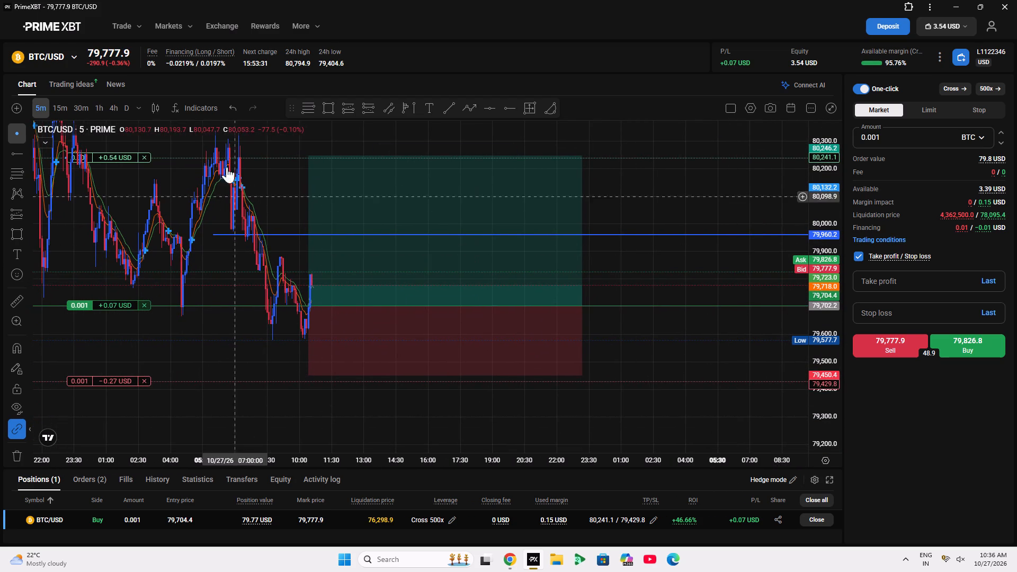
Switch the chart to XAU/USD and examine the recent price swing inside the Fibonacci retracement.
left_click(78, 60)
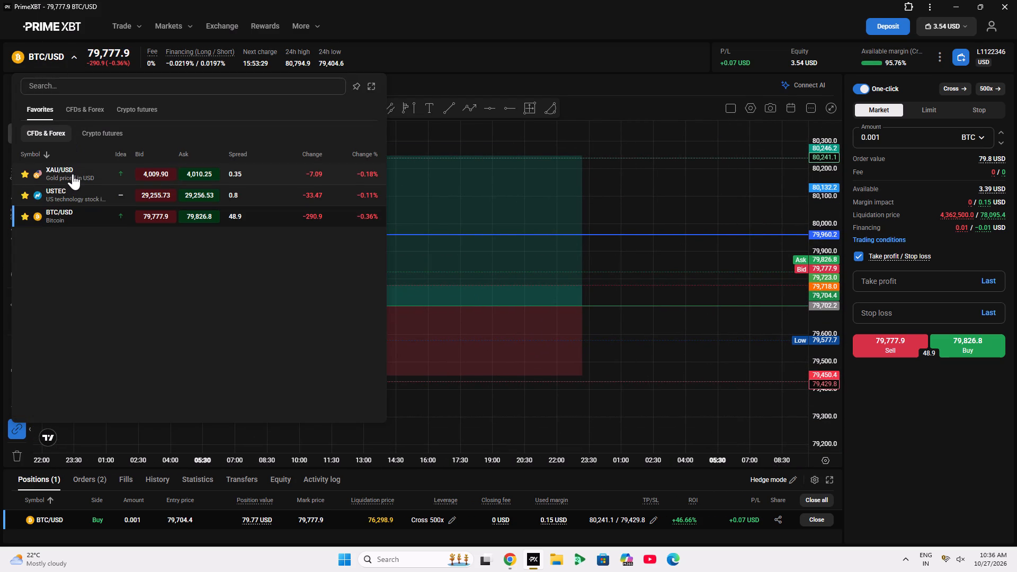
left_click(73, 174)
left_click_drag(515, 309, 550, 321)
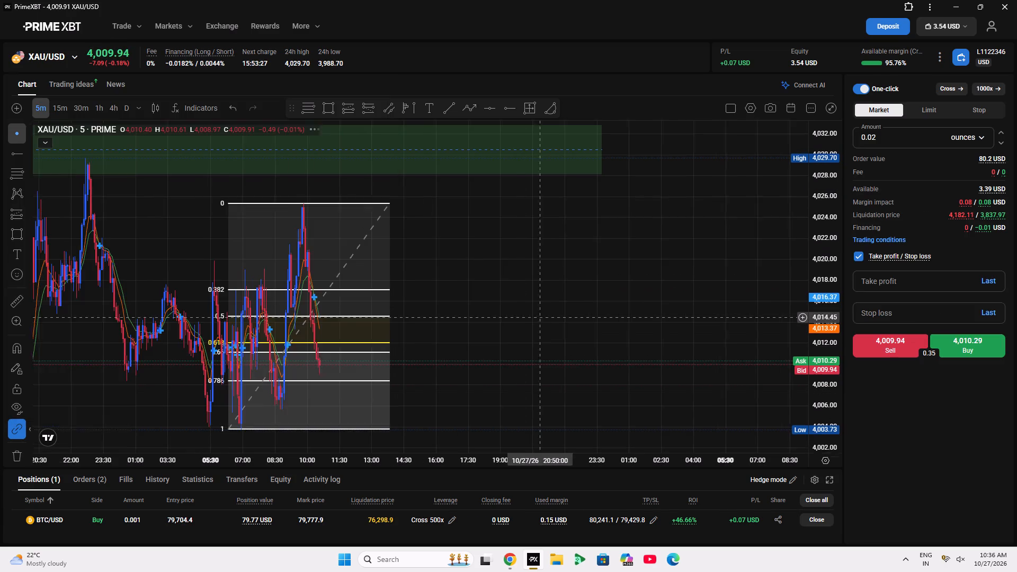
left_click_drag(550, 321, 792, 242)
double_click(824, 301)
scroll(556, 356, "up", 6)
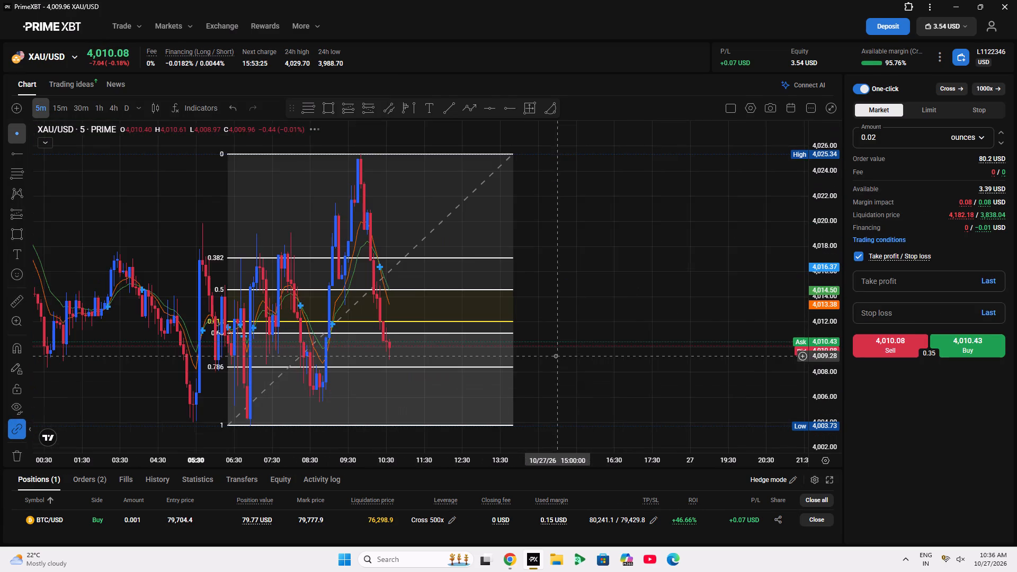
scroll(533, 413, "up", 2)
left_click_drag(521, 256, 633, 279)
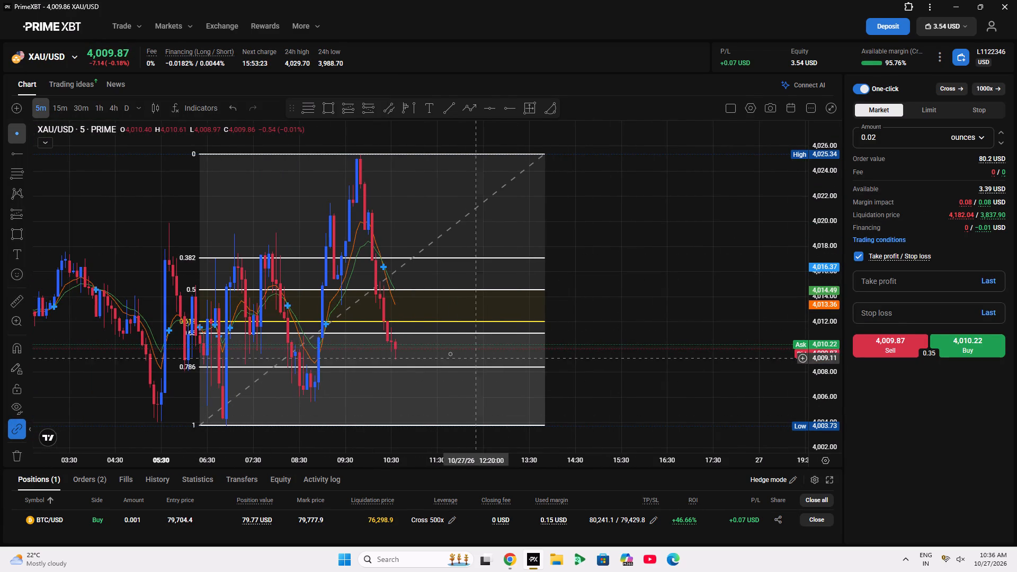
left_click_drag(680, 261, 735, 274)
left_click_drag(666, 251, 677, 290)
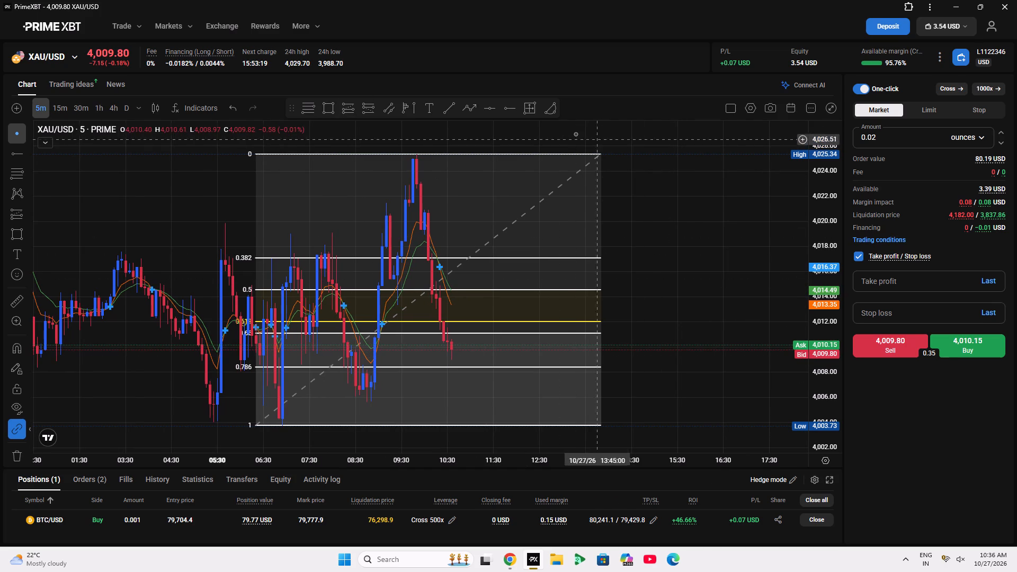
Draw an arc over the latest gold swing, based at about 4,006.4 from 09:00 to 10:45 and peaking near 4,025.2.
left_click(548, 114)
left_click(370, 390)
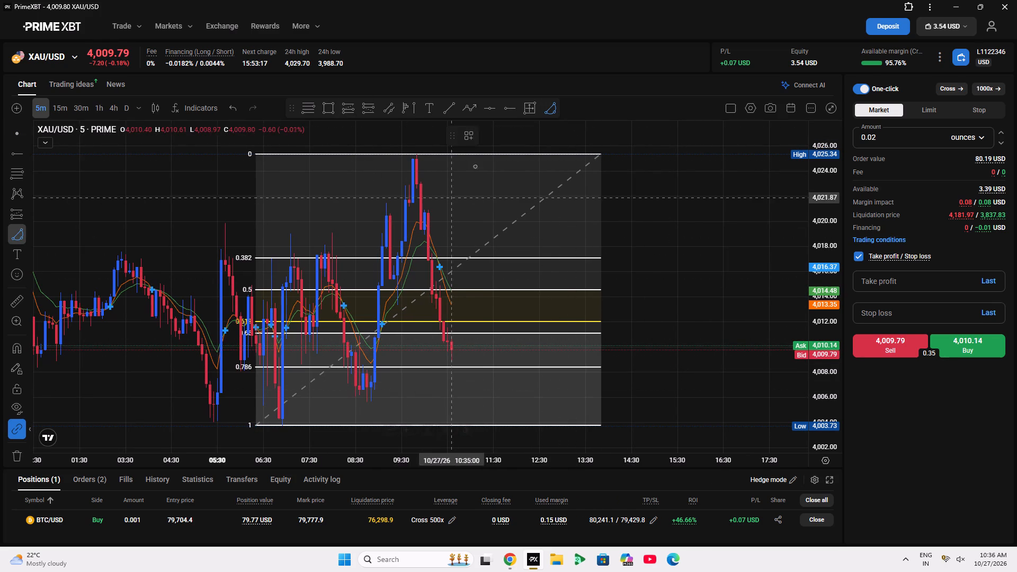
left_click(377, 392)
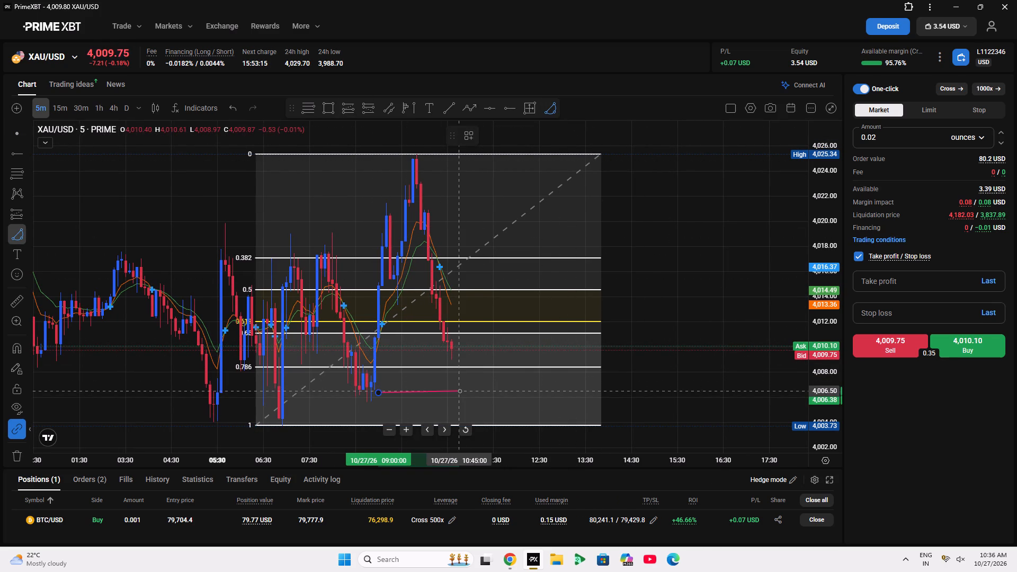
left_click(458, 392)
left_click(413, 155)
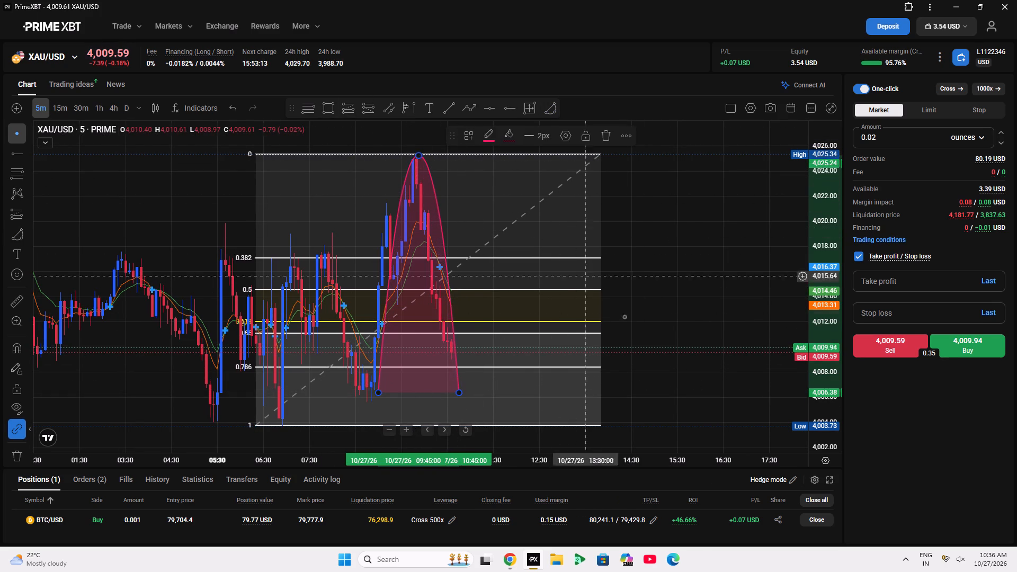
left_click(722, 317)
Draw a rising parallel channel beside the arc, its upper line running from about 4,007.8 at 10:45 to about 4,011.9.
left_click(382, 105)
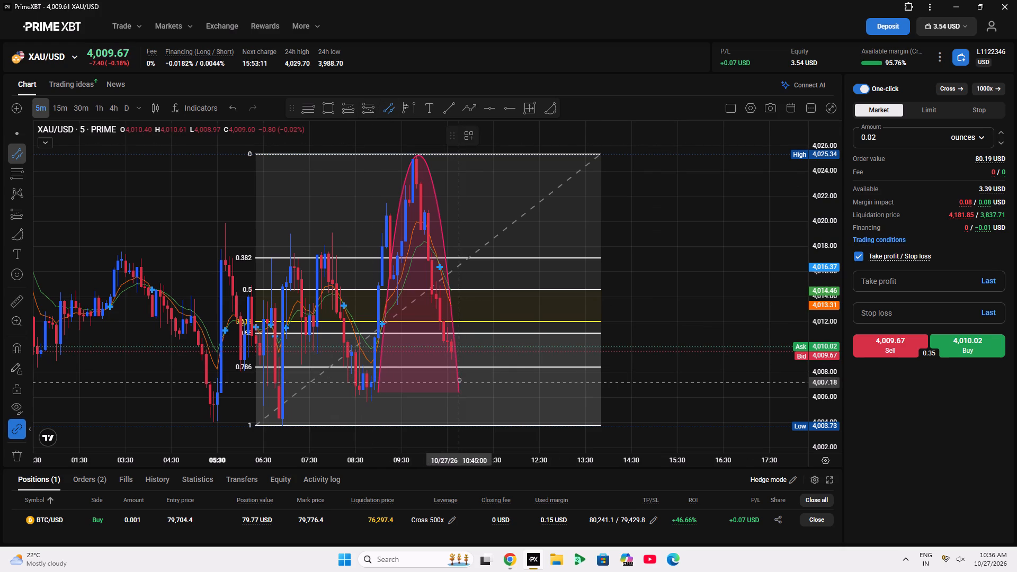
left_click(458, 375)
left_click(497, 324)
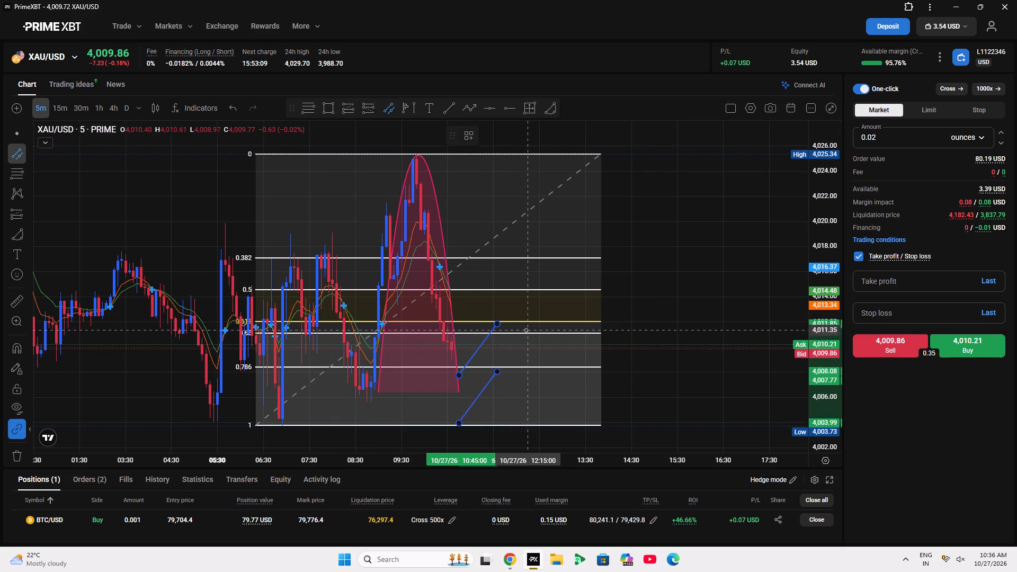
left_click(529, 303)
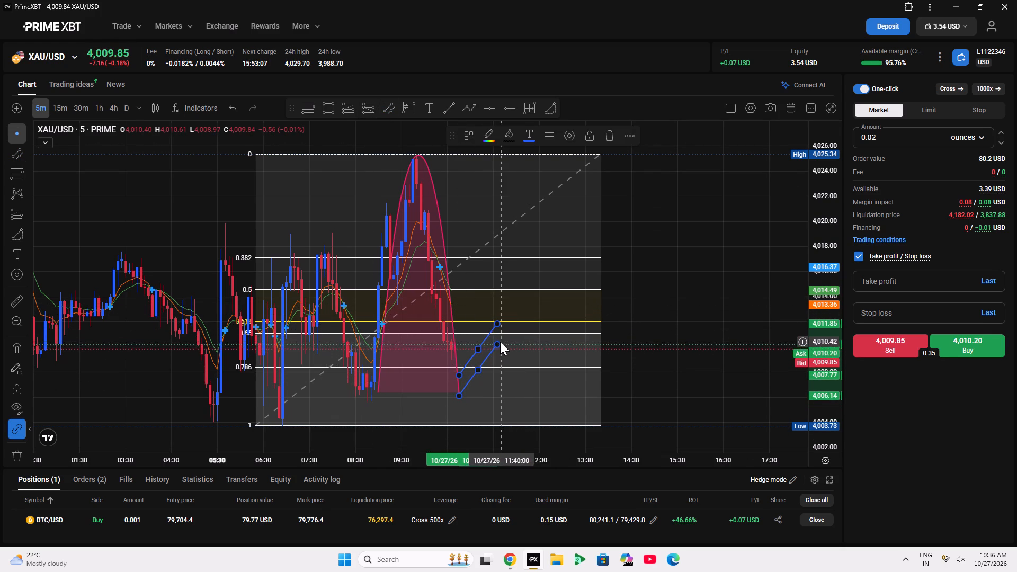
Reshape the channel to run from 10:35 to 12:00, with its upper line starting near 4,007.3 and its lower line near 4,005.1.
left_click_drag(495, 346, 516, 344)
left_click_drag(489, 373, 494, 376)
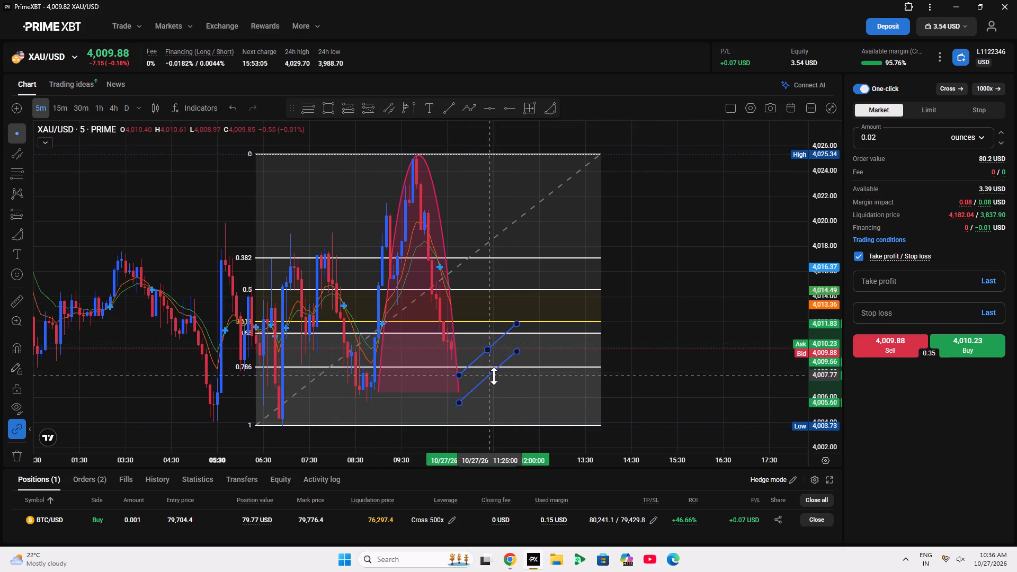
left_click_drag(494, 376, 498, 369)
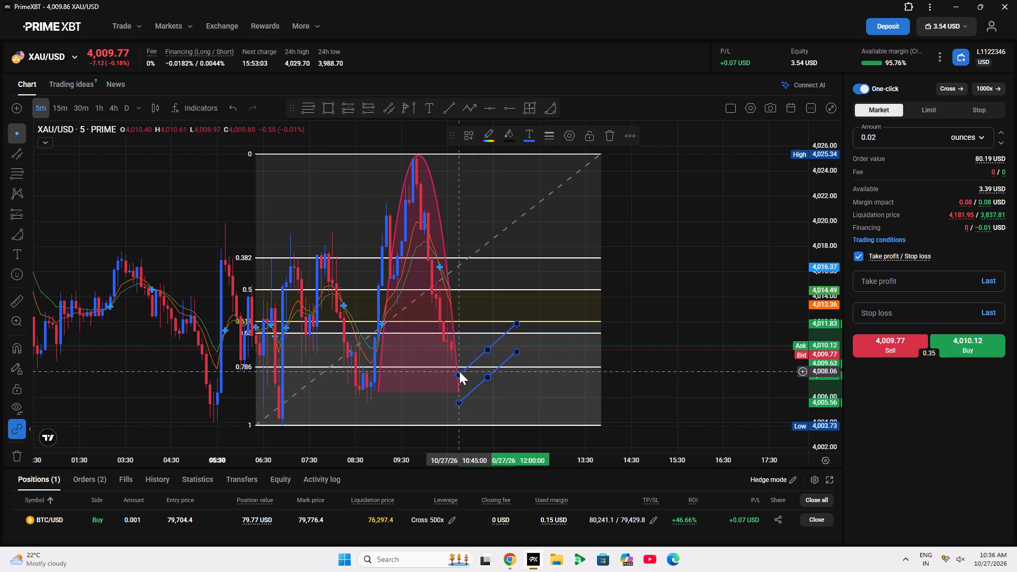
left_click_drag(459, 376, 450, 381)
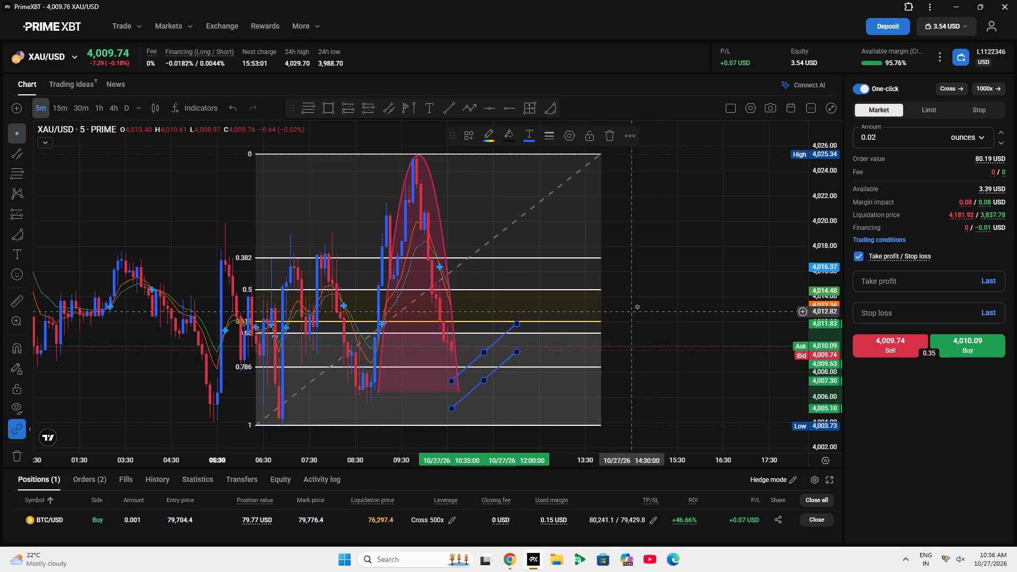
Examine gold's price action around the arc and channel, relative to the green zones above and below.
left_click_drag(637, 307, 661, 256)
scroll(637, 335, "down", 6)
scroll(847, 304, "down", 5)
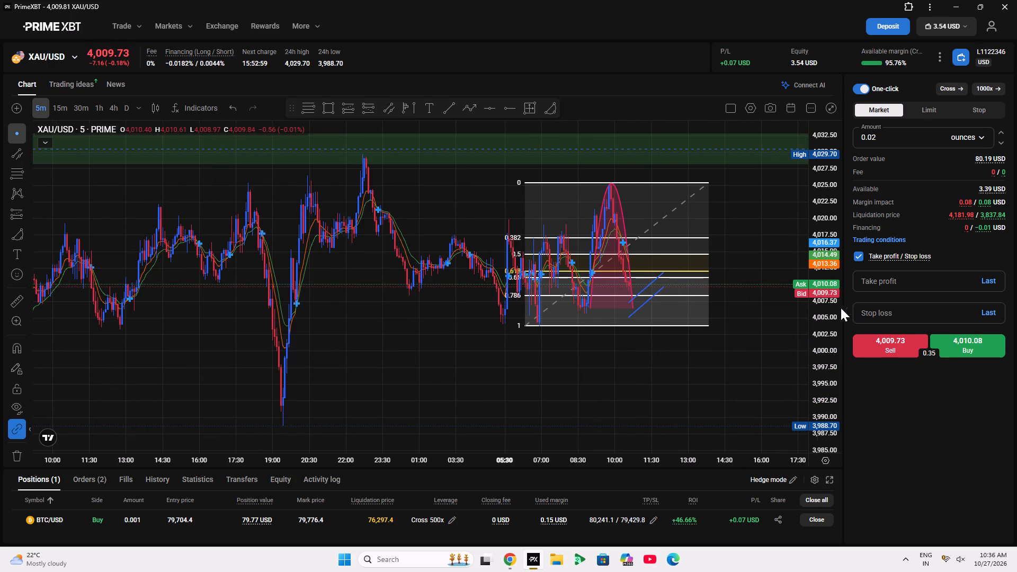
scroll(812, 296, "down", 5)
scroll(602, 381, "up", 6)
scroll(566, 356, "up", 2)
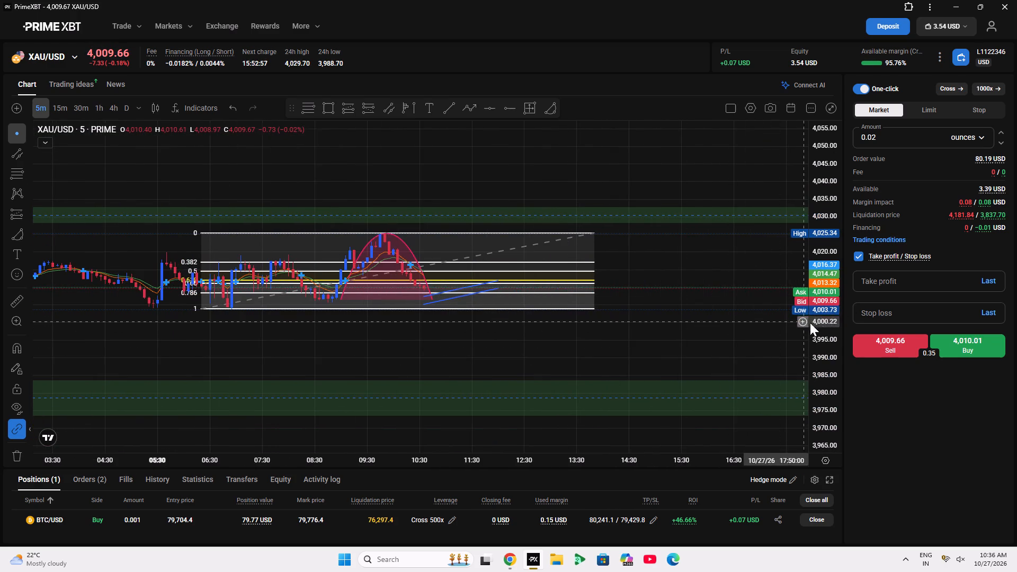
left_click_drag(811, 323, 795, 153)
left_click_drag(378, 377, 365, 299)
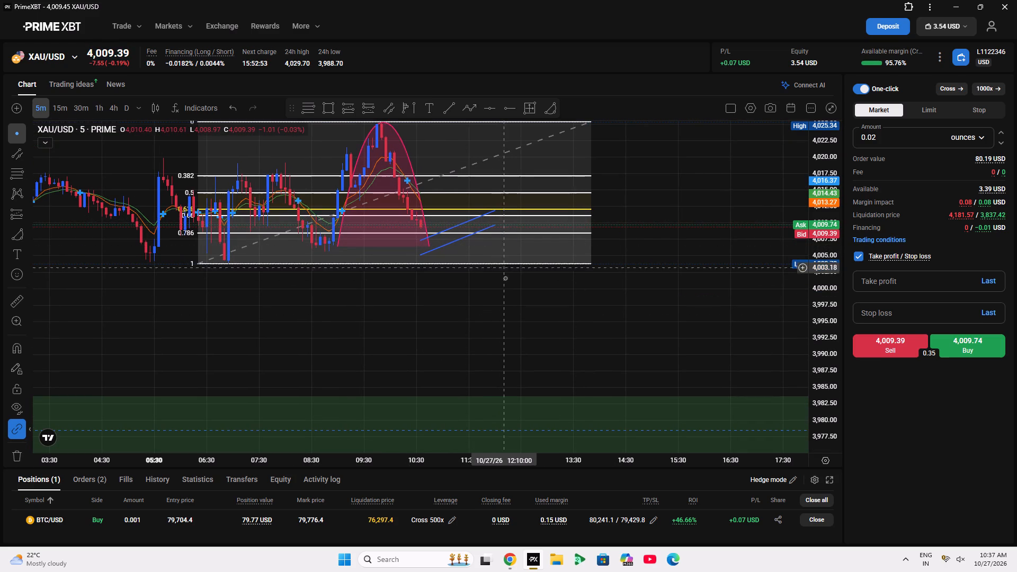
left_click_drag(481, 283, 493, 330)
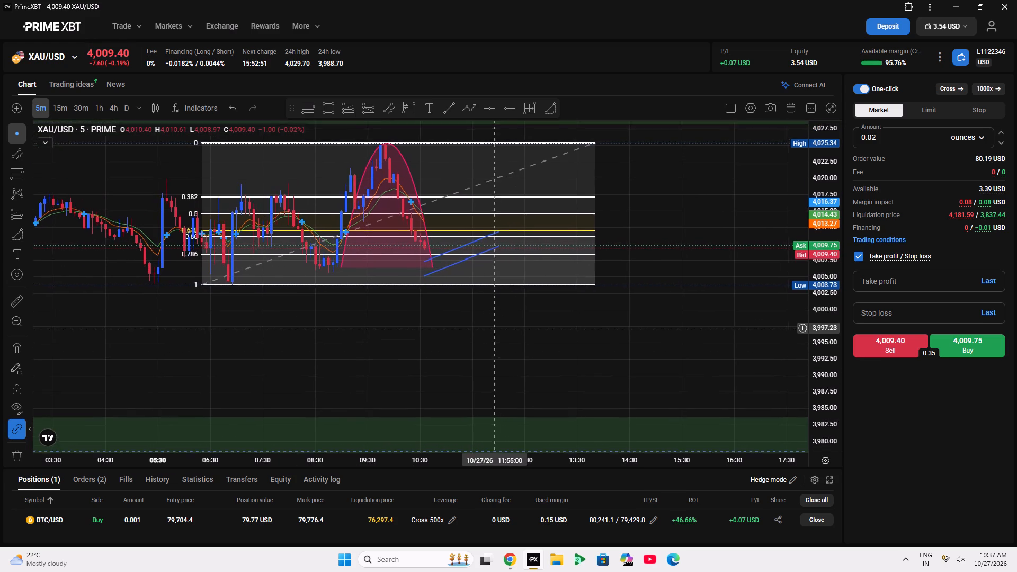
left_click_drag(493, 330, 535, 391)
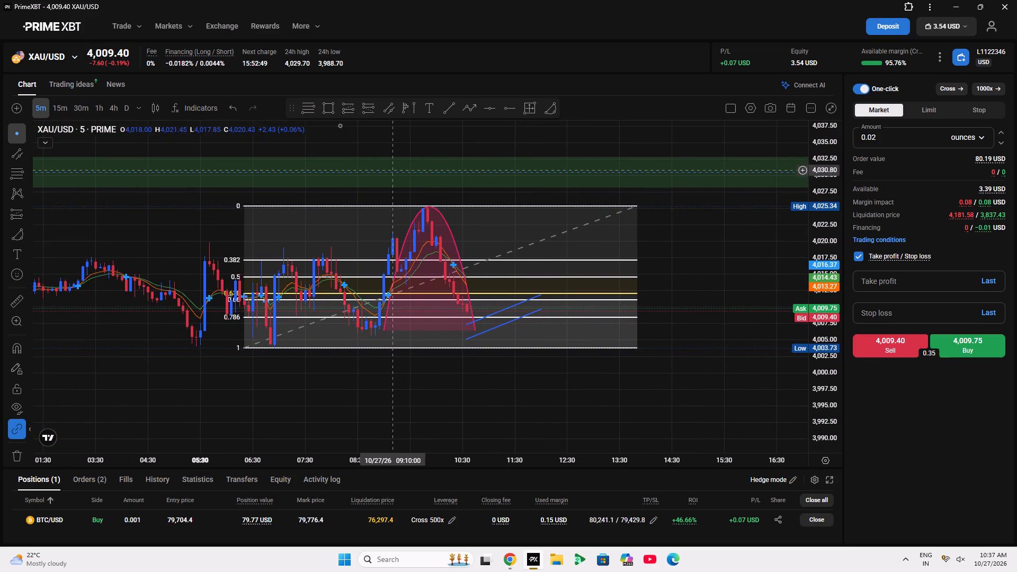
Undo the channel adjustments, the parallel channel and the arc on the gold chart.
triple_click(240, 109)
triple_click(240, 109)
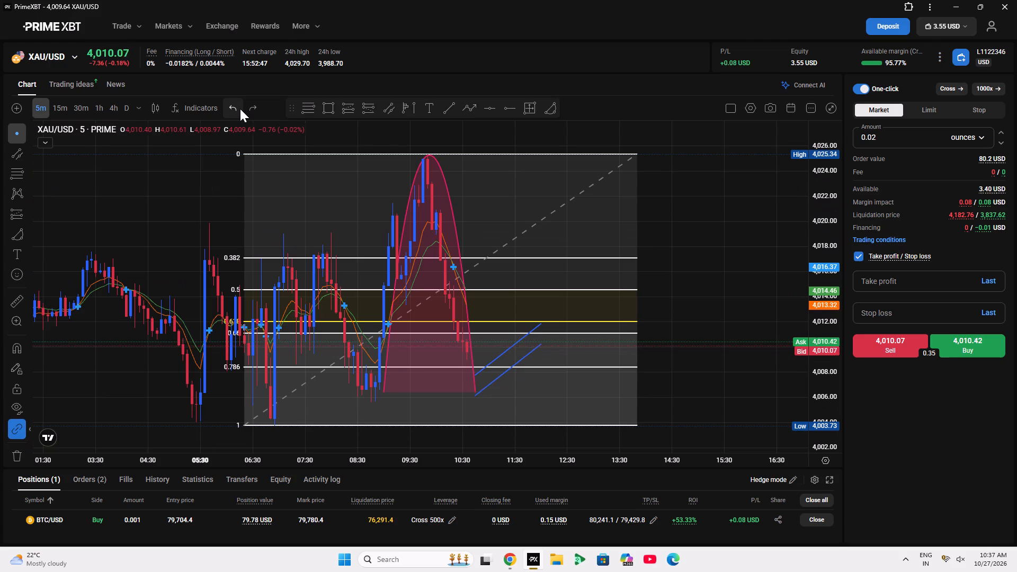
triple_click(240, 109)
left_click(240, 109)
Delete the Fibonacci retracement from the XAU/USD chart.
scroll(434, 233, "up", 5)
left_click_drag(588, 248, 673, 264)
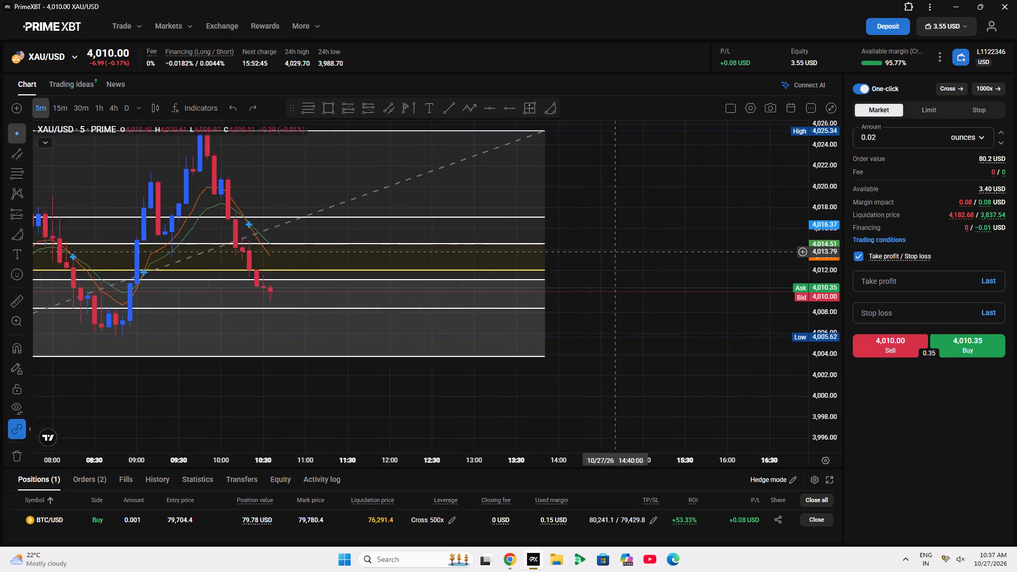
left_click_drag(673, 264, 702, 270)
scroll(536, 303, "down", 5)
scroll(828, 352, "up", 2)
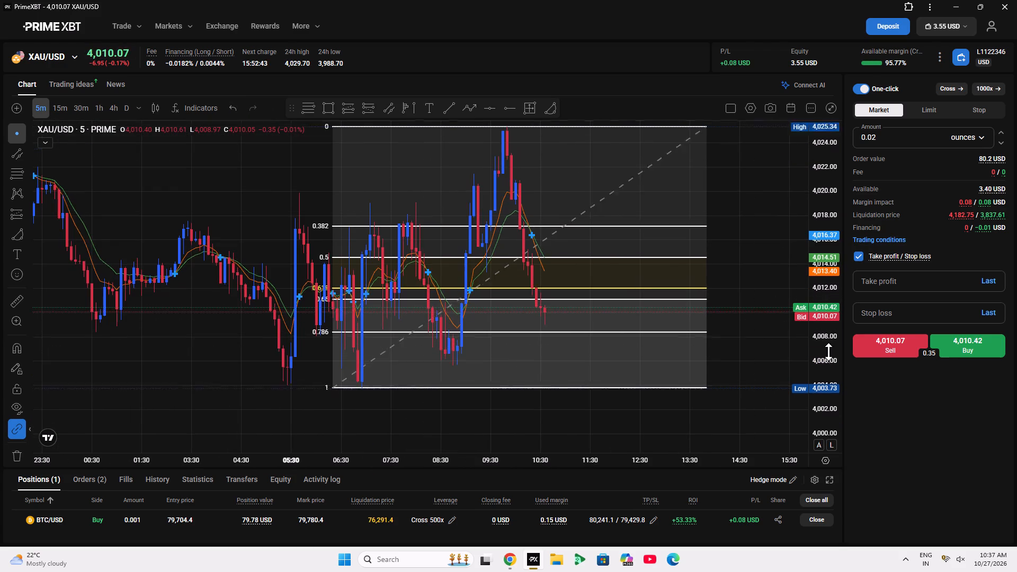
scroll(828, 352, "up", 3)
left_click_drag(684, 272, 692, 311)
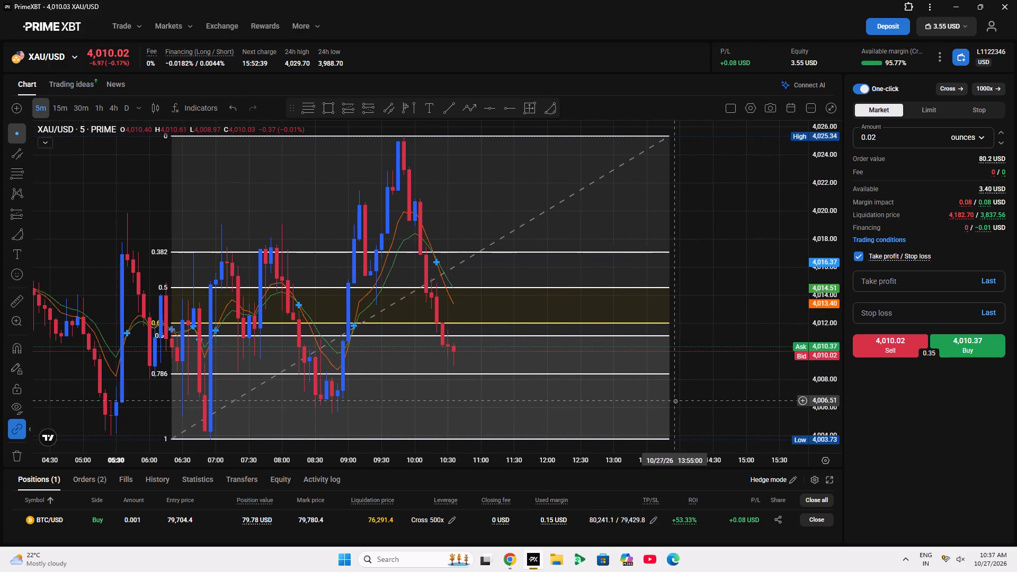
scroll(676, 401, "down", 4)
left_click_drag(743, 399, 688, 258)
scroll(829, 320, "down", 3)
scroll(667, 345, "up", 3)
left_click_drag(668, 345, 675, 362)
left_click(431, 229)
left_click(592, 129)
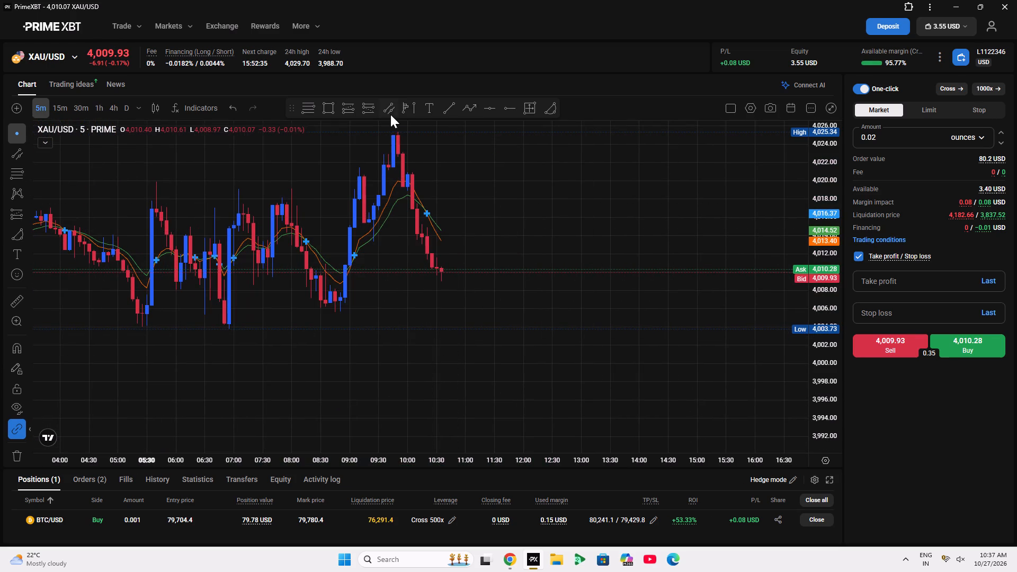
Draw a support rectangle under the recent gold lows, from about 4,006.54 to 4,005.03 between 05:10 and 13:45.
left_click(322, 108)
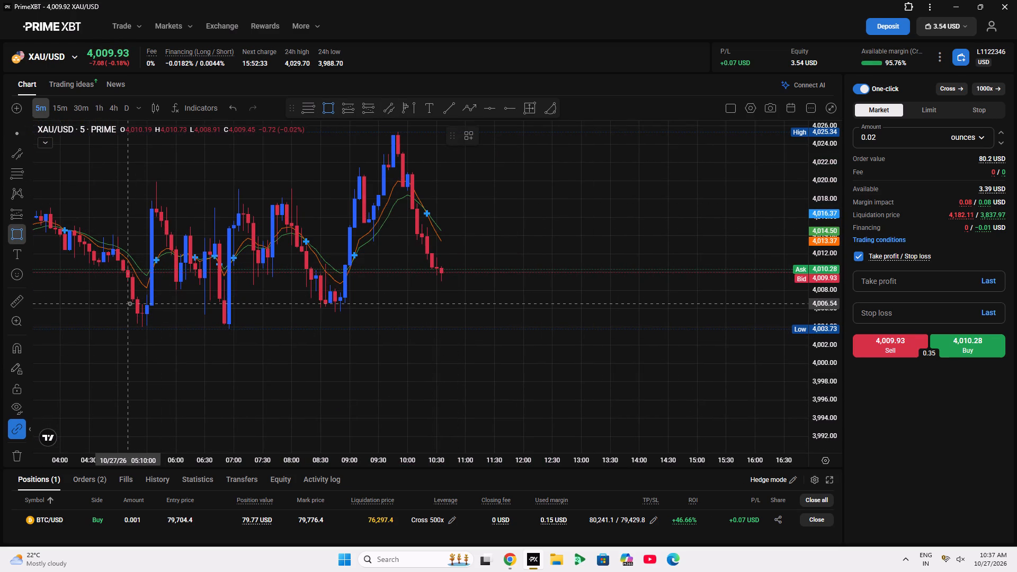
left_click(130, 303)
left_click(626, 317)
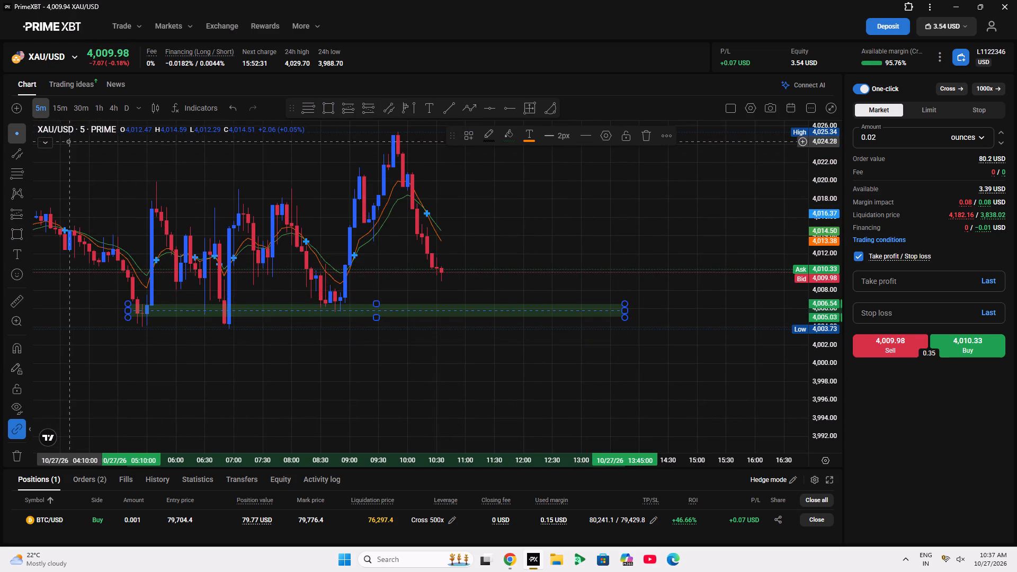
Switch XAU/USD to the 15-minute timeframe and extend the support rectangle's end to about 14:15.
left_click(62, 97)
left_click(63, 120)
left_click(59, 117)
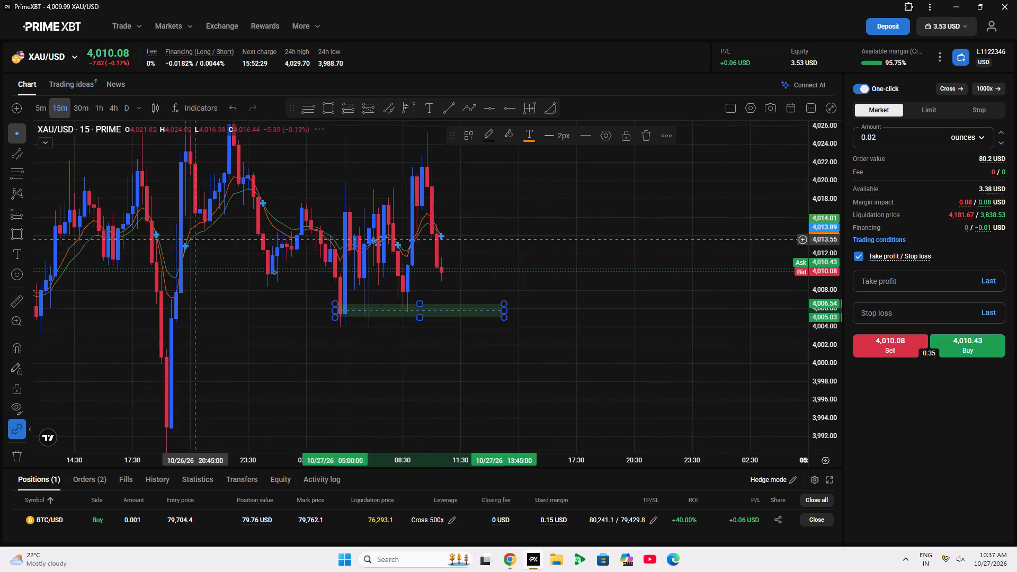
scroll(391, 331, "up", 2)
left_click(443, 353)
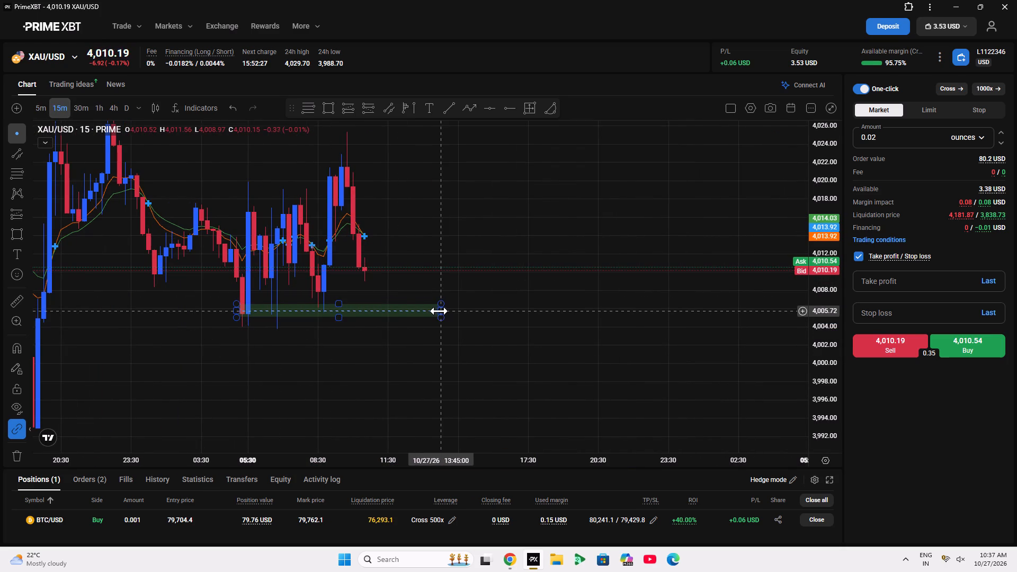
left_click_drag(439, 311, 452, 314)
left_click(408, 337)
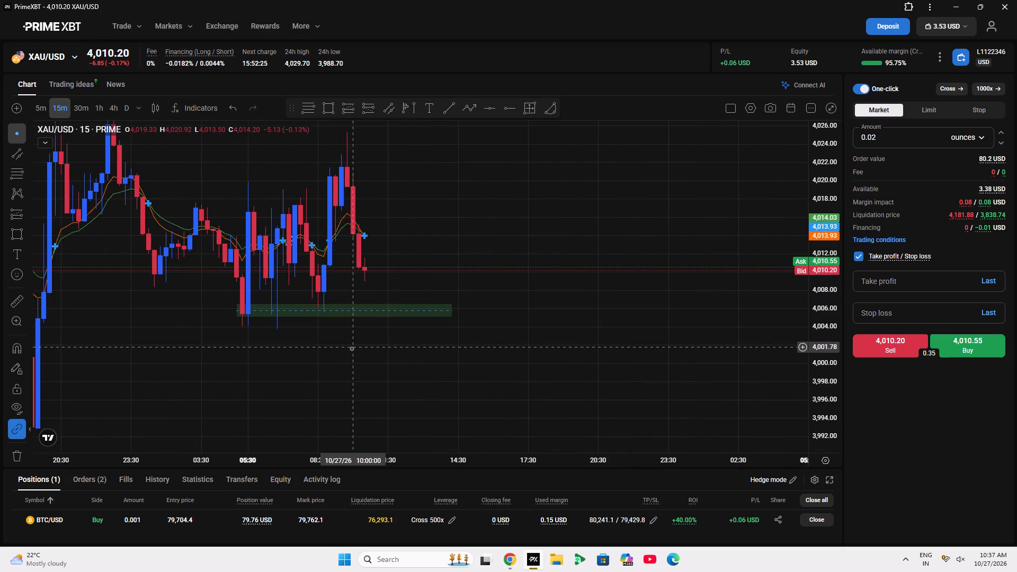
Examine the 15-minute gold chart between the new support rectangle and the larger green zones.
left_click_drag(359, 354, 451, 377)
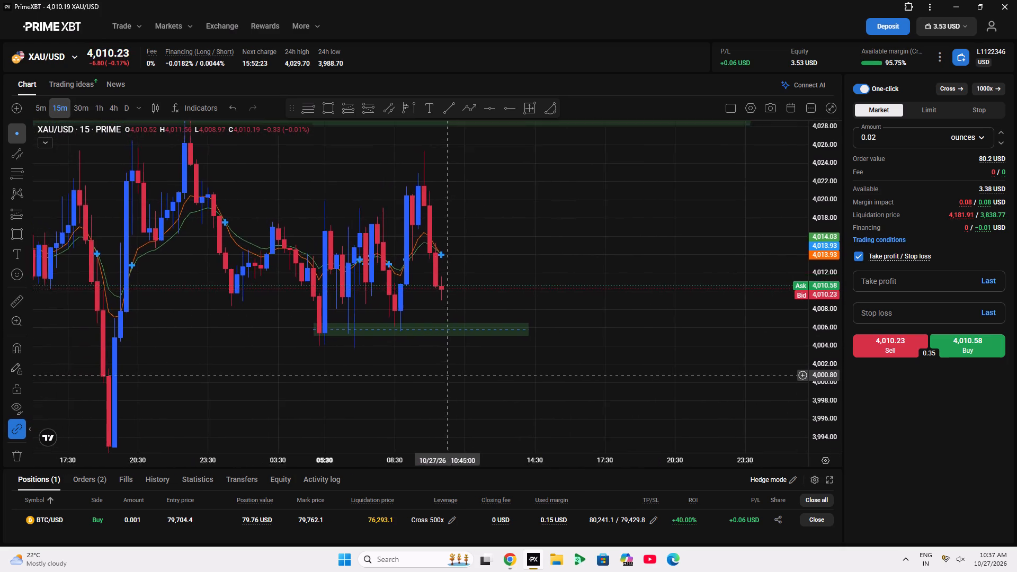
left_click_drag(451, 377, 495, 386)
double_click(840, 319)
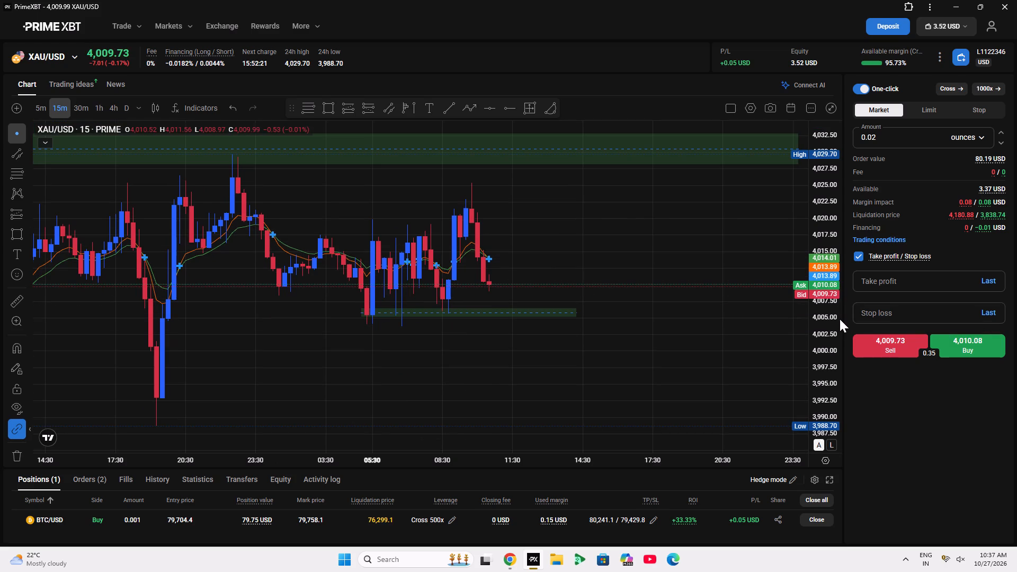
scroll(463, 409, "down", 4)
scroll(498, 350, "down", 2)
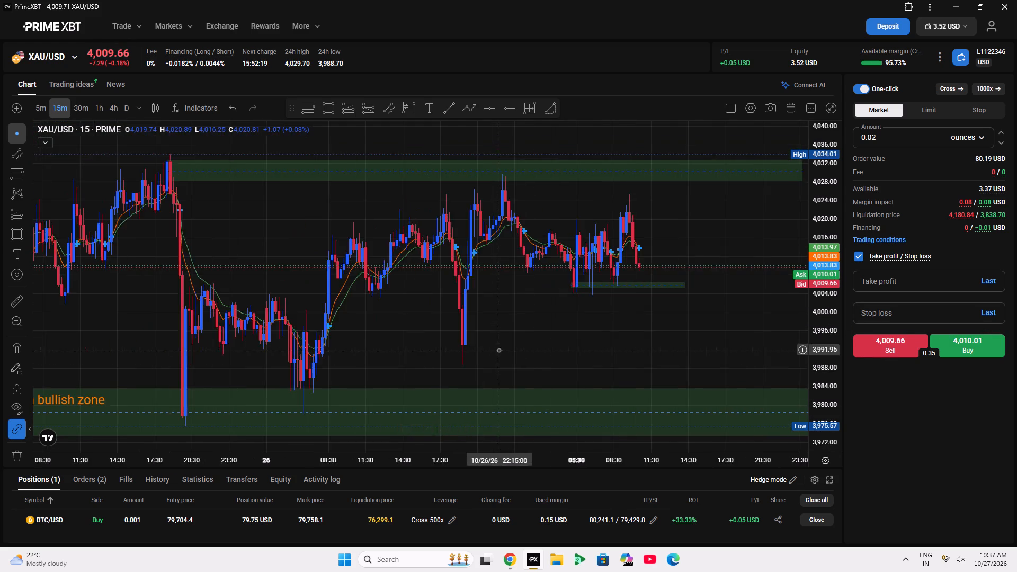
scroll(536, 363, "up", 10)
left_click_drag(418, 276, 757, 318)
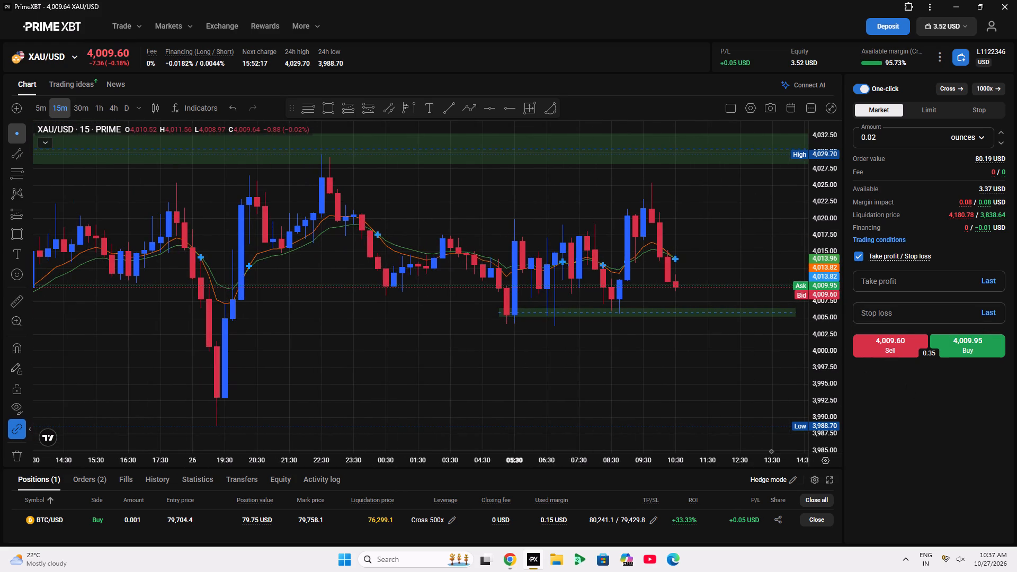
scroll(680, 392, "up", 4)
left_click_drag(681, 298, 648, 239)
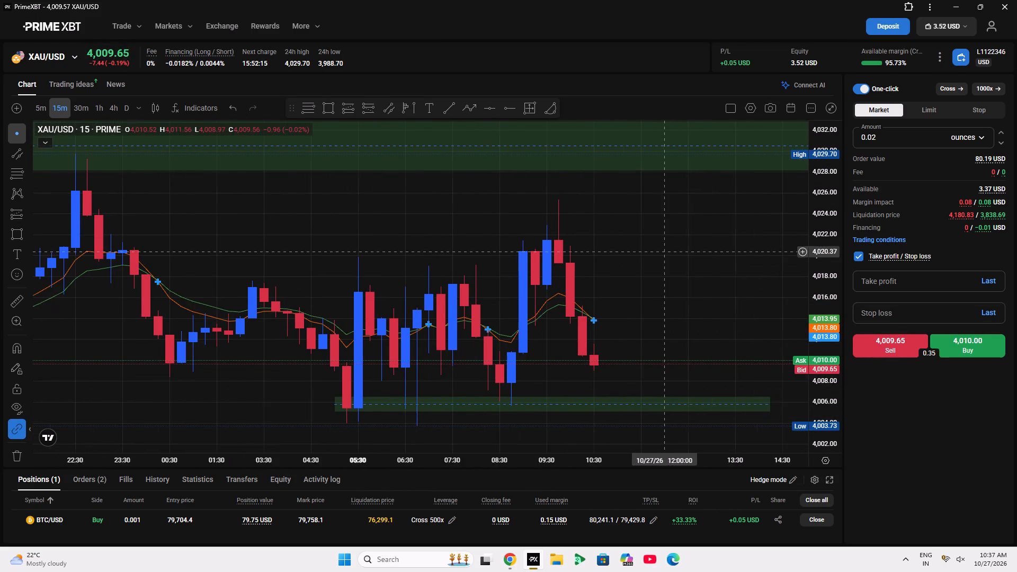
left_click_drag(648, 239, 619, 220)
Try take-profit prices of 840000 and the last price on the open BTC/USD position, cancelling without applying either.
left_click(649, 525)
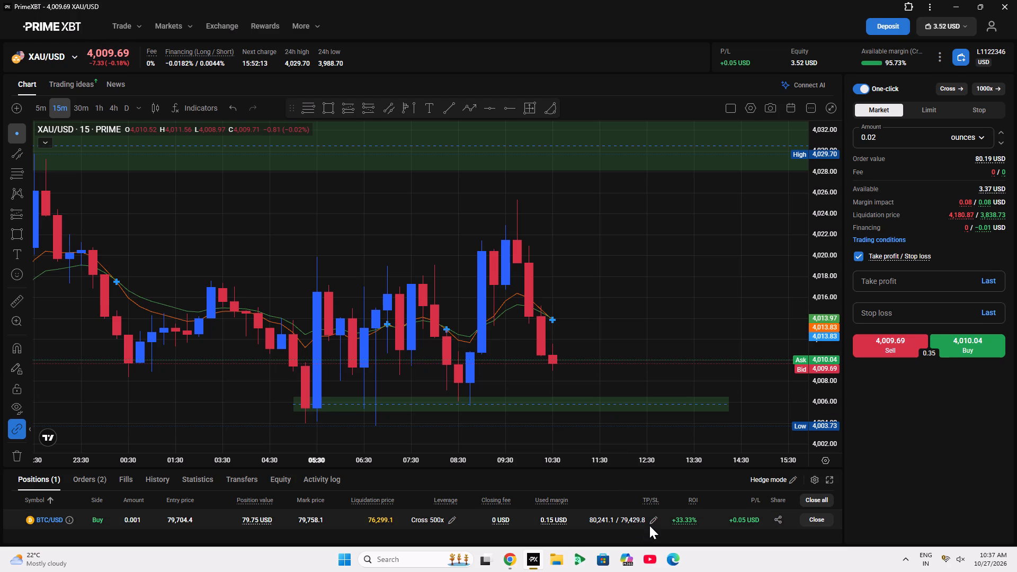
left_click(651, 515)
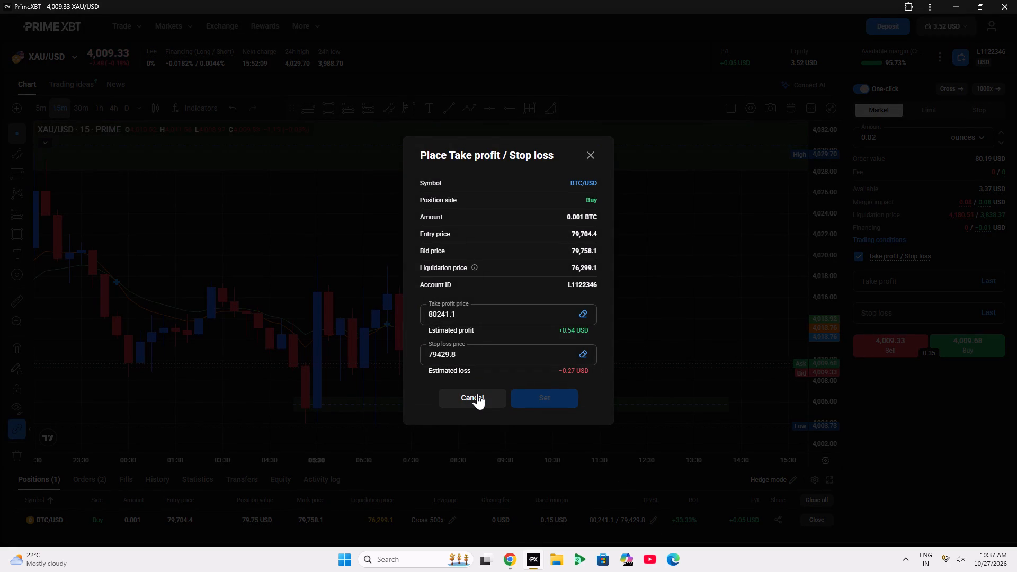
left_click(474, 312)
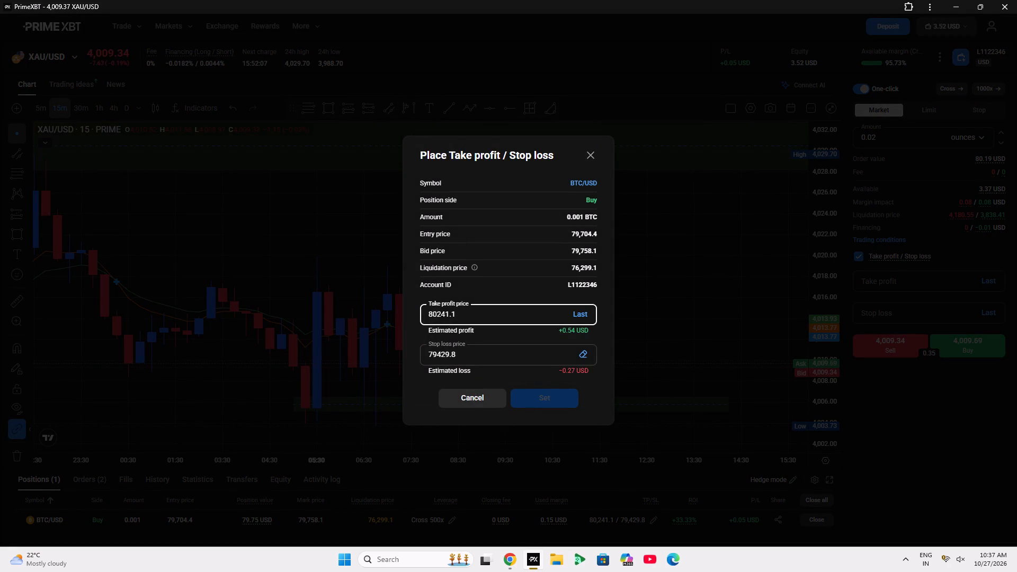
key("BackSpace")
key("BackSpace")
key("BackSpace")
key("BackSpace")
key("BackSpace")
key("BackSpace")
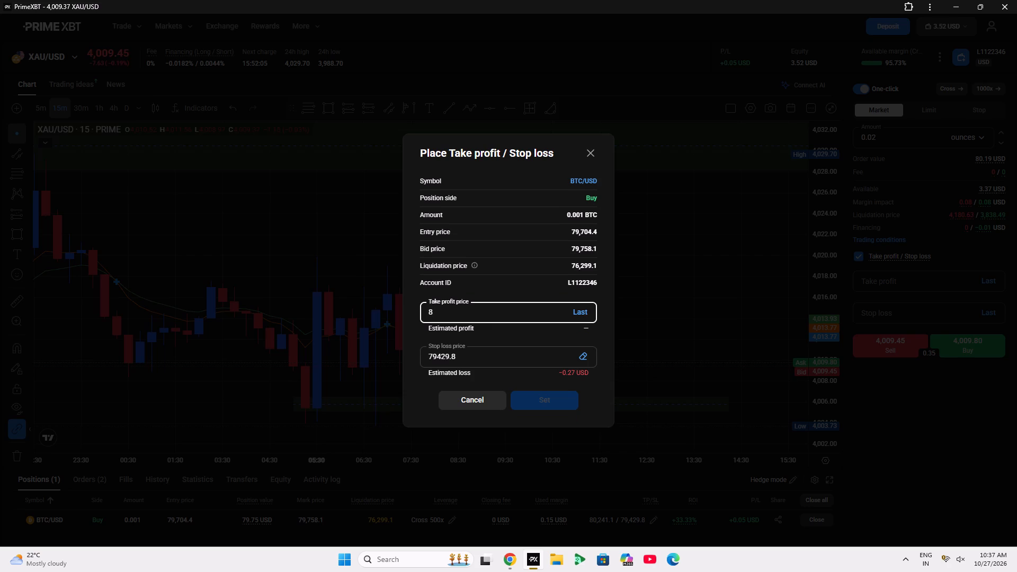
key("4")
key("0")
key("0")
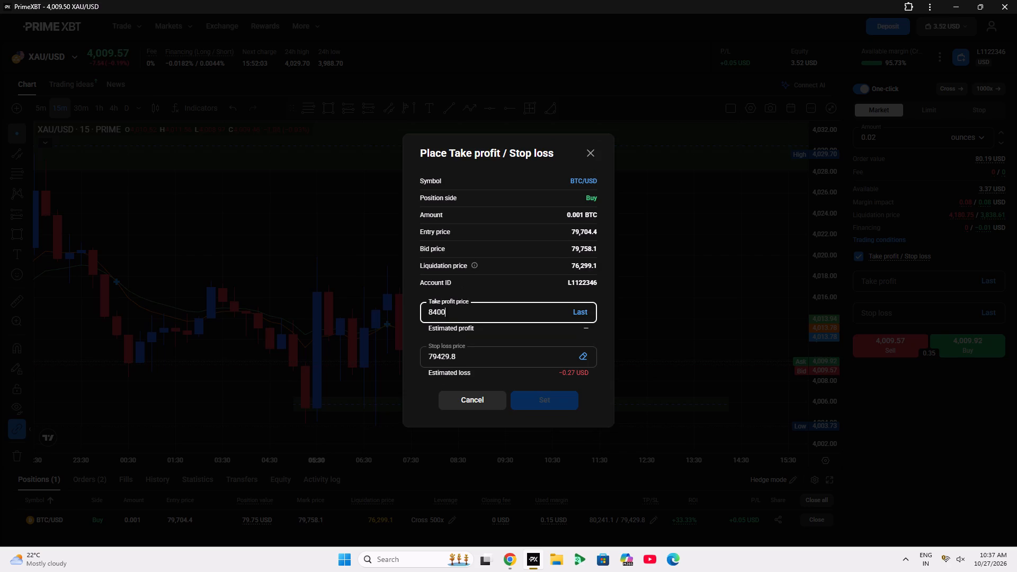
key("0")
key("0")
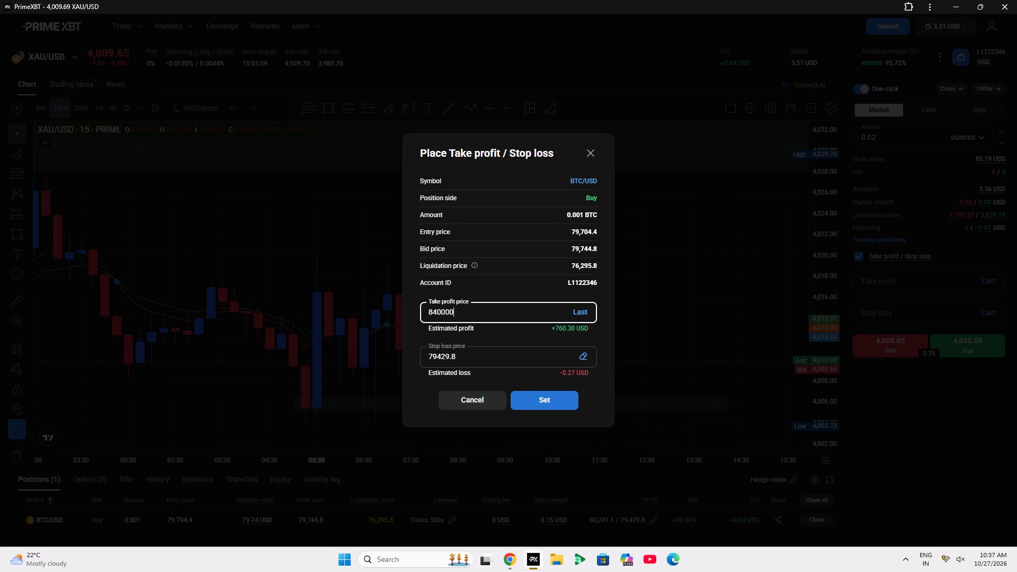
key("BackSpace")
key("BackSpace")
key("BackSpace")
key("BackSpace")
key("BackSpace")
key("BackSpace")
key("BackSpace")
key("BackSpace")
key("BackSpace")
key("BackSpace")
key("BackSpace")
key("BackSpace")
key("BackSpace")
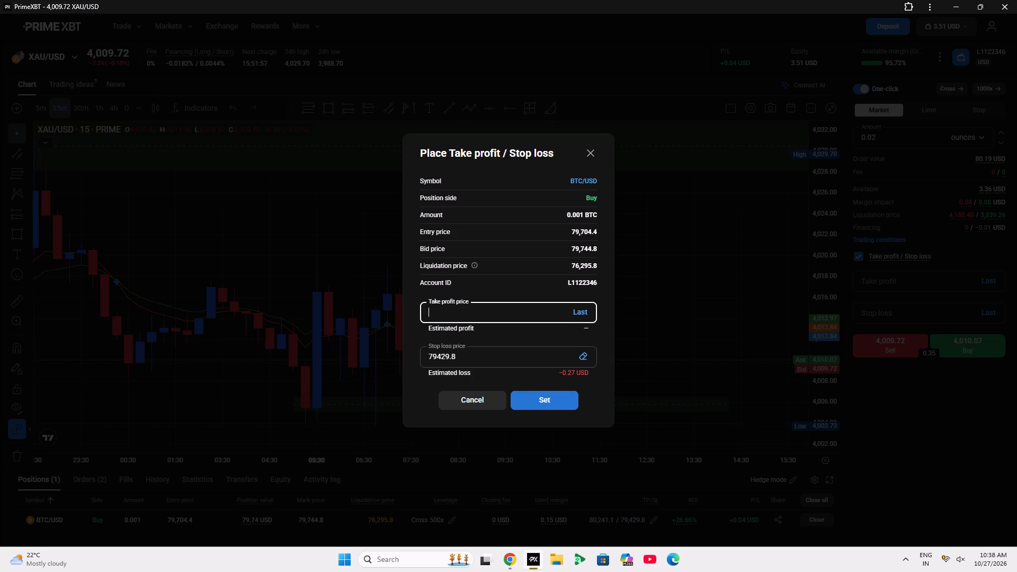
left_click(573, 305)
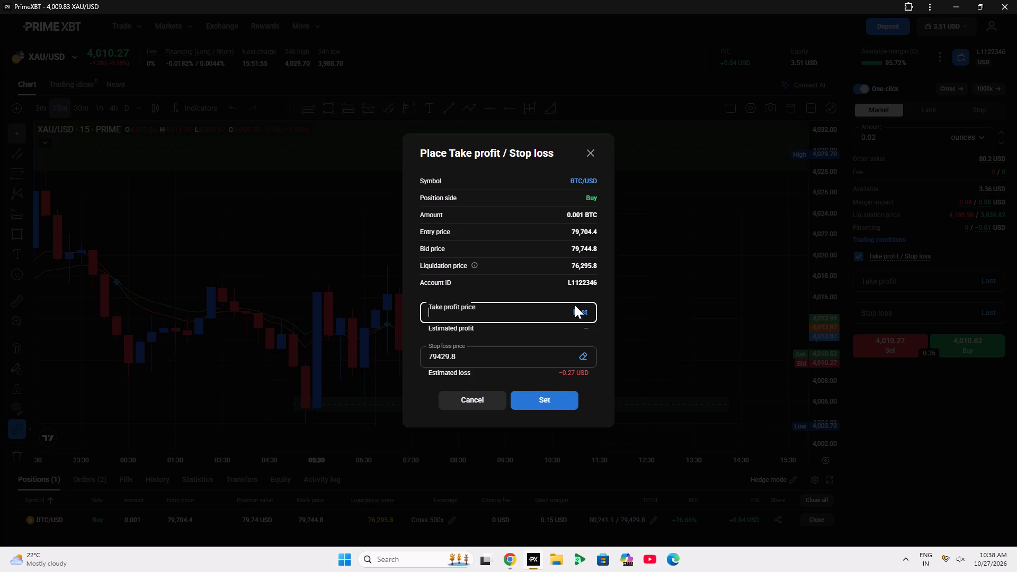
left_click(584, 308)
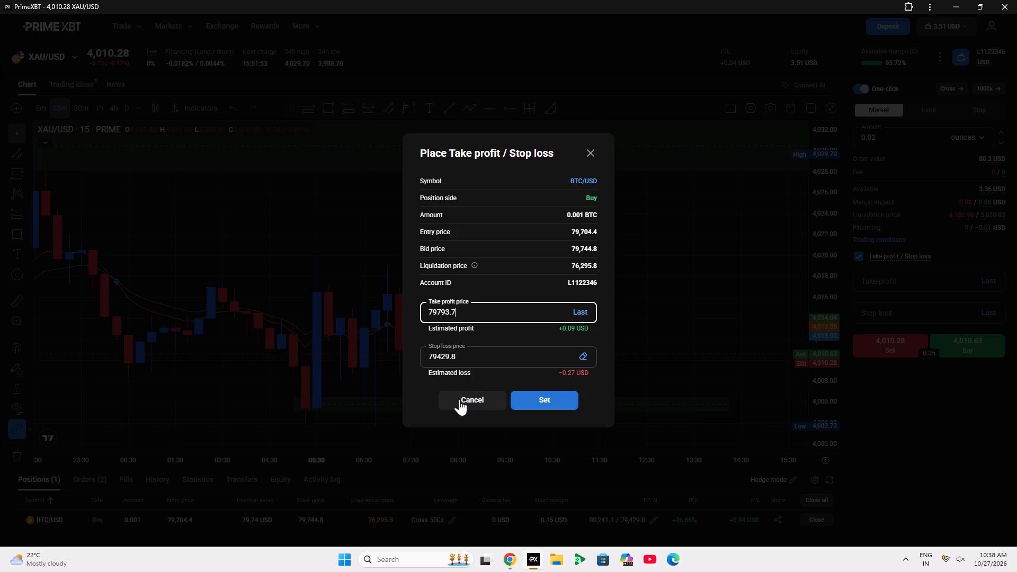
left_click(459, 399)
Draw a resistance rectangle on the 15-minute XAU/USD chart from about 4,020.97 to 4,019.37, spanning 10/26 23:30 to 10/27 16:30.
left_click_drag(665, 307, 632, 300)
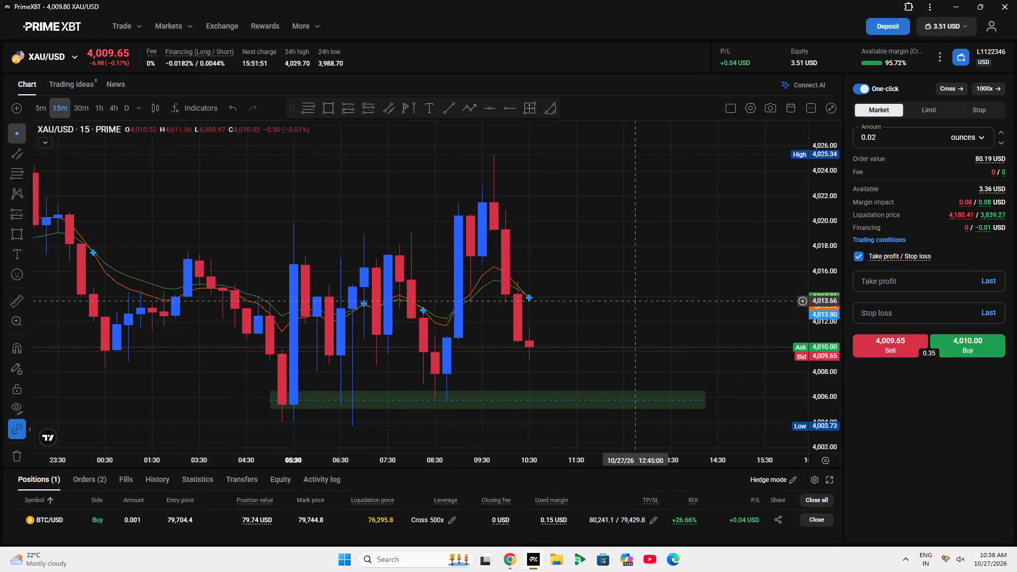
left_click_drag(632, 300, 575, 288)
scroll(626, 319, "down", 6)
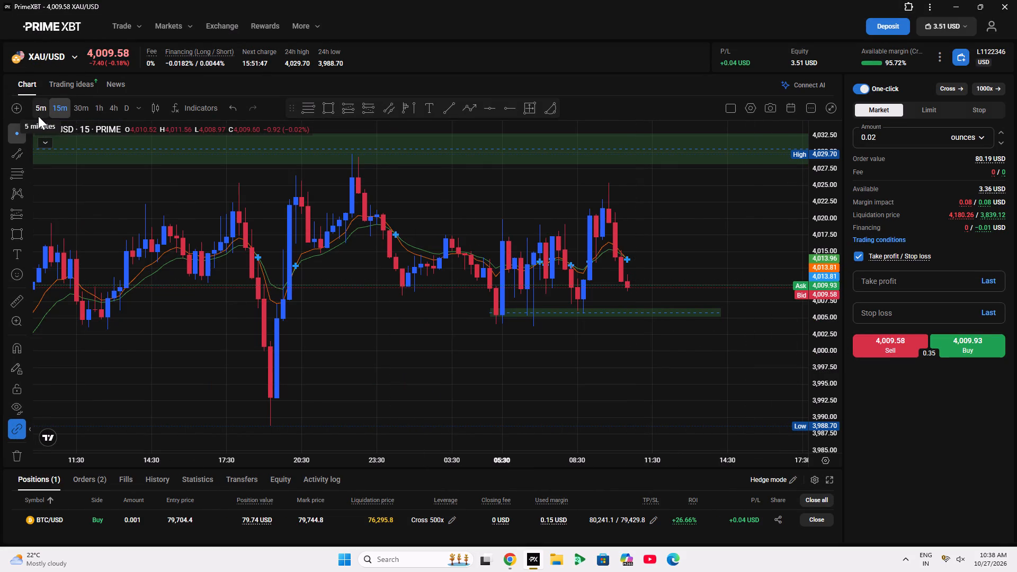
left_click(335, 104)
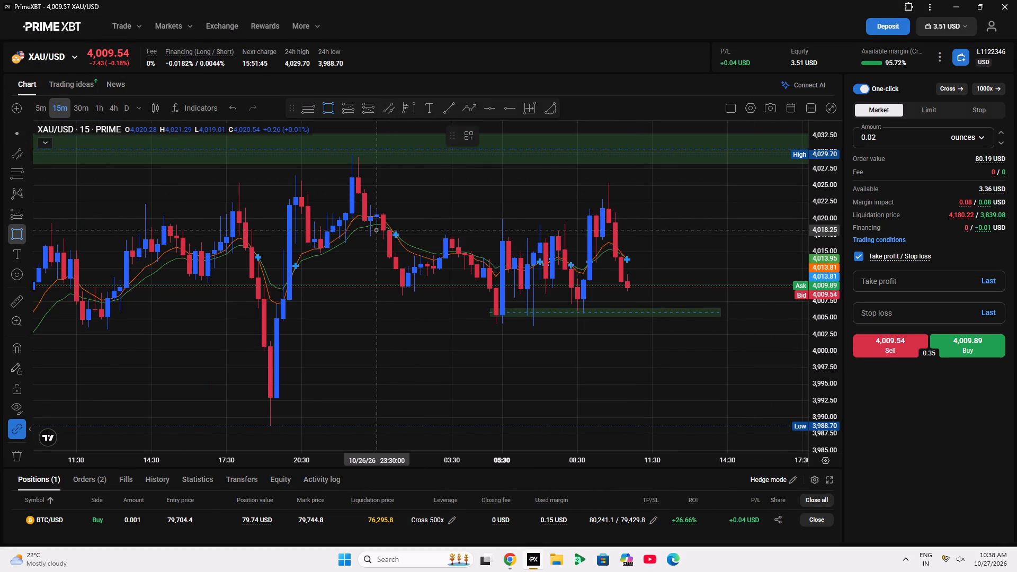
left_click(374, 212)
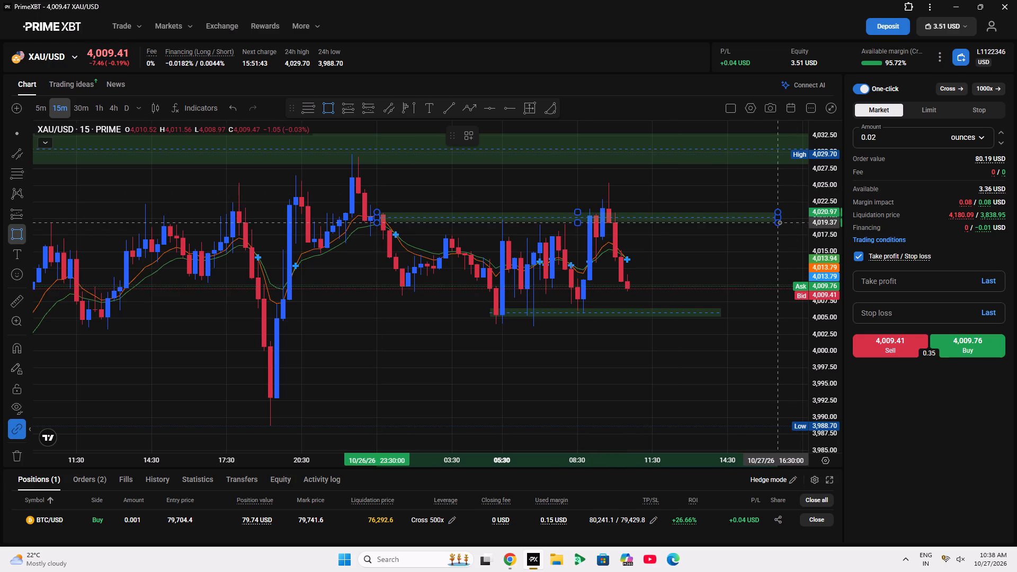
left_click(780, 222)
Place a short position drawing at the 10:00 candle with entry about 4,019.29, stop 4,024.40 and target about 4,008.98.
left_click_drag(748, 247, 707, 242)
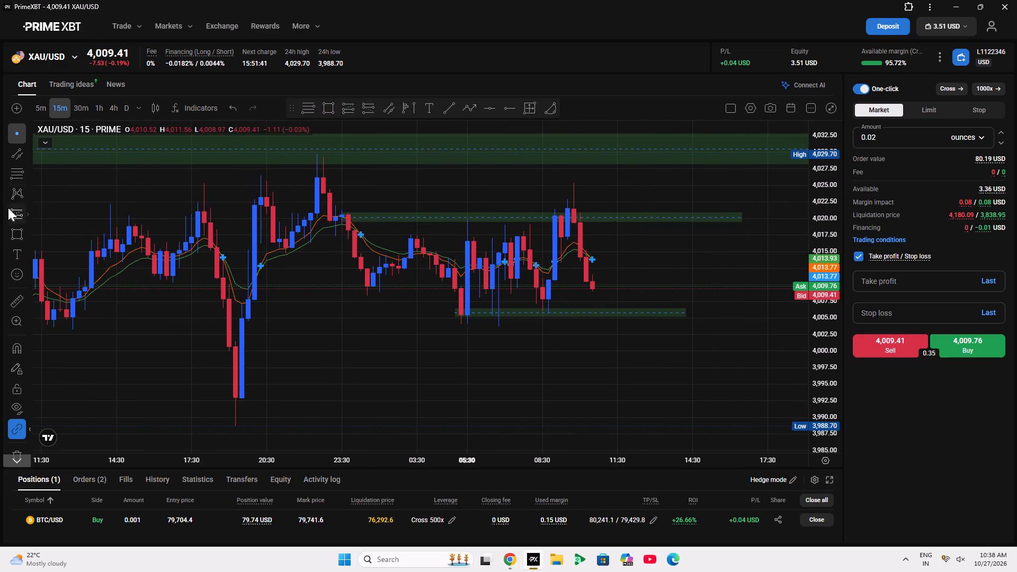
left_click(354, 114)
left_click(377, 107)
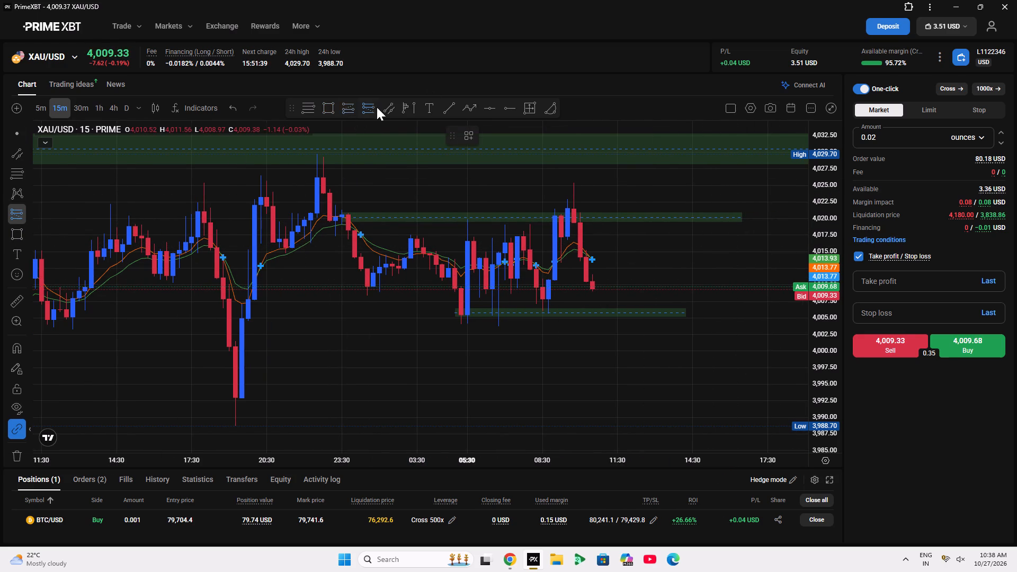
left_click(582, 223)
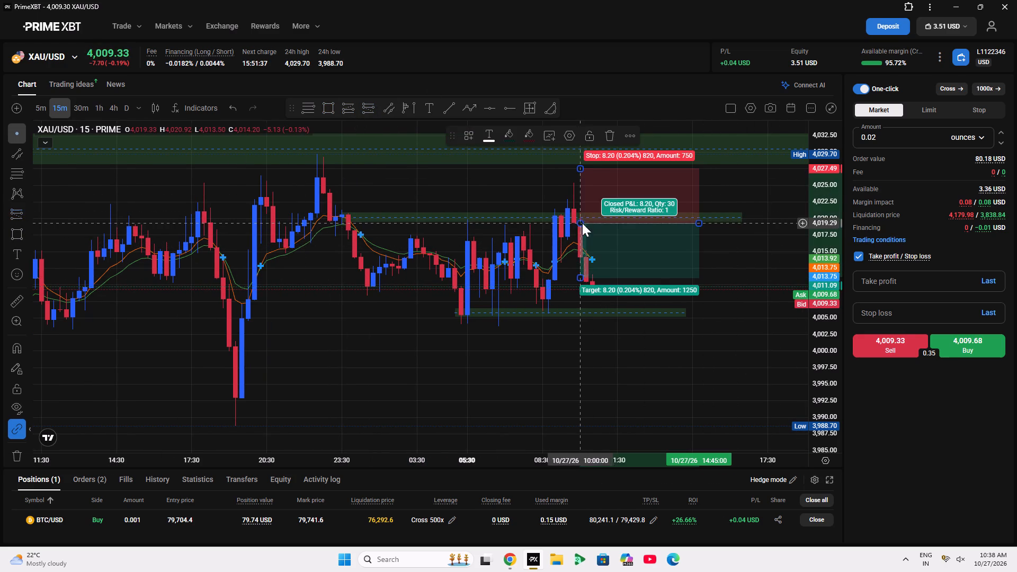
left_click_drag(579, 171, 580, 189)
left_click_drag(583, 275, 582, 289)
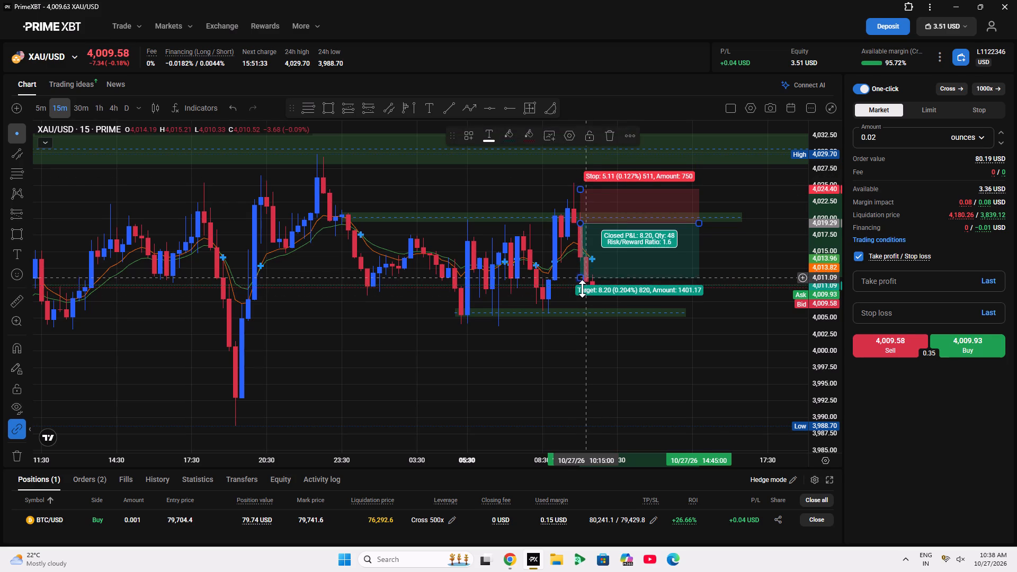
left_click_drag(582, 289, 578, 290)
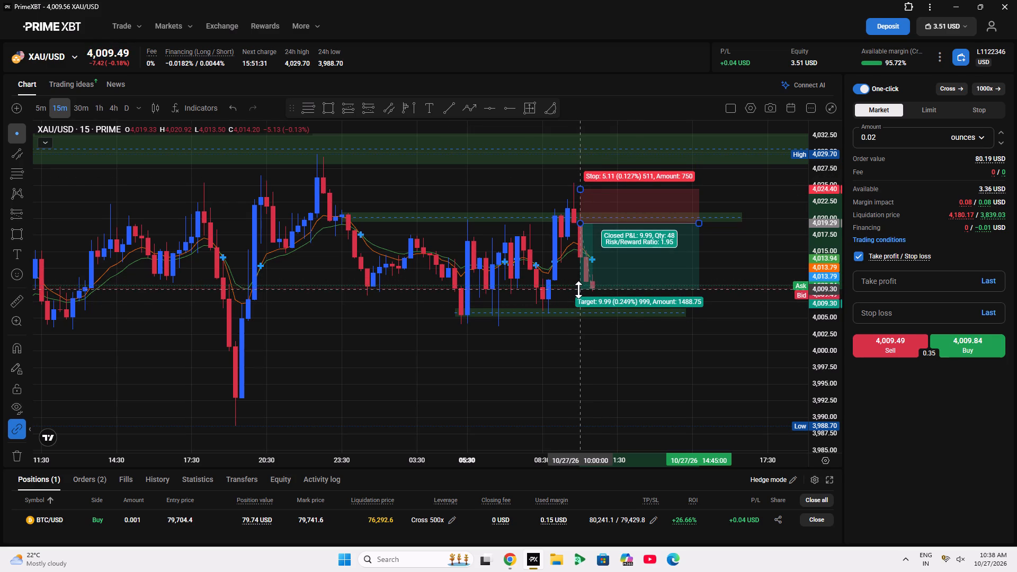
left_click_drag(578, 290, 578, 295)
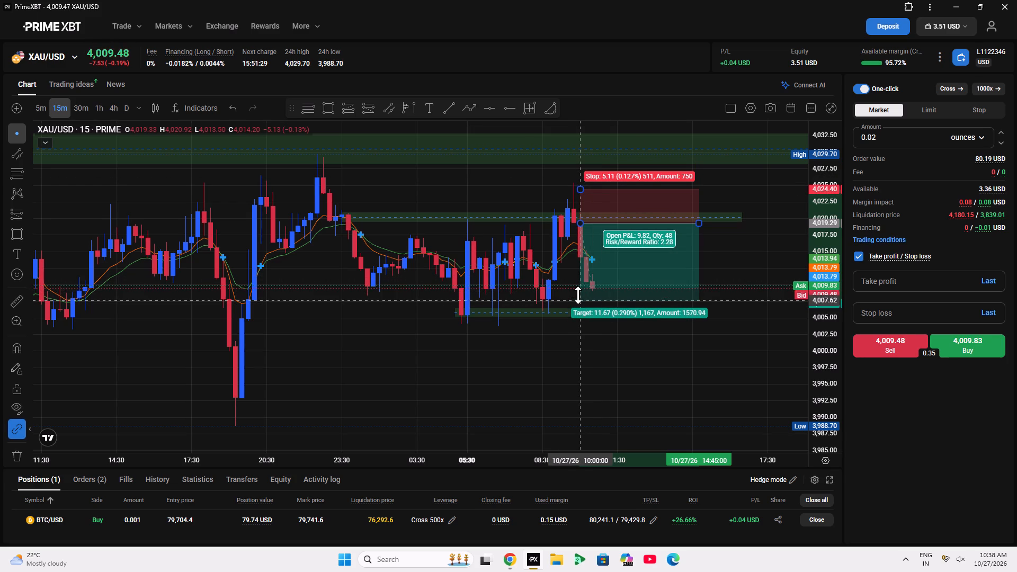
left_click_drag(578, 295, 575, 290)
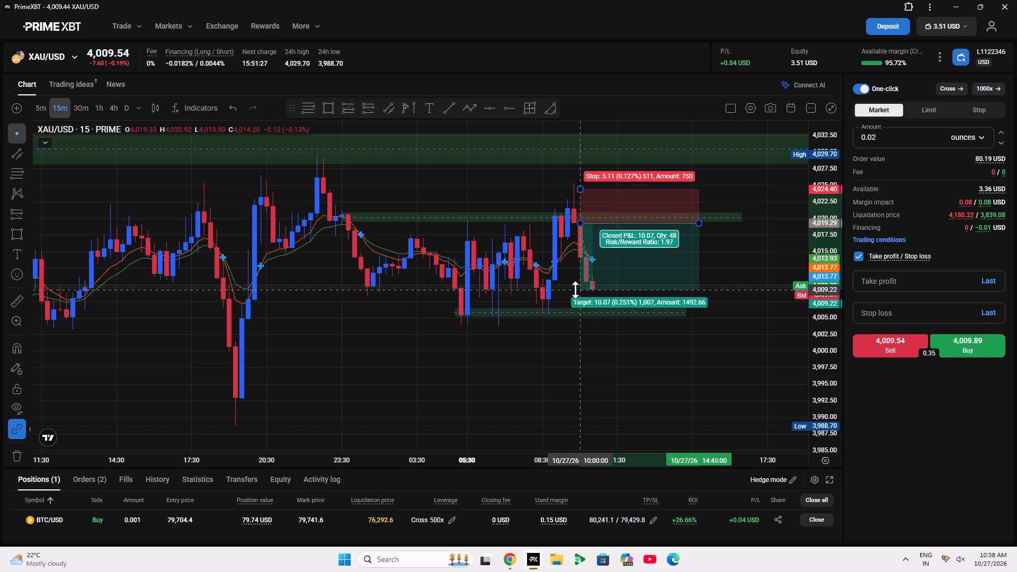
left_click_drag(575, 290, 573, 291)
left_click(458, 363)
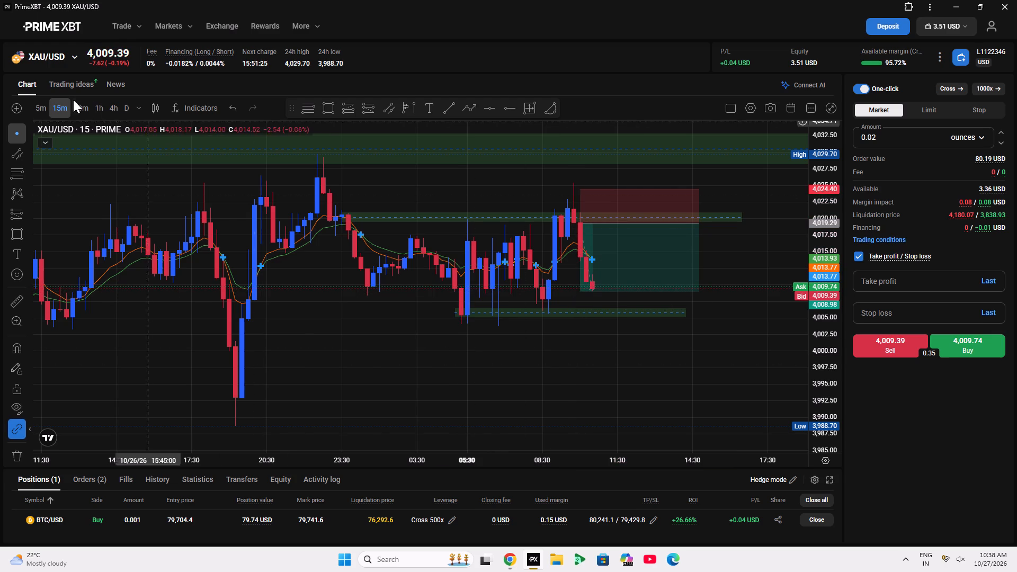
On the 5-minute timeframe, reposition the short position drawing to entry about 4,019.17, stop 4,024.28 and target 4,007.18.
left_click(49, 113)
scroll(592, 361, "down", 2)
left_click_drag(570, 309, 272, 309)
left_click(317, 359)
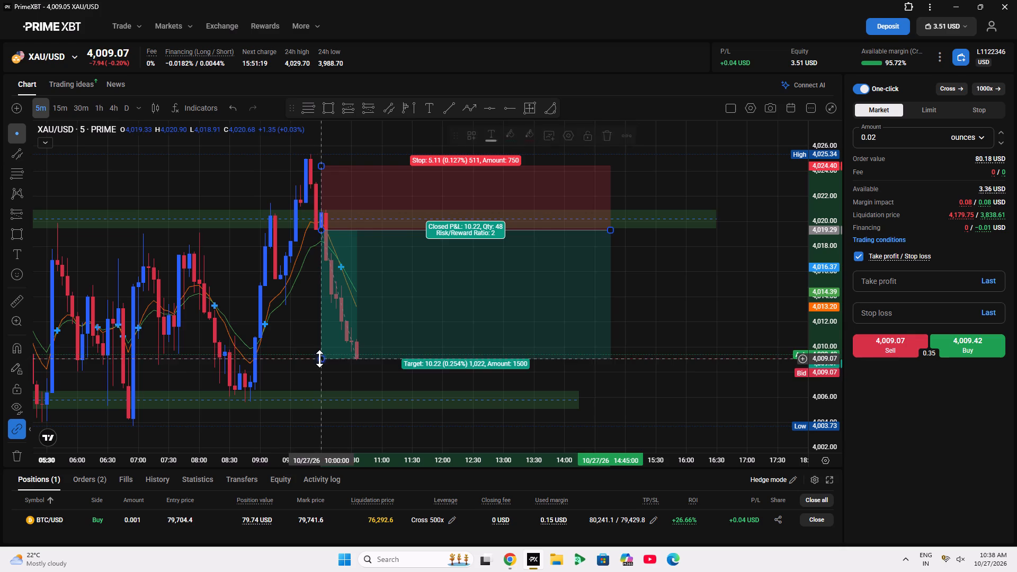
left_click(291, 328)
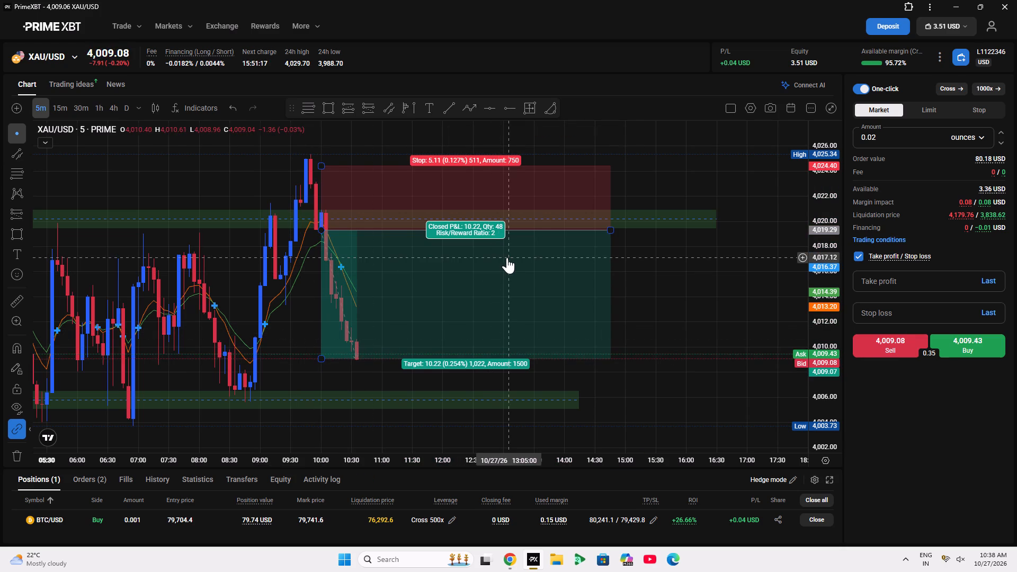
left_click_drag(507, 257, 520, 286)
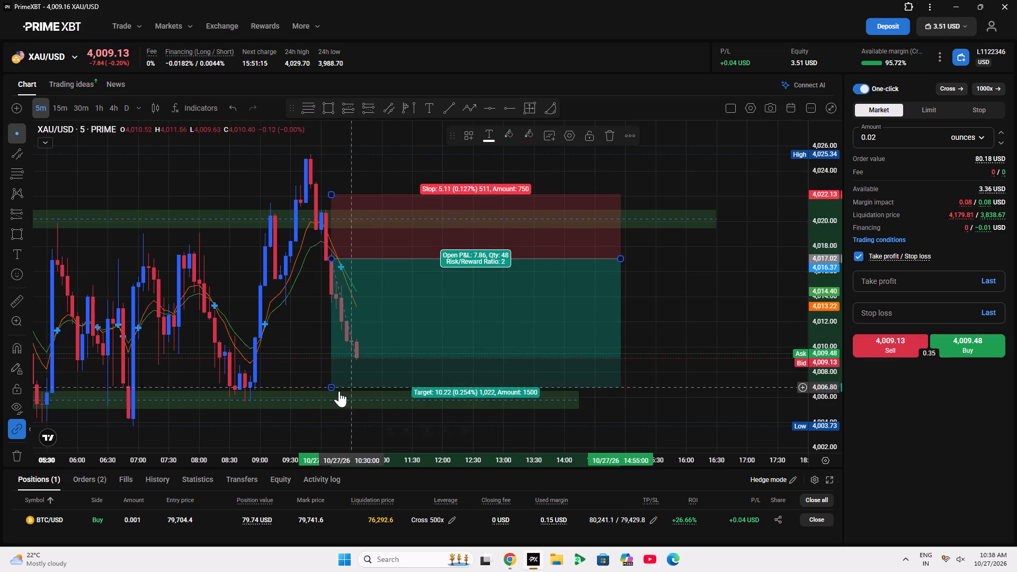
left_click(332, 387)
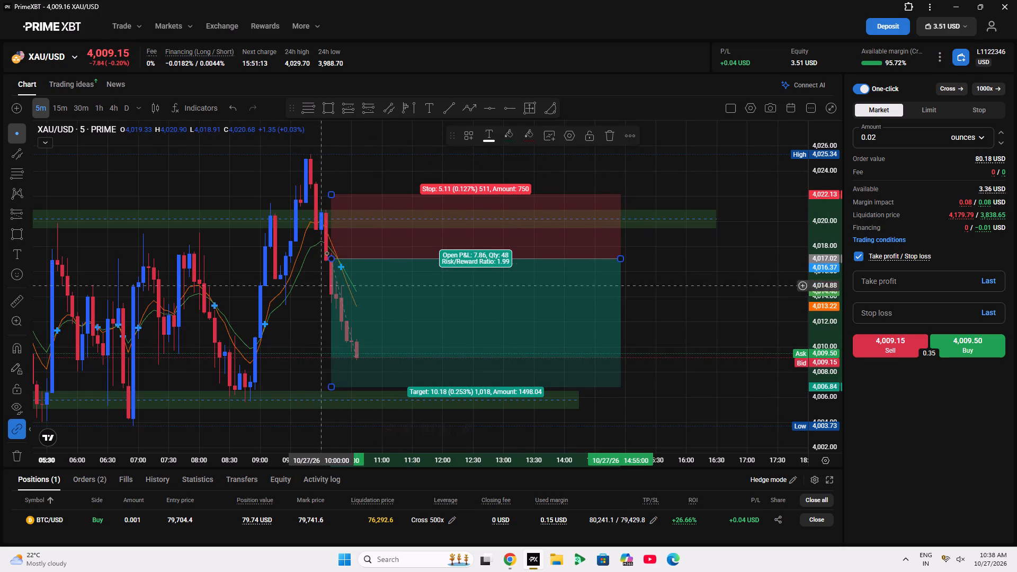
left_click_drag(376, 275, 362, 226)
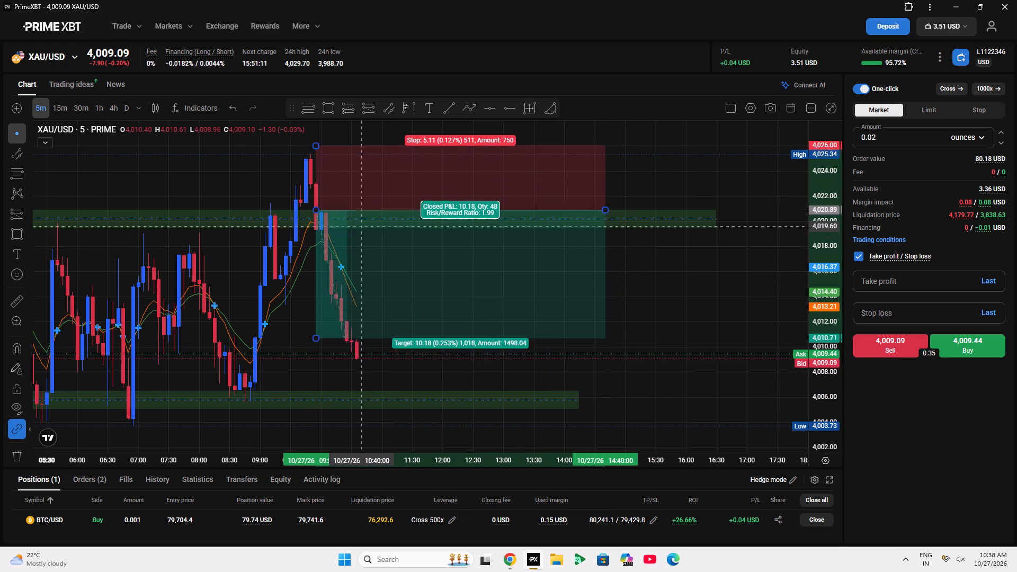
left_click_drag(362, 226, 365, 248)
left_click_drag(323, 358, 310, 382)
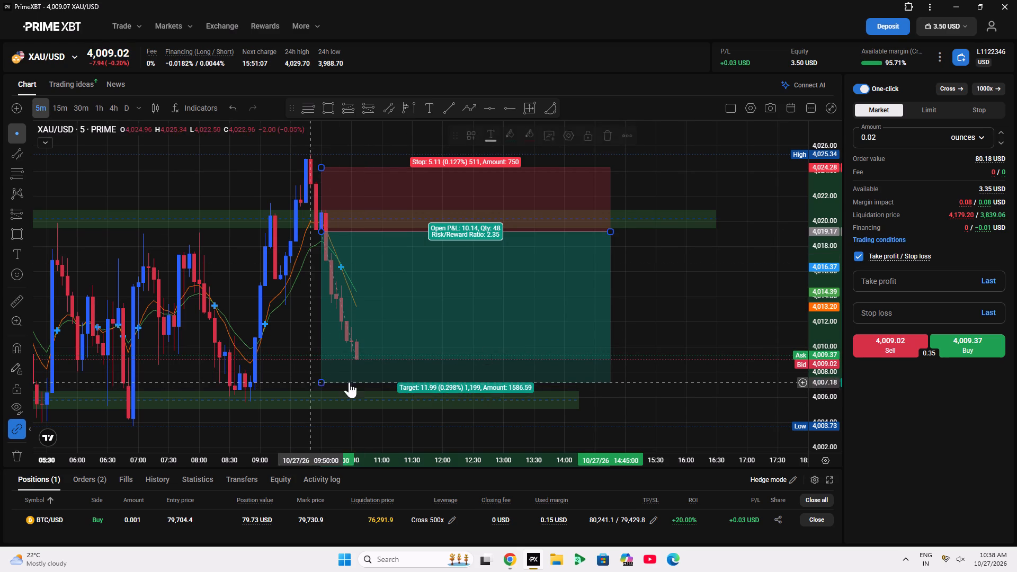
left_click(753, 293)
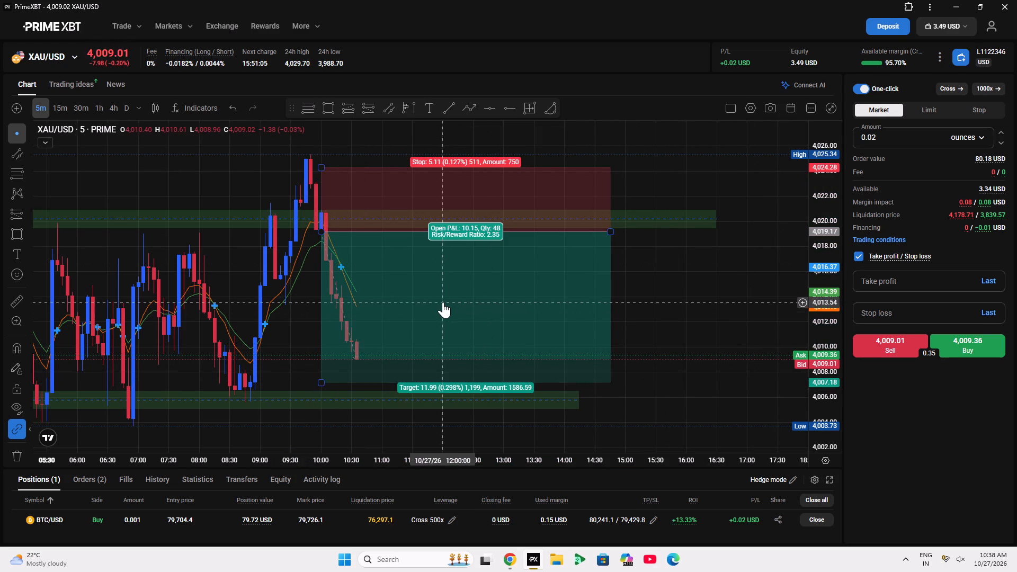
Switch XAU/USD to the 1-minute timeframe and examine the price action around the short position and both green zones.
left_click(133, 108)
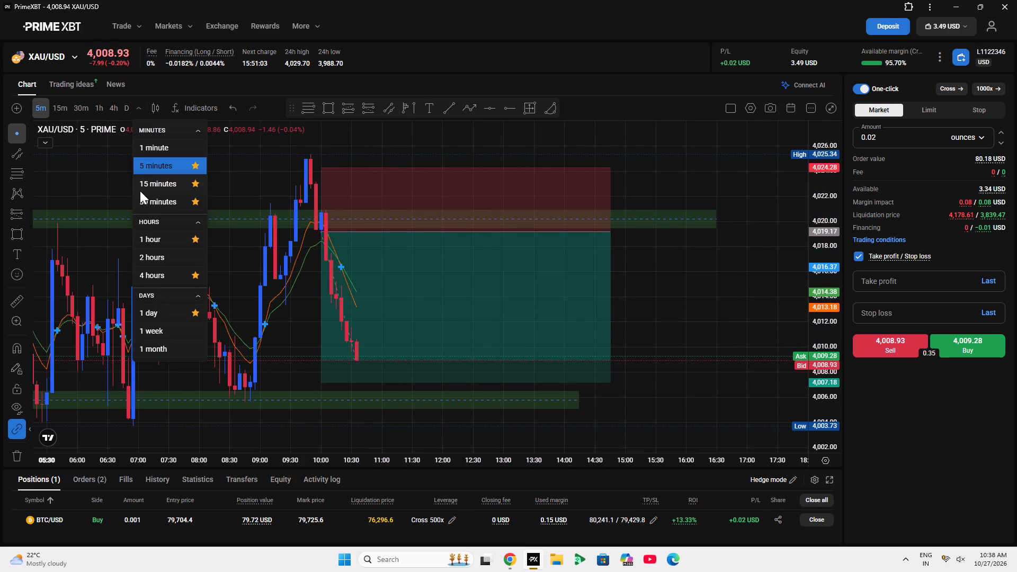
left_click(156, 136)
left_click(164, 129)
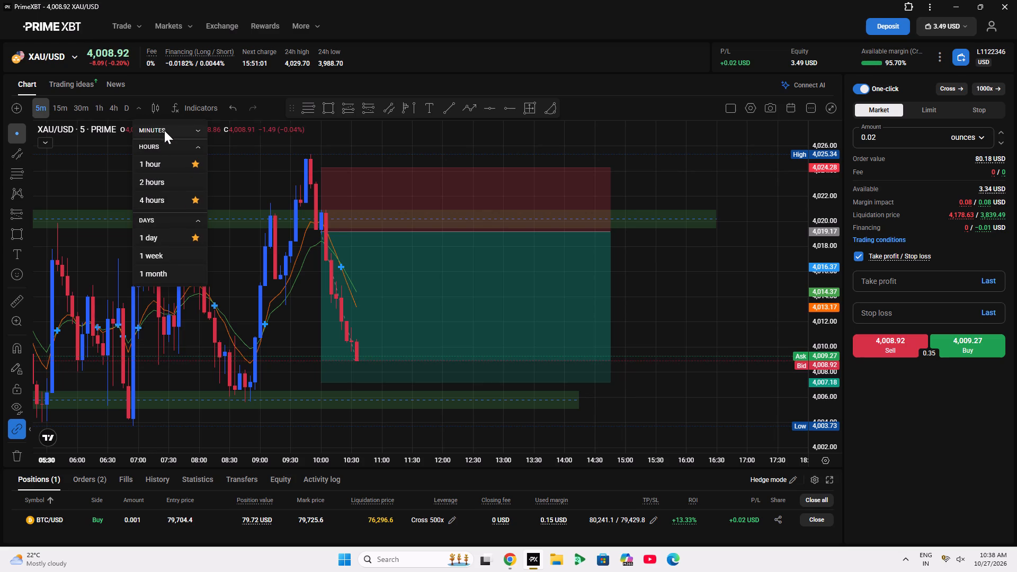
left_click(159, 152)
scroll(314, 260, "down", 5)
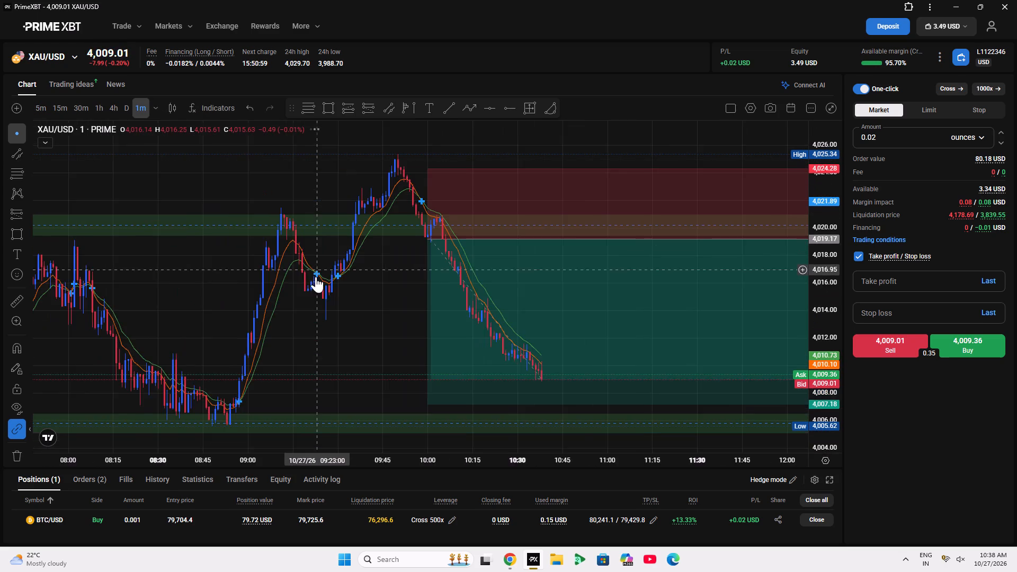
left_click_drag(316, 276, 80, 185)
scroll(159, 321, "down", 5)
left_click_drag(395, 334, 379, 338)
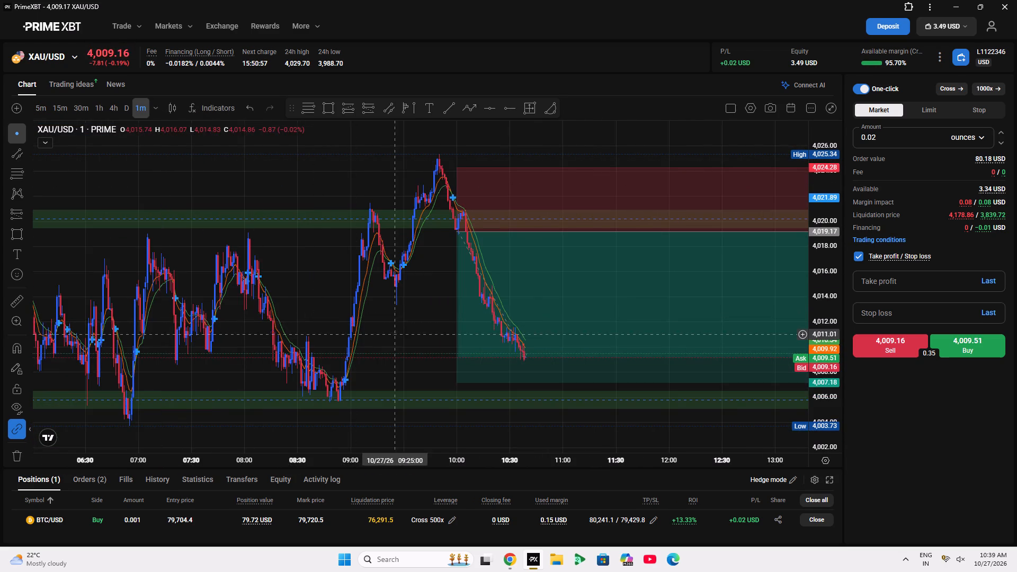
left_click_drag(379, 338, 152, 329)
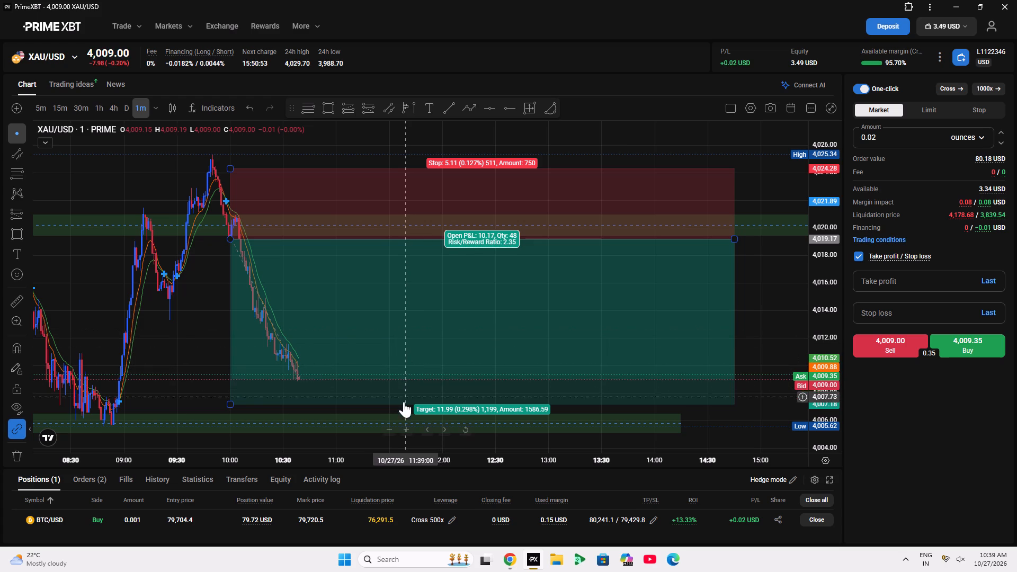
Return XAU/USD to the 5-minute timeframe and delete the short position drawing.
left_click(34, 114)
scroll(464, 402, "up", 6)
left_click_drag(320, 280, 884, 262)
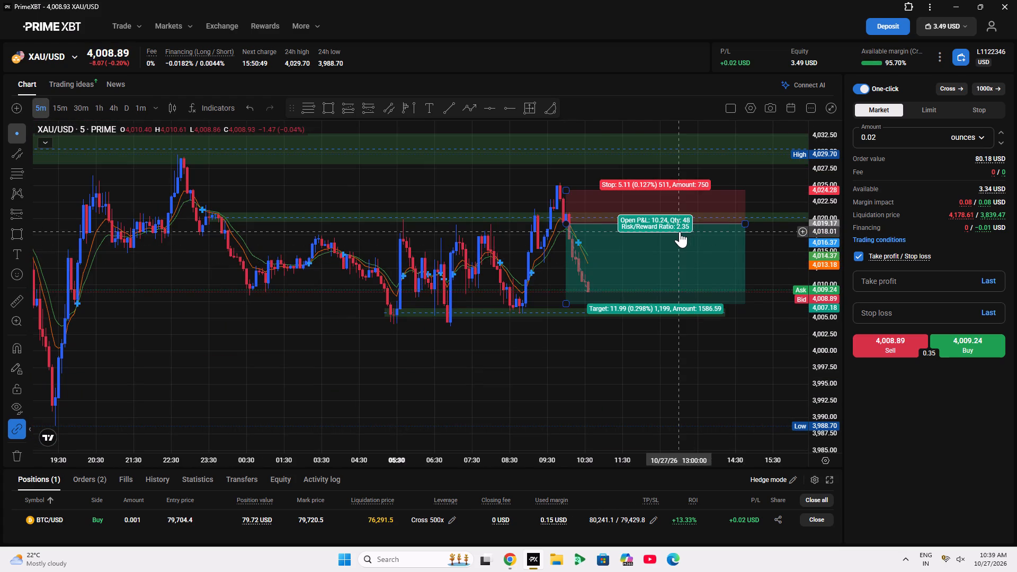
left_click(680, 231)
left_click(609, 137)
scroll(684, 323, "up", 3)
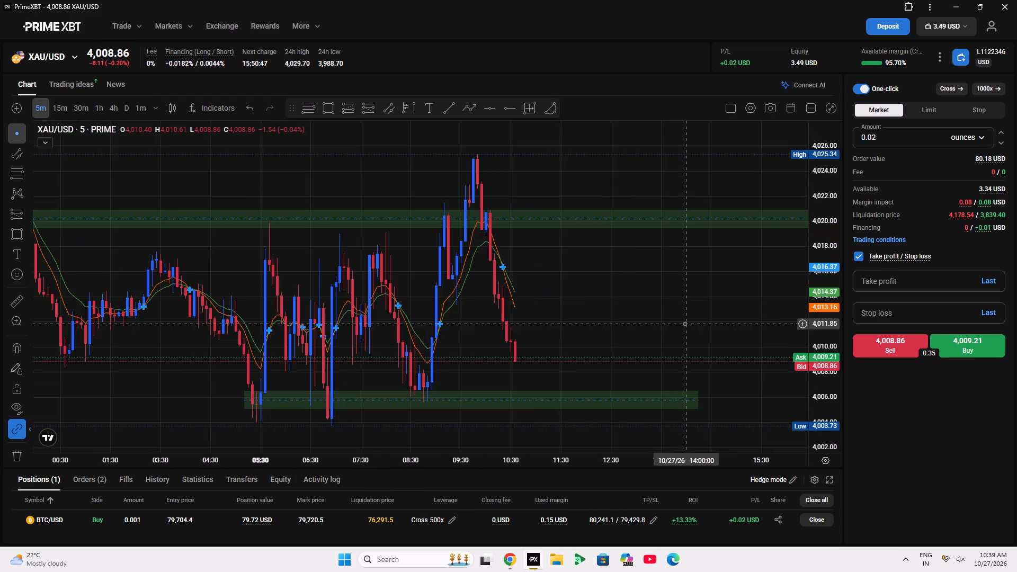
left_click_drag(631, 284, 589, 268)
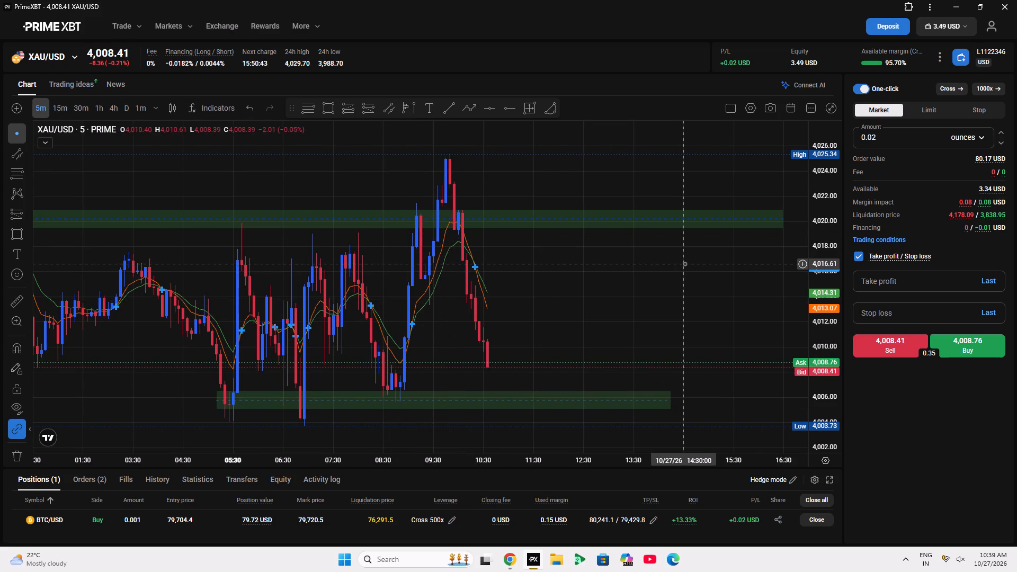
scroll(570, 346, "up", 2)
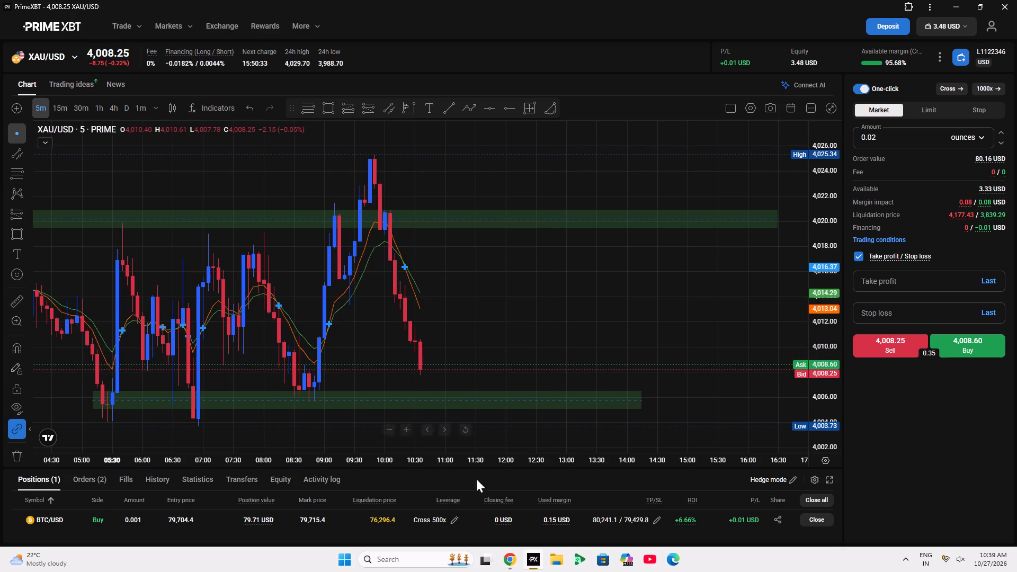
In TradingView, draw a green rectangle zone on the 5-minute Dollar Index chart between about 101.997 and 101.986, ending at 18:20.
left_click(504, 557)
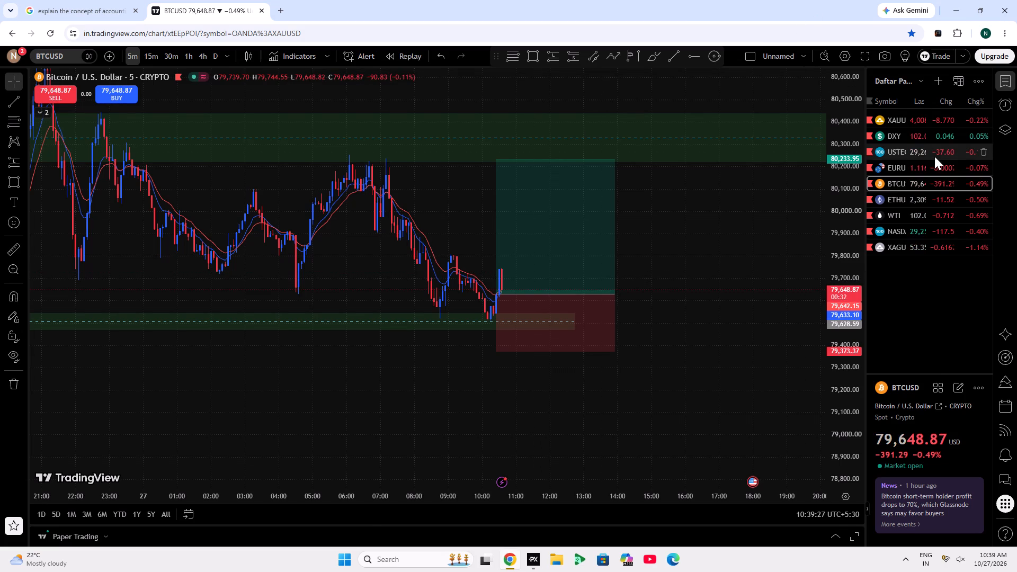
left_click(879, 134)
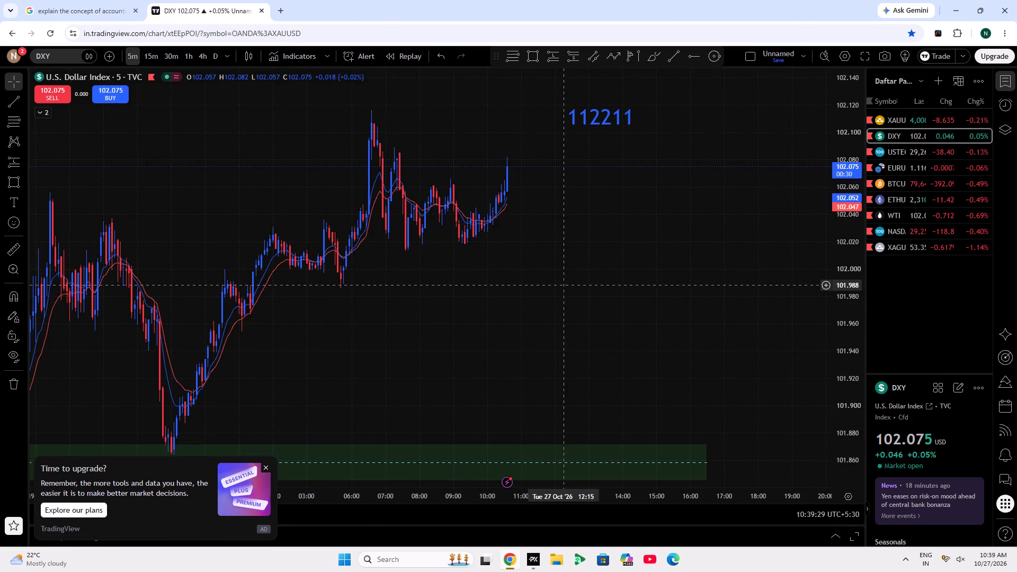
scroll(572, 279, "down", 3)
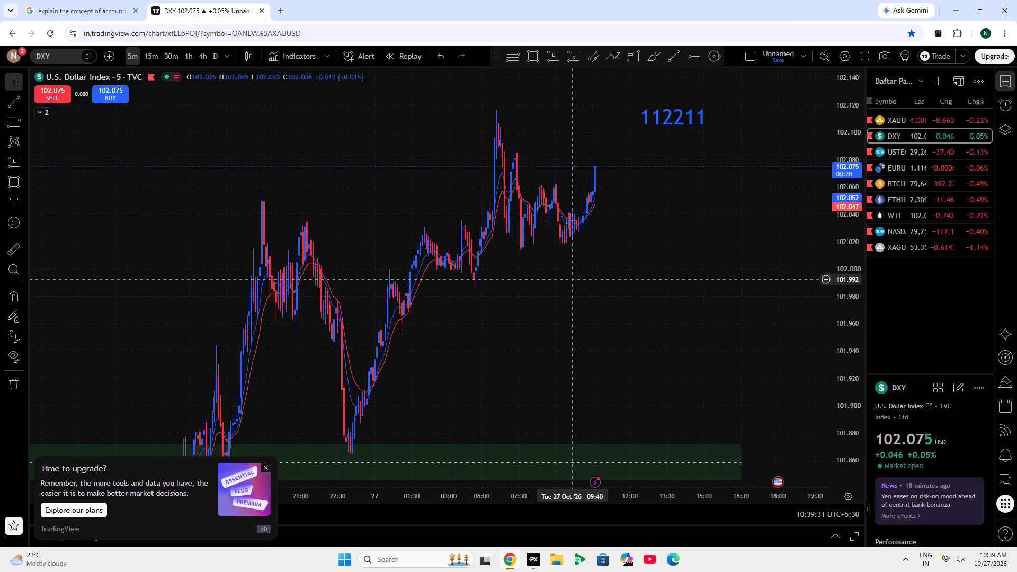
scroll(572, 279, "up", 4)
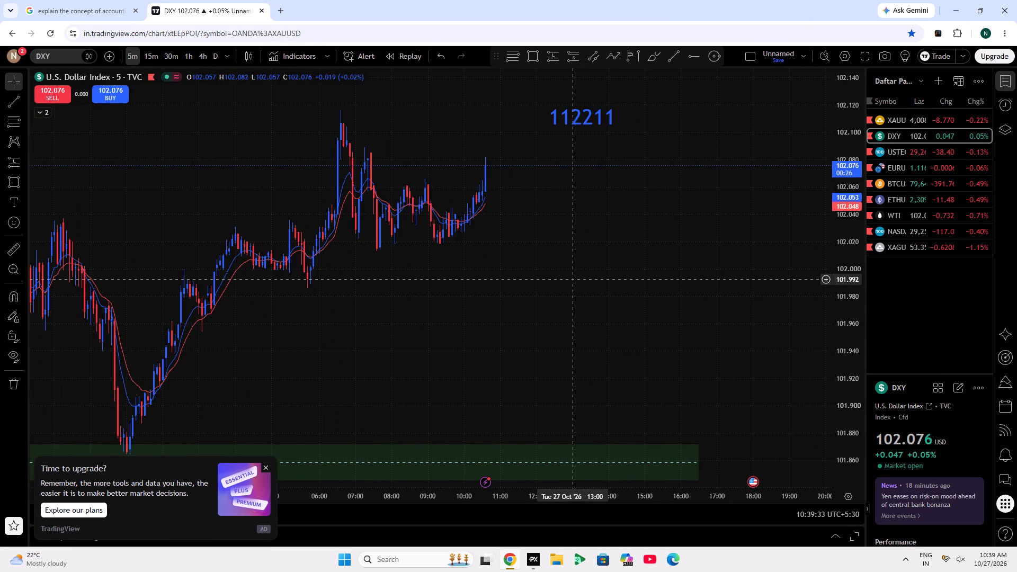
left_click(529, 62)
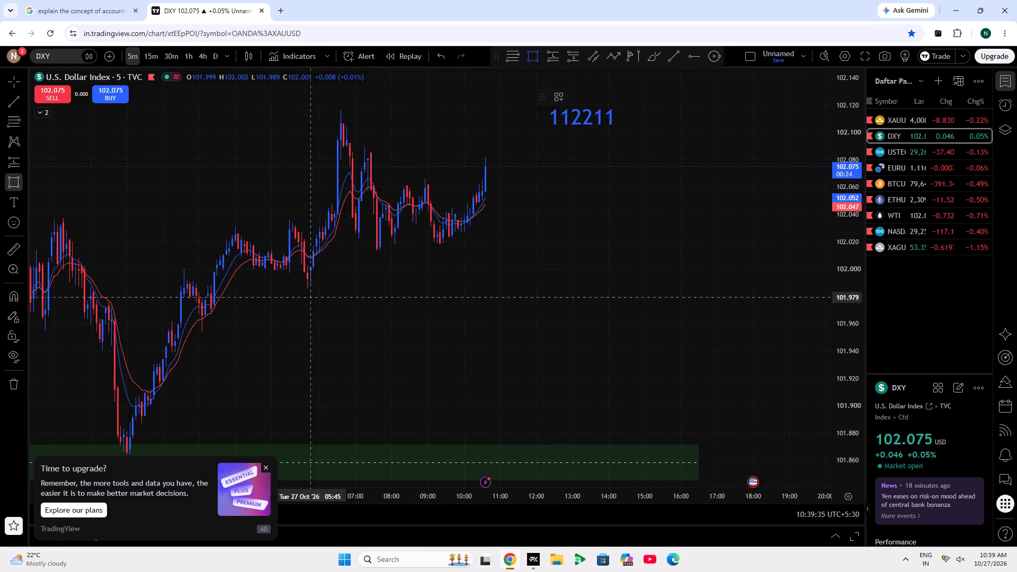
left_click(290, 273)
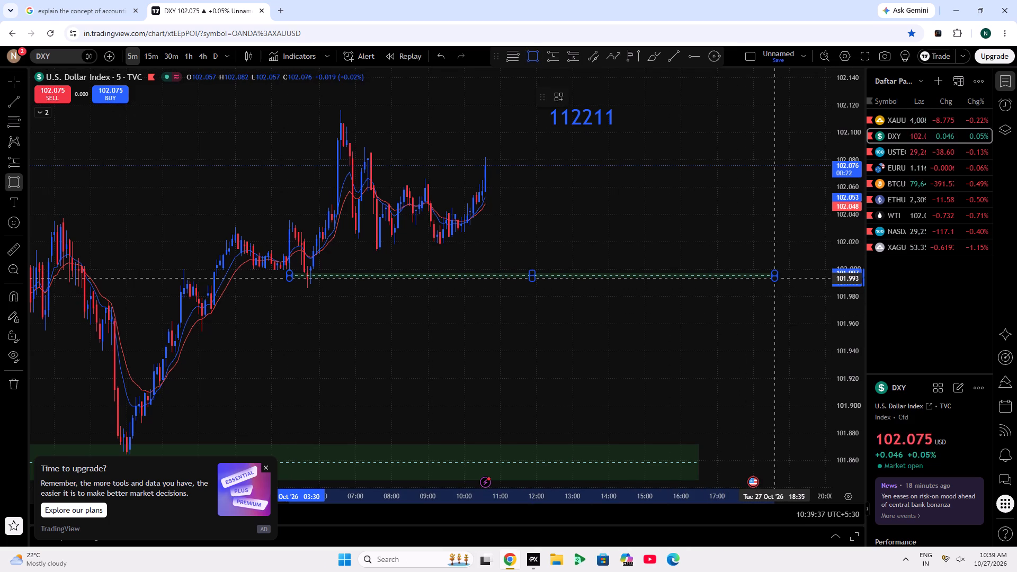
left_click(766, 279)
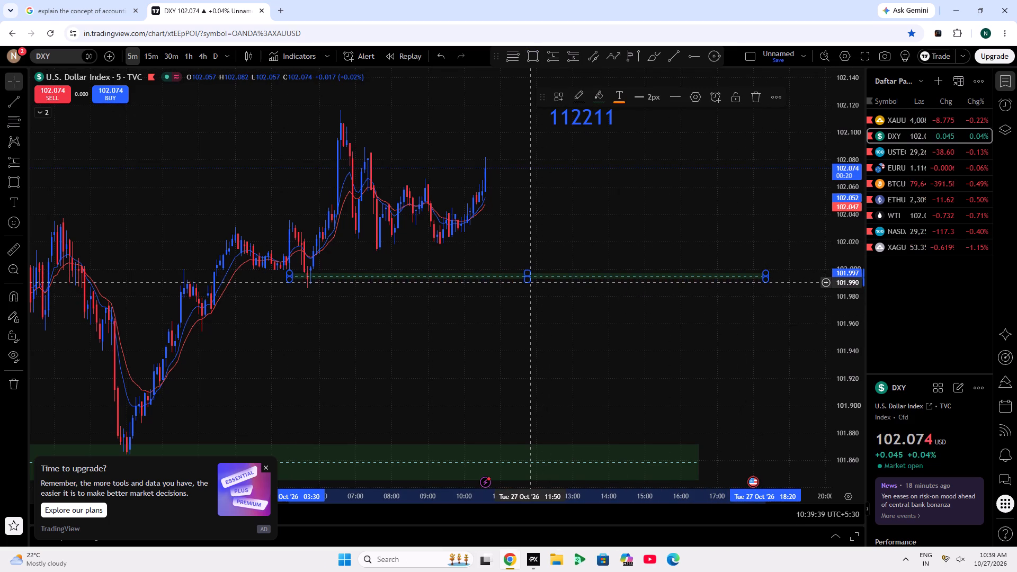
left_click_drag(525, 282, 532, 291)
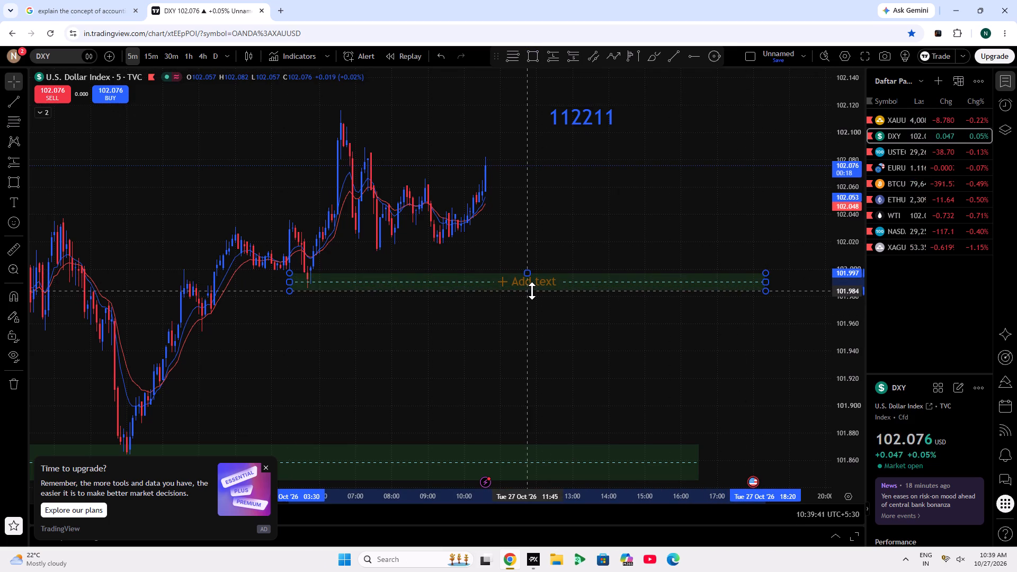
left_click_drag(532, 291, 525, 289)
left_click(731, 108)
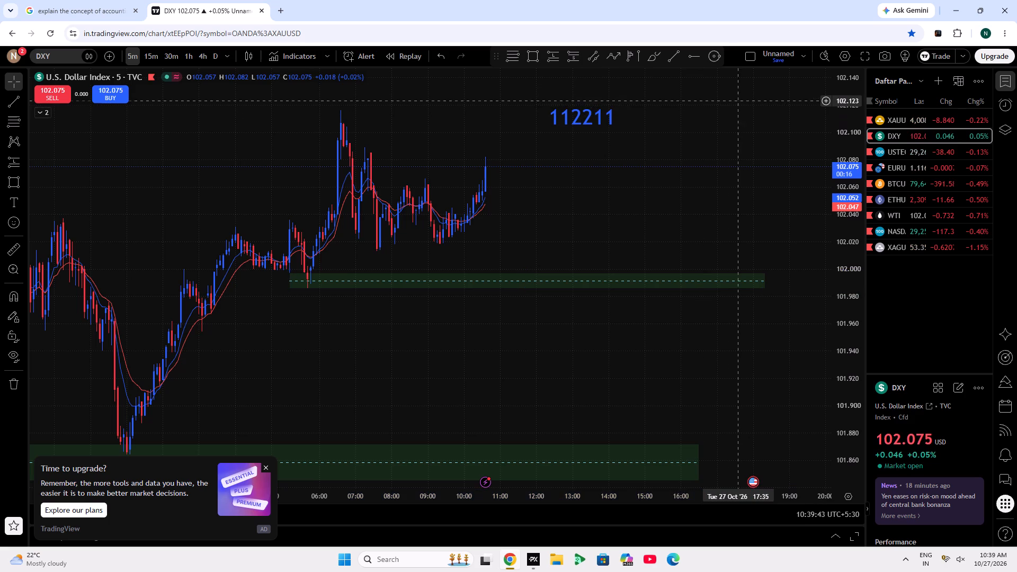
Lock the newly drawn green zone on the Dollar Index chart.
left_click(608, 283)
left_click(605, 280)
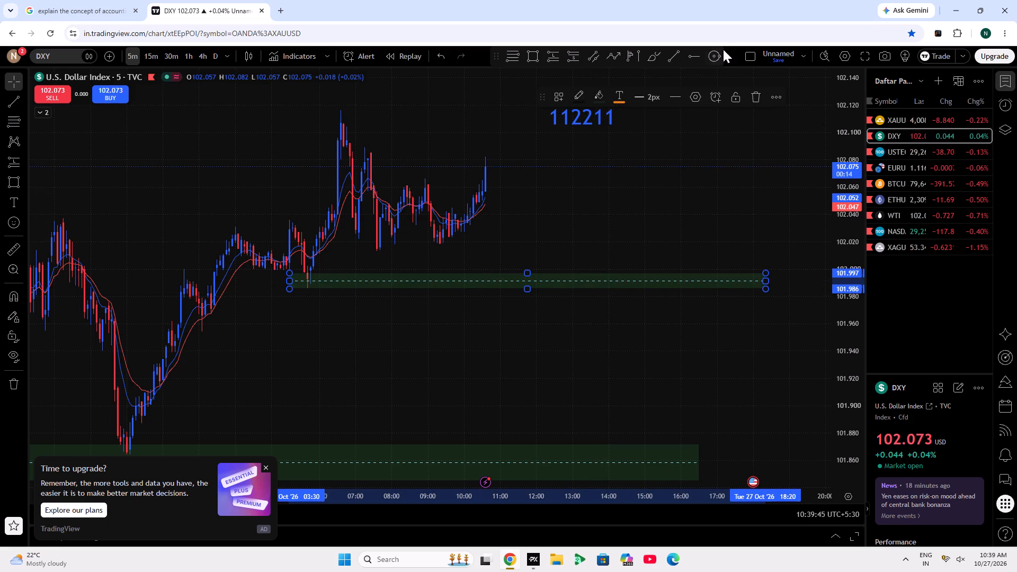
left_click(728, 98)
left_click(716, 164)
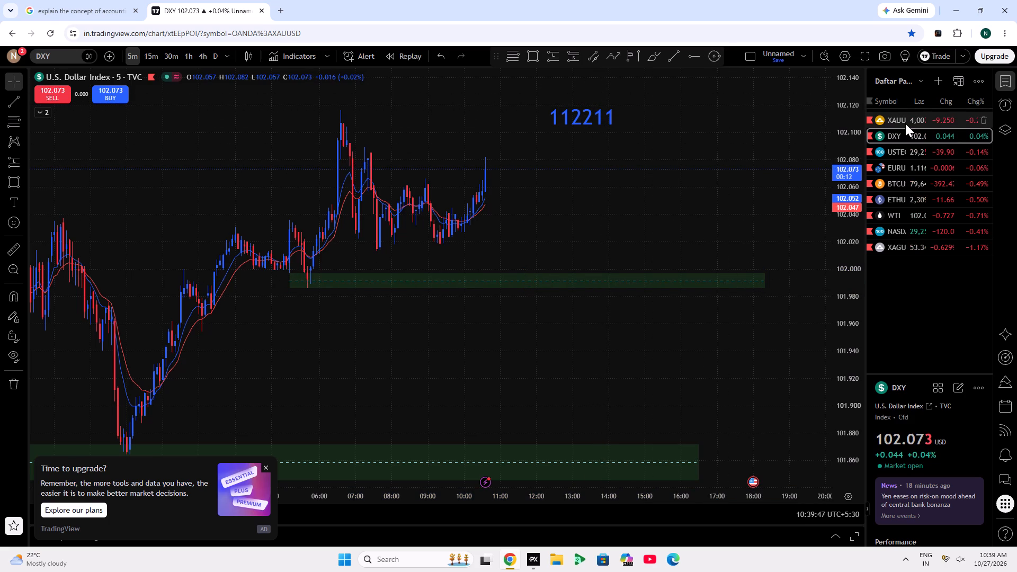
On the BTCUSD chart, unlock the lower green zone, extend its end to about 18:40 and lock it again.
left_click(906, 123)
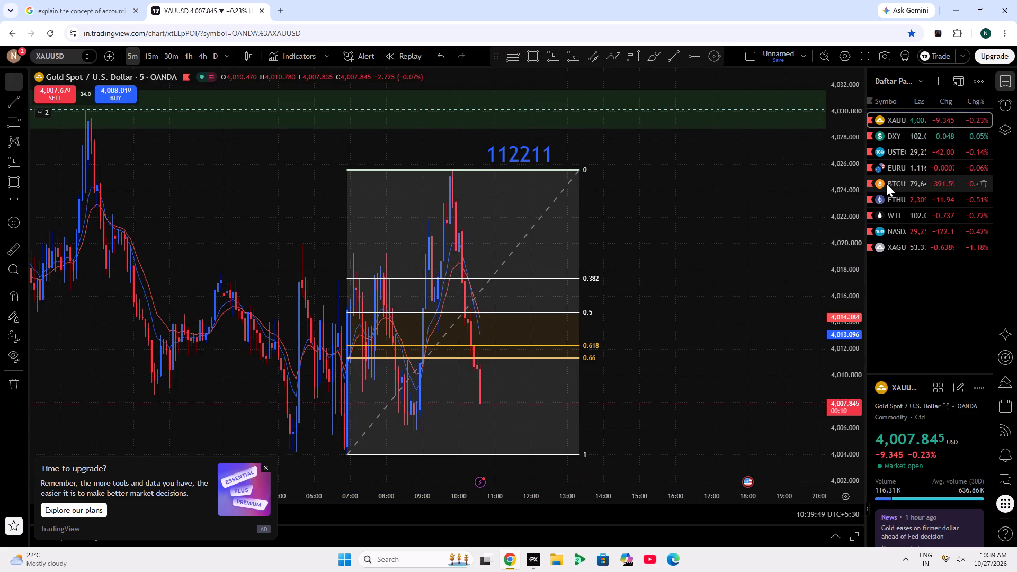
left_click(886, 183)
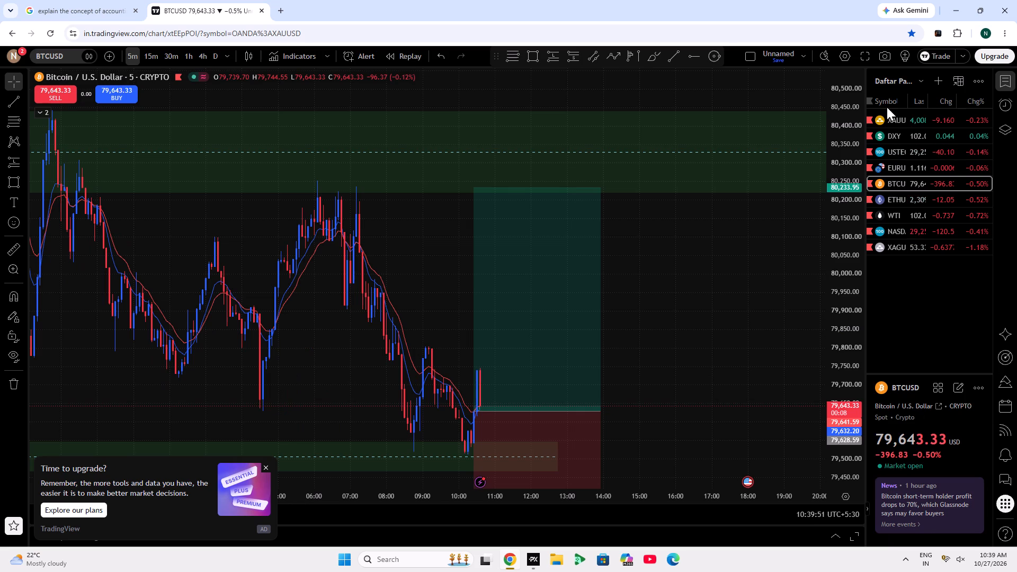
left_click_drag(893, 117, 489, 263)
left_click(556, 453)
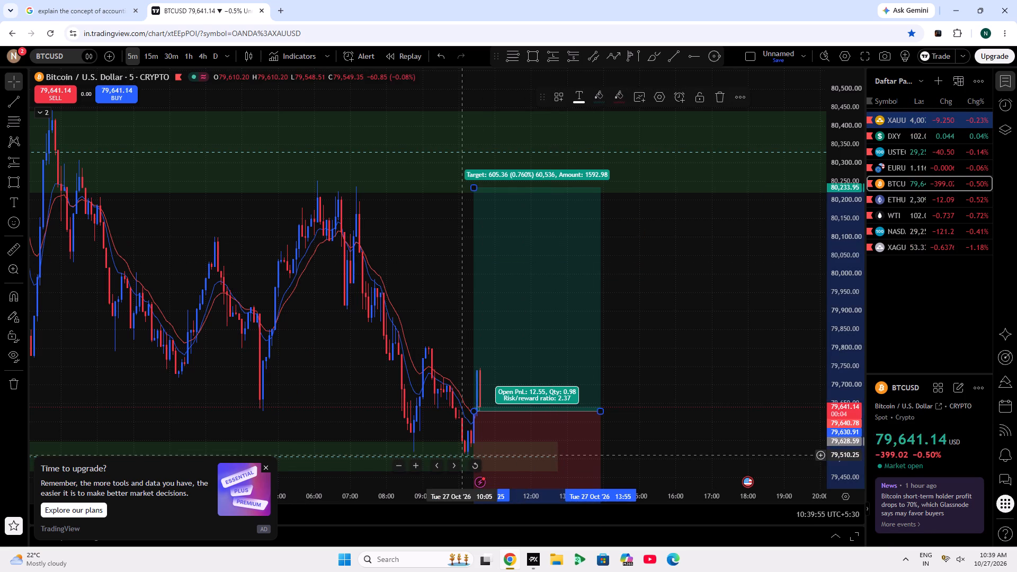
left_click(462, 455)
left_click(465, 455)
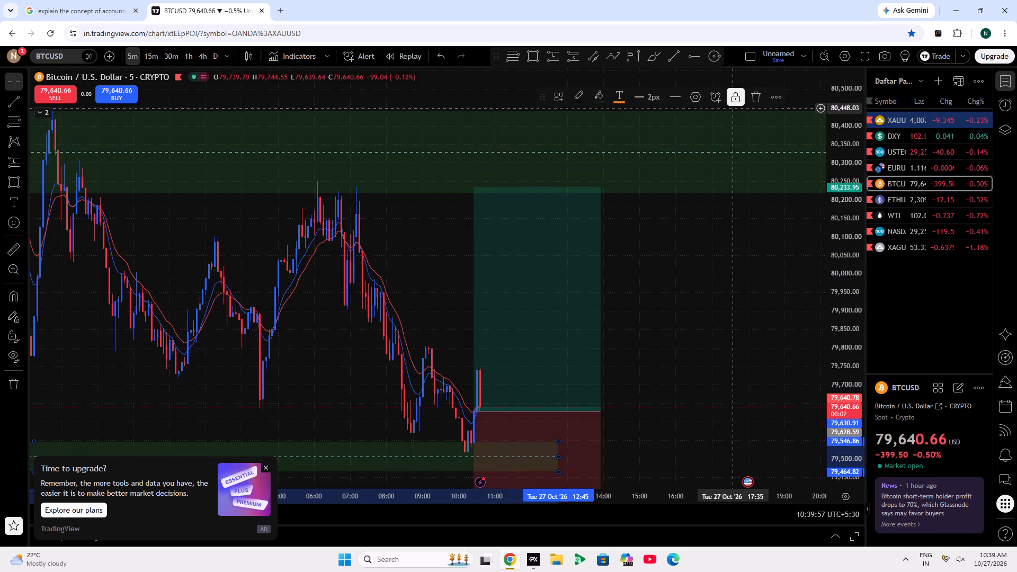
left_click(735, 97)
left_click_drag(560, 458, 772, 499)
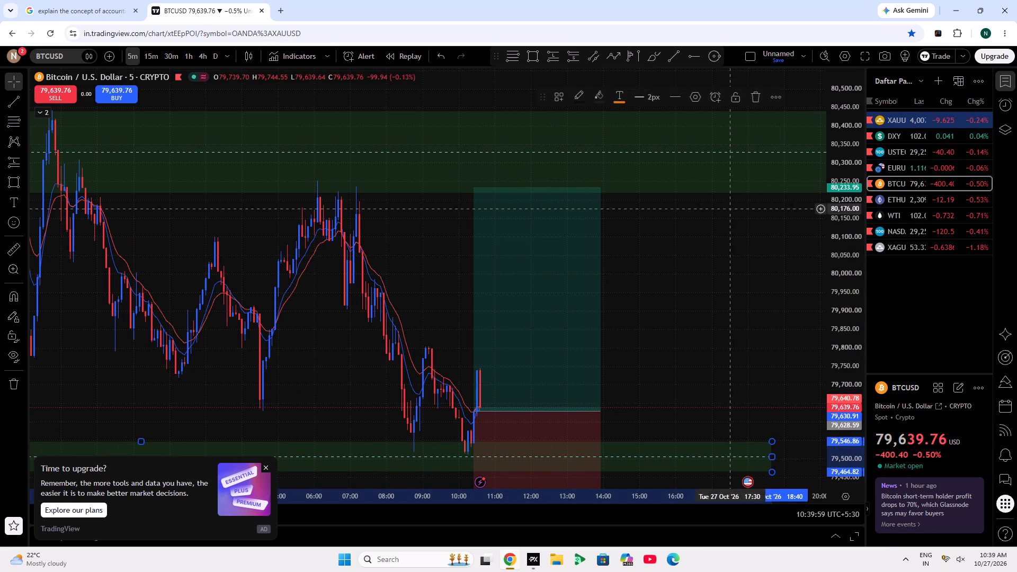
left_click(743, 96)
left_click(736, 222)
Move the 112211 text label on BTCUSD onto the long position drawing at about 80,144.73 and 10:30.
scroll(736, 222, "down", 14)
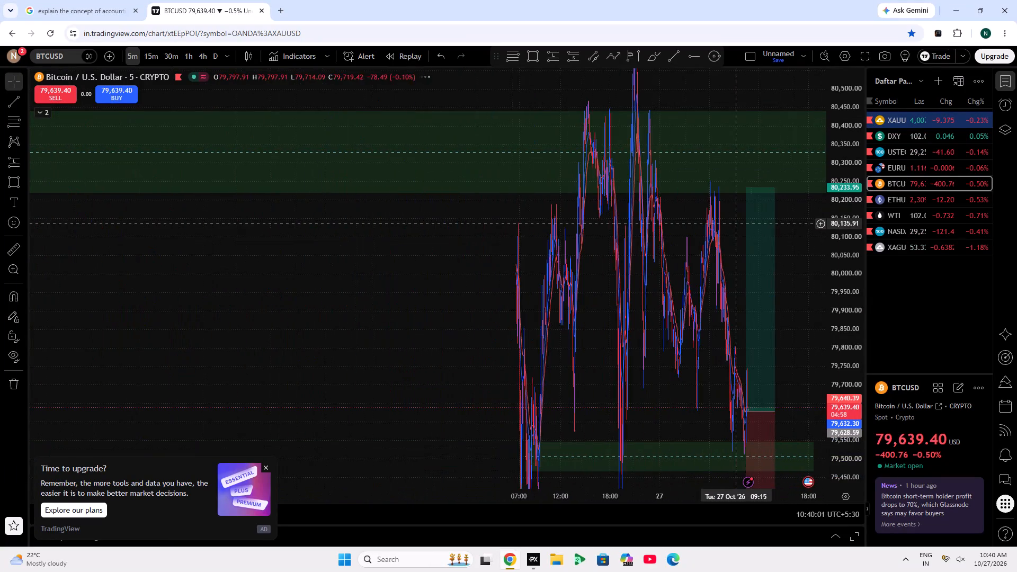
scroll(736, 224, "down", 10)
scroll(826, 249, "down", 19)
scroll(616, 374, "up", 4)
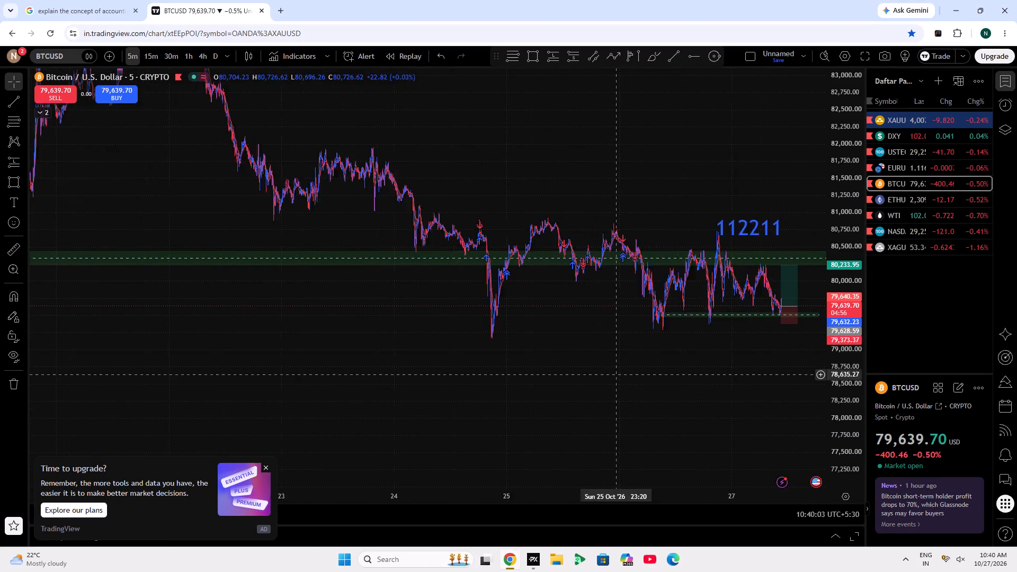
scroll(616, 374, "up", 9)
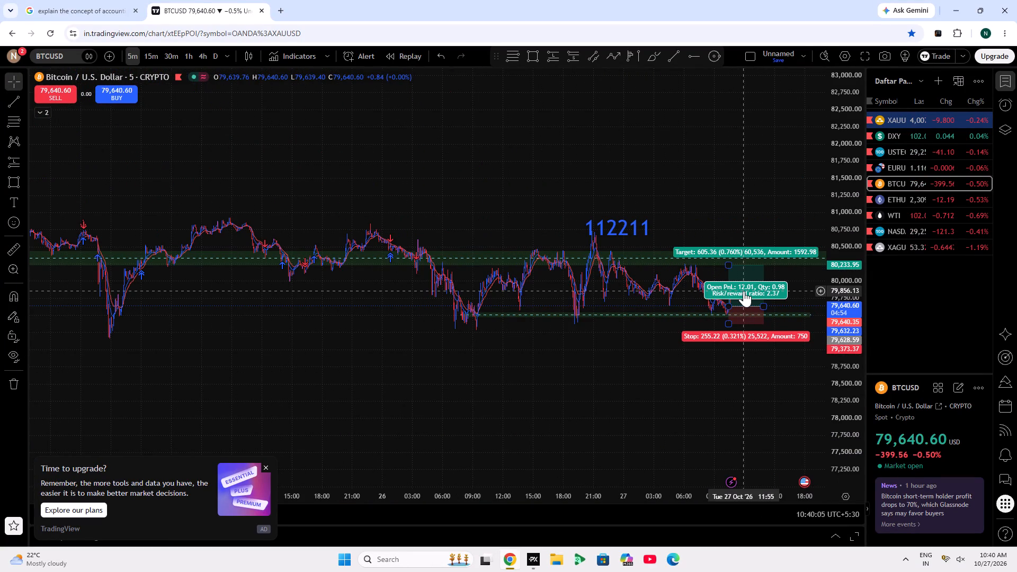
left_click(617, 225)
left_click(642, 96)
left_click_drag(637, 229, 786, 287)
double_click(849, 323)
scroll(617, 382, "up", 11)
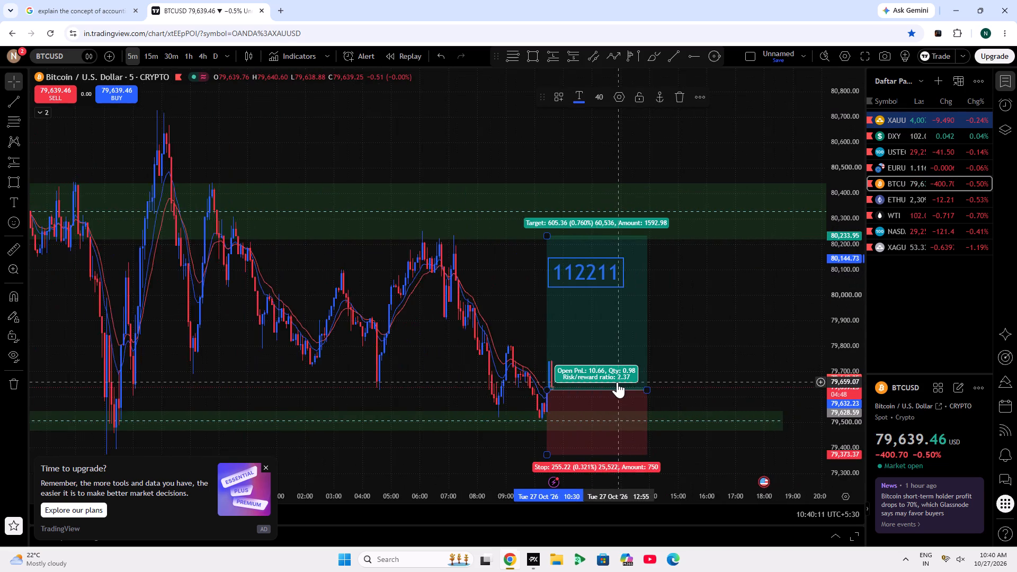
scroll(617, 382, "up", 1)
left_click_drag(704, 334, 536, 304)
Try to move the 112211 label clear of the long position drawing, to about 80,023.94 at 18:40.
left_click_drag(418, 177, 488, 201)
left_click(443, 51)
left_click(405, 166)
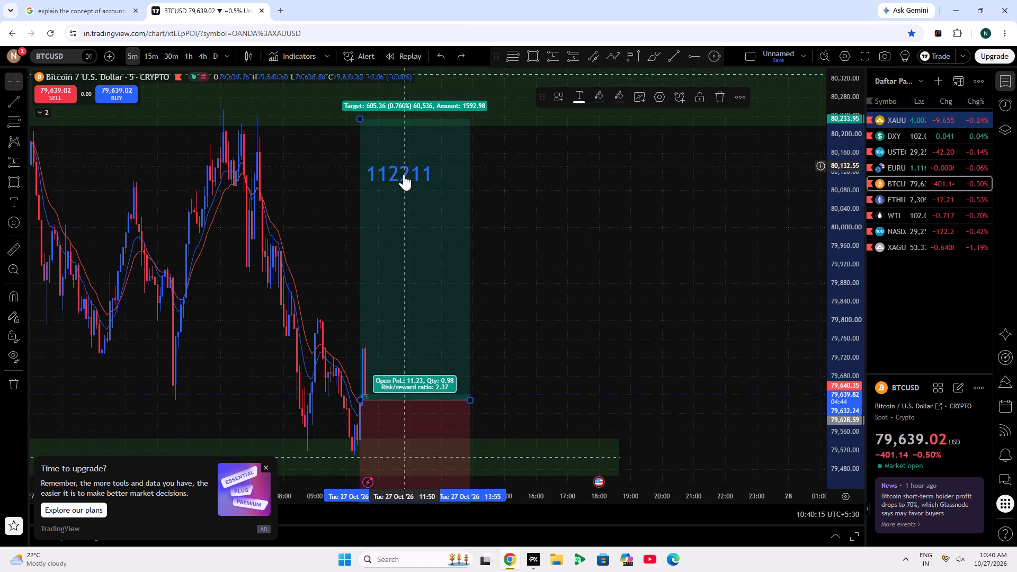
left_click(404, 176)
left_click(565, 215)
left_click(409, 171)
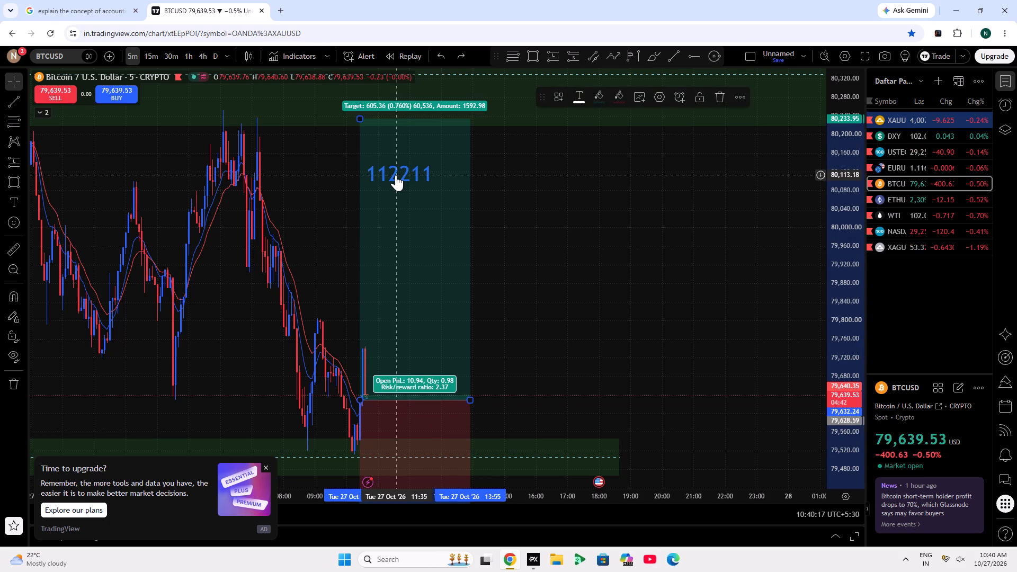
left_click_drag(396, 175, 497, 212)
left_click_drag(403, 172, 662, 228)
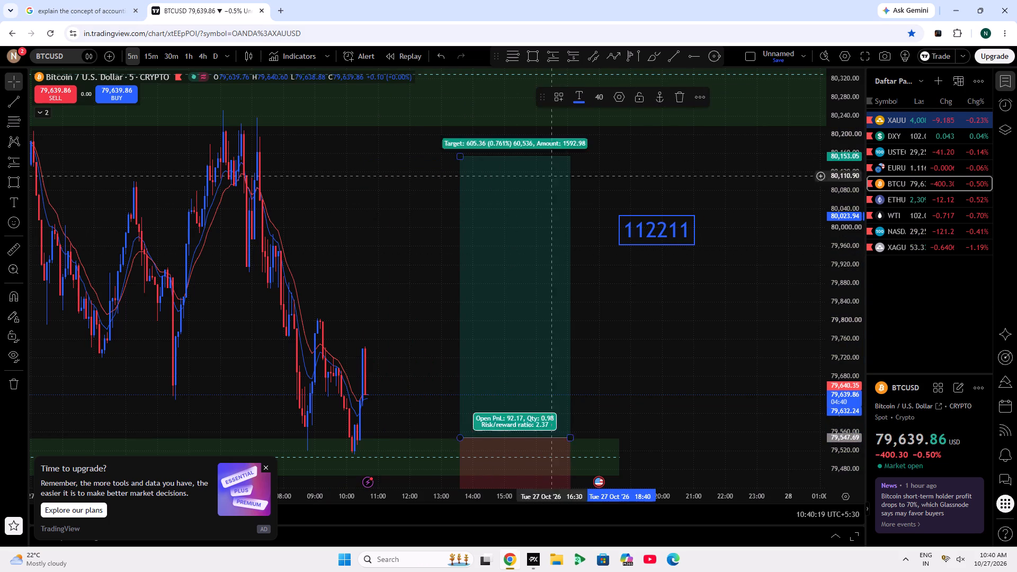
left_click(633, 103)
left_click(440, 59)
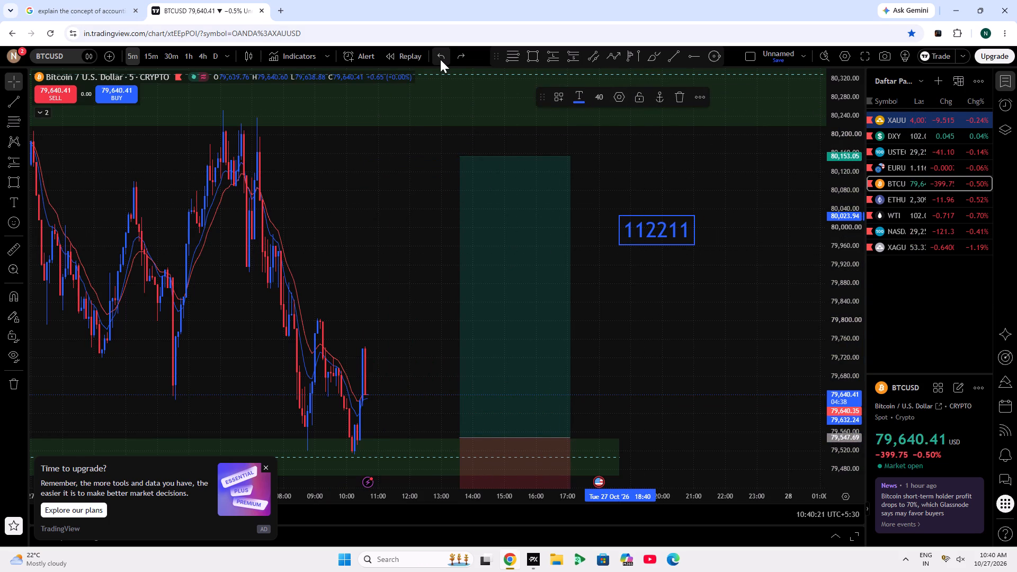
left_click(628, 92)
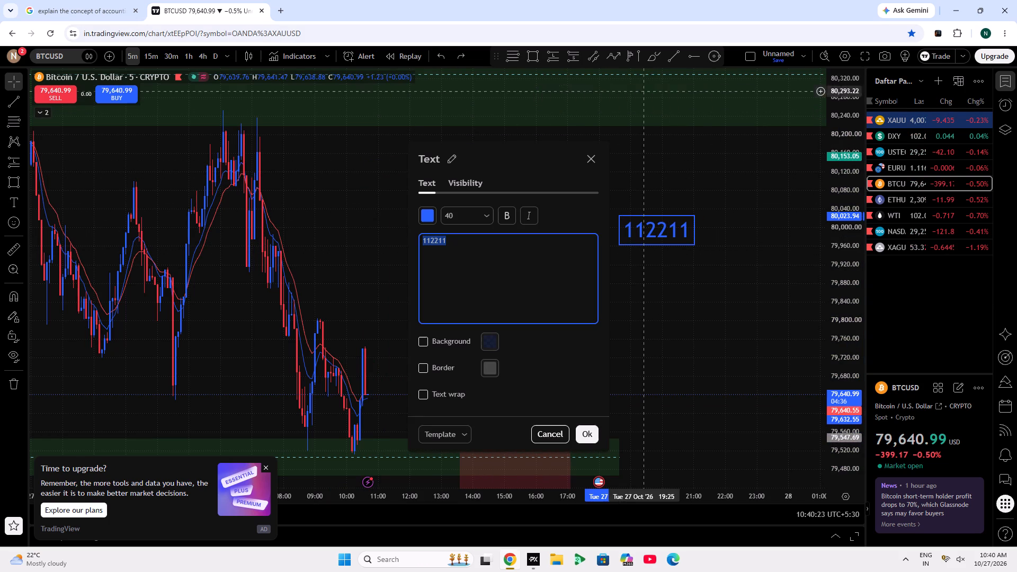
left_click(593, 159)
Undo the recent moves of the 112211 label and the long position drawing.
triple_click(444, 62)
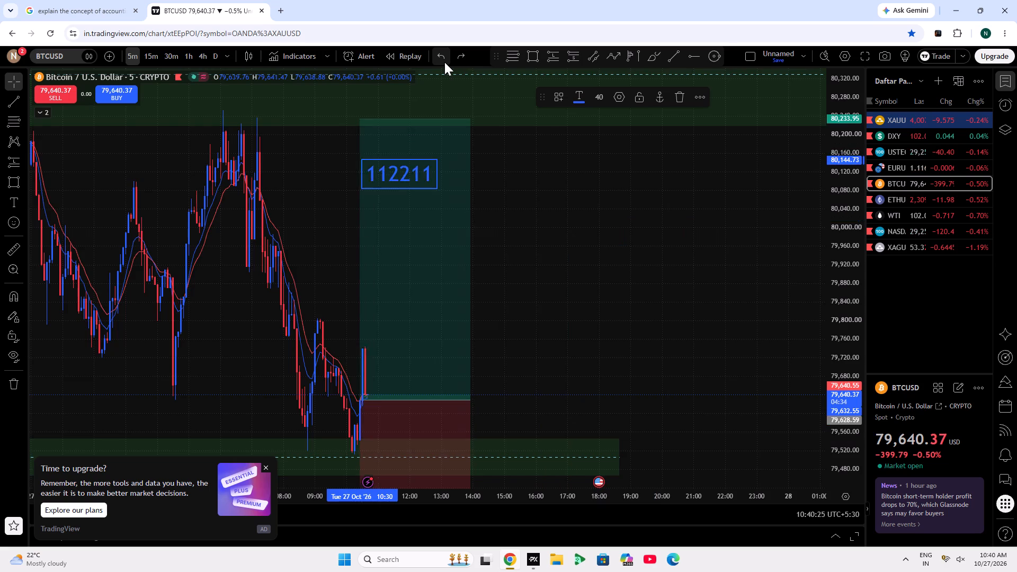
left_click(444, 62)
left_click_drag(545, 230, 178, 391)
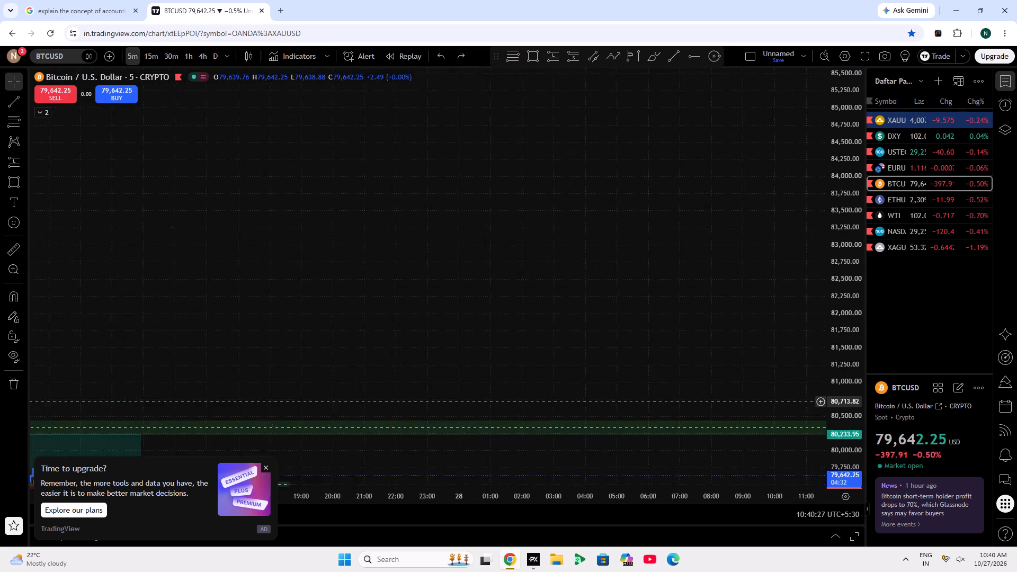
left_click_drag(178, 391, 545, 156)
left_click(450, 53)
Place the 112211 label just beyond the long position drawing at about 80,191.19 and 14:20, and lock it.
scroll(614, 203, "down", 6)
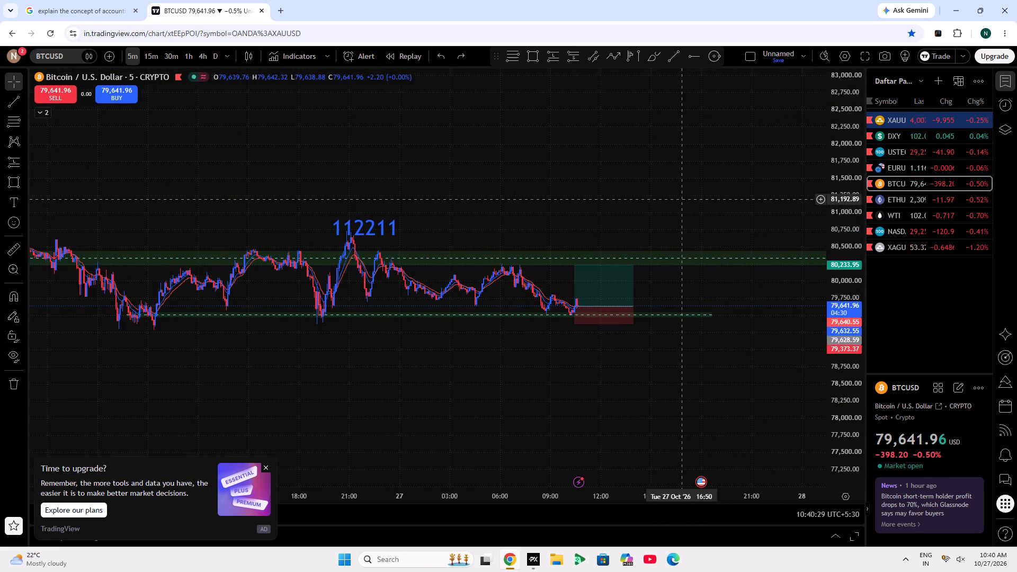
left_click_drag(363, 218, 663, 276)
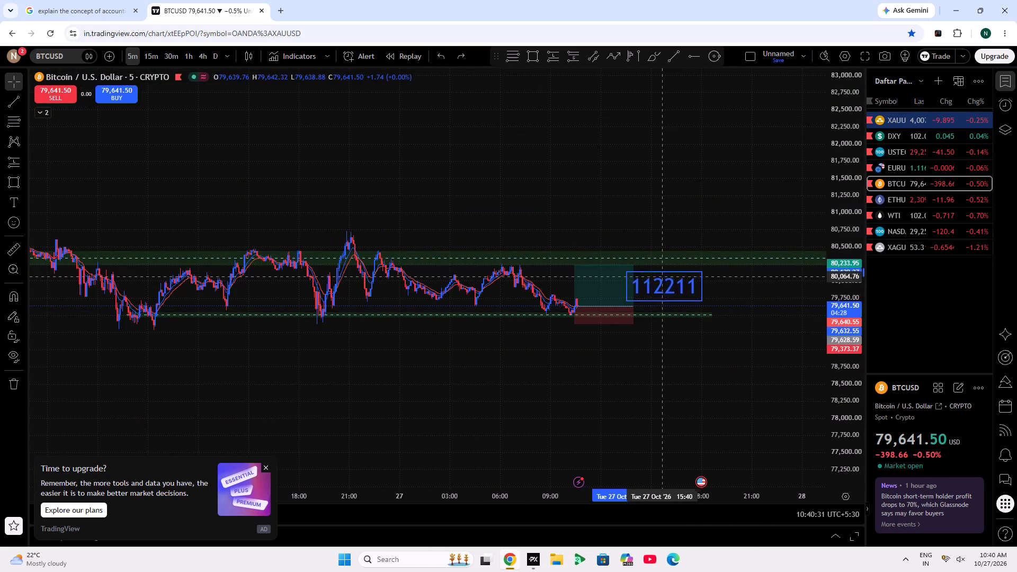
left_click_drag(663, 276, 671, 275)
left_click(872, 360)
double_click(844, 344)
scroll(717, 369, "up", 5)
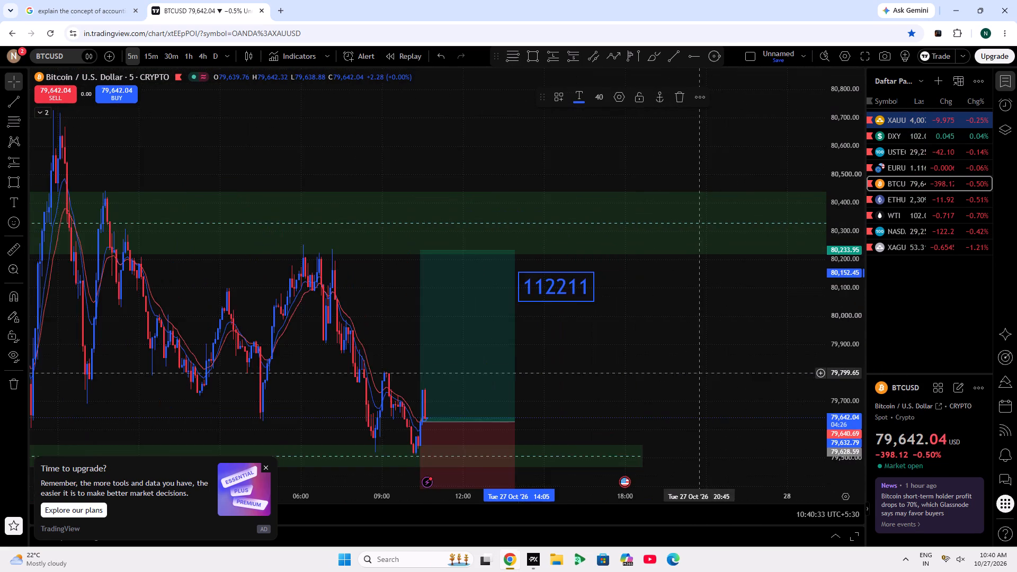
scroll(699, 373, "up", 3)
left_click_drag(606, 334, 691, 340)
left_click_drag(517, 171, 525, 153)
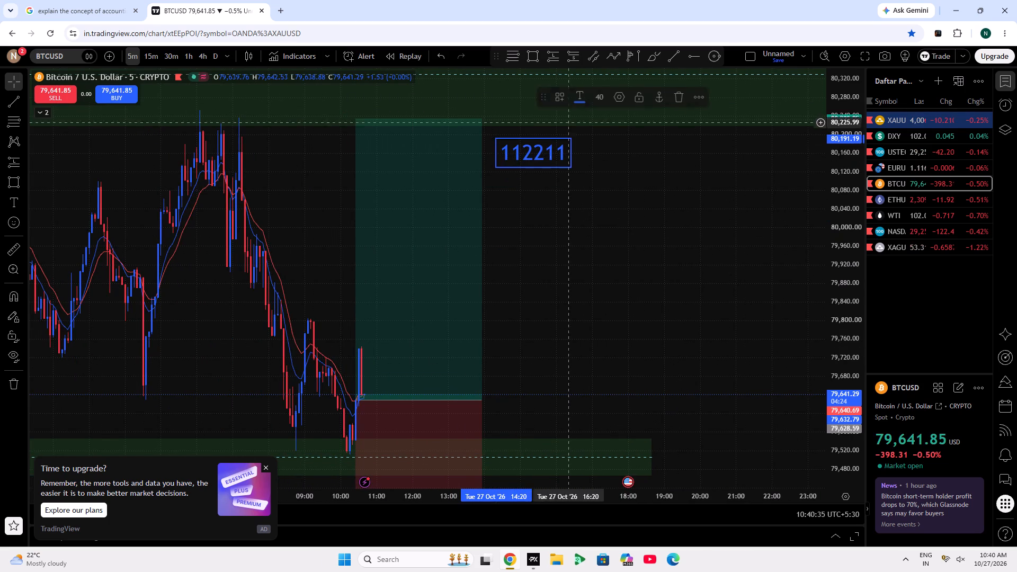
left_click(636, 101)
left_click(583, 202)
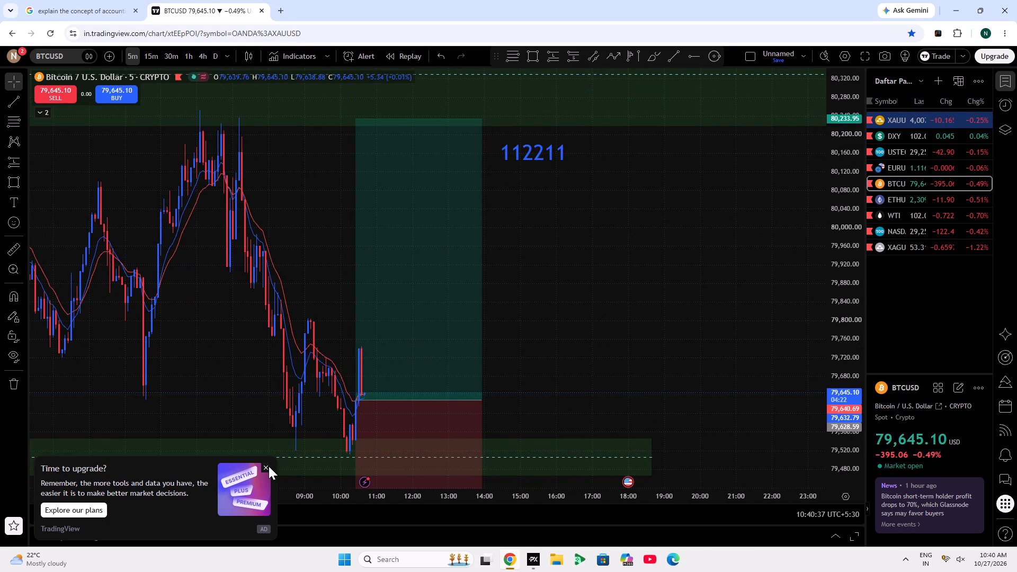
Dismiss the upgrade advertisement covering the BTCUSD chart.
left_click(269, 466)
scroll(508, 403, "up", 4)
left_click_drag(477, 280, 876, 312)
scroll(853, 353, "down", 3)
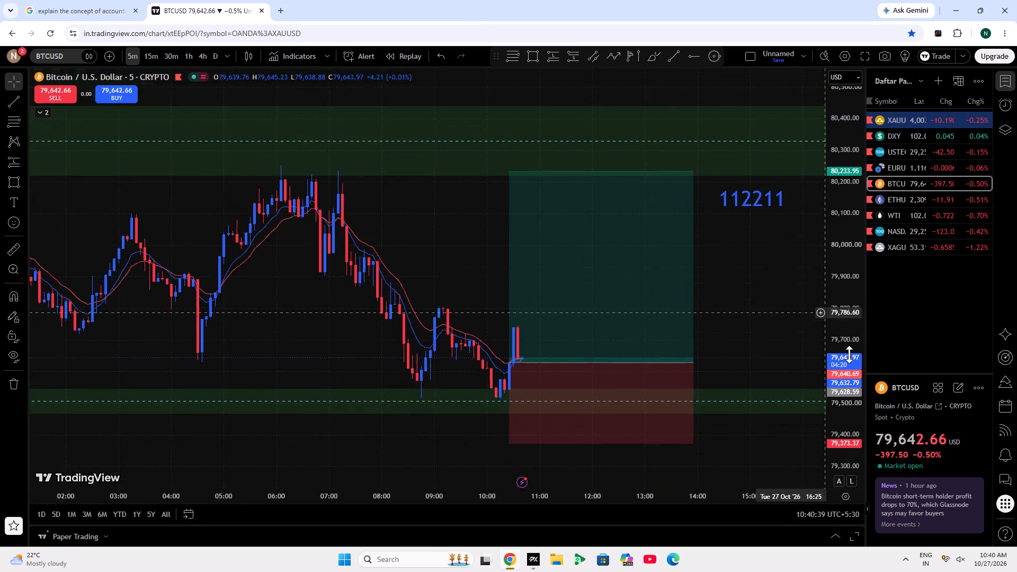
Review the BTCUSD chart and the Dollar Index, US Tech 100, EURUSD and gold charts from the watchlist in turn.
scroll(711, 383, "up", 5)
scroll(845, 383, "up", 3)
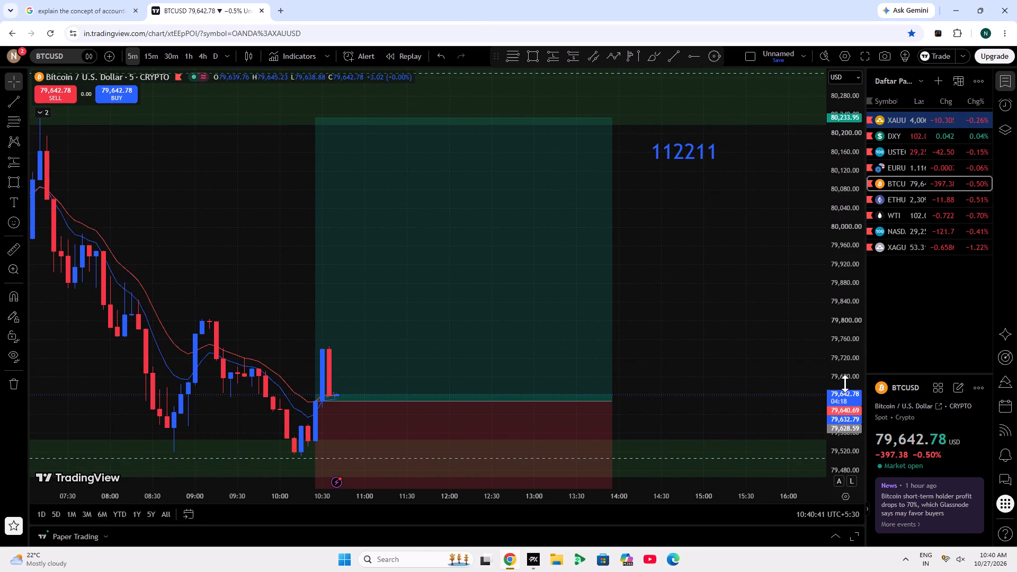
left_click(902, 133)
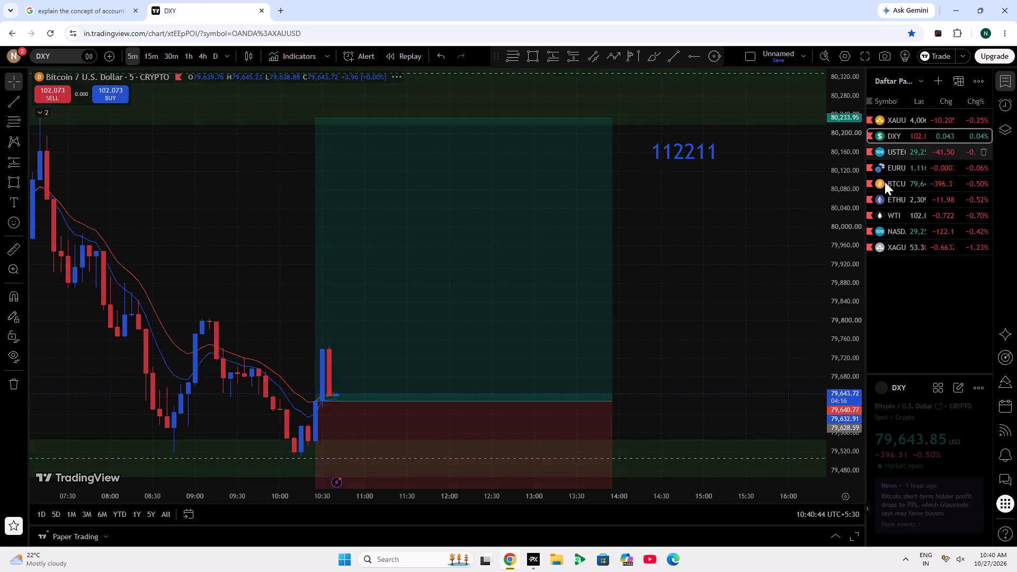
left_click(899, 151)
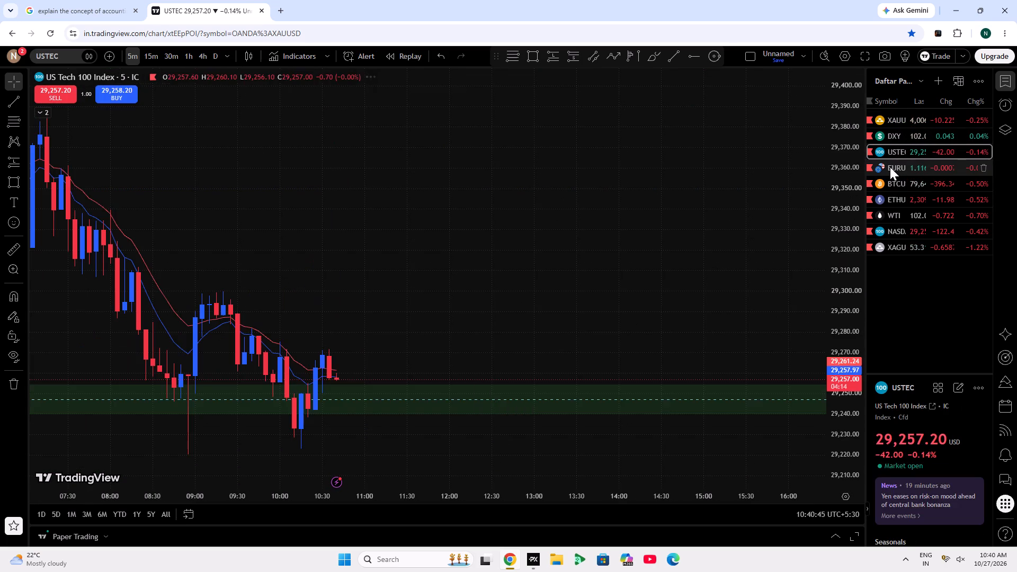
left_click(890, 167)
left_click(891, 127)
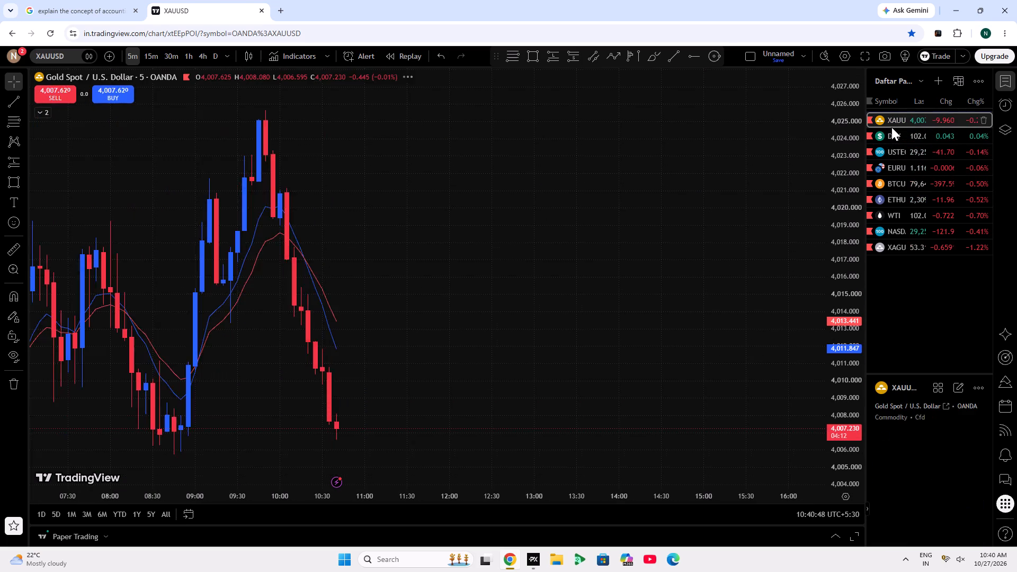
scroll(396, 225, "down", 4)
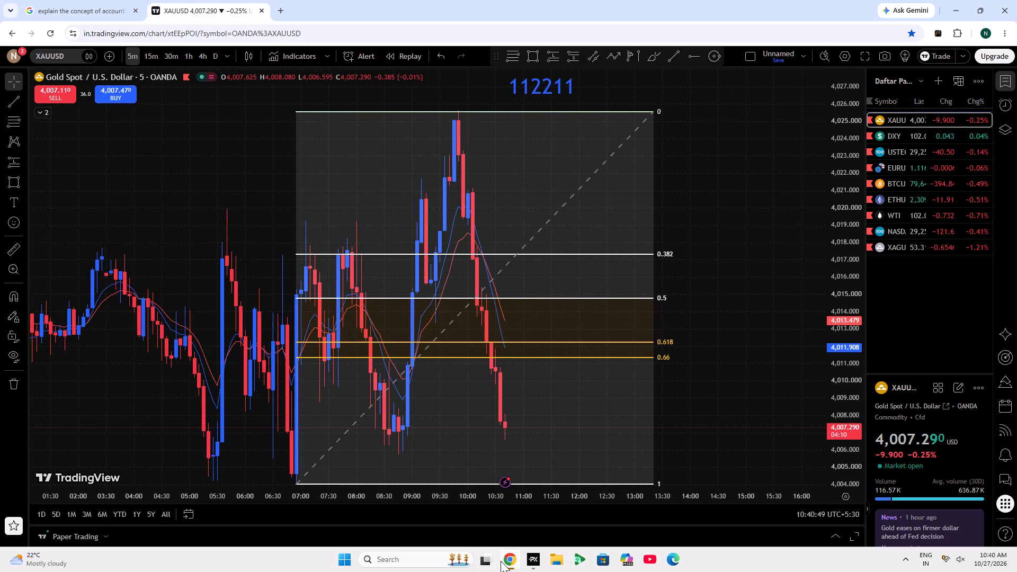
Switch to PrimeXBT and draw an arc on the XAU/USD chart from about 08:50 to 10:45, peaking near 4,024.8.
left_click(30, 0)
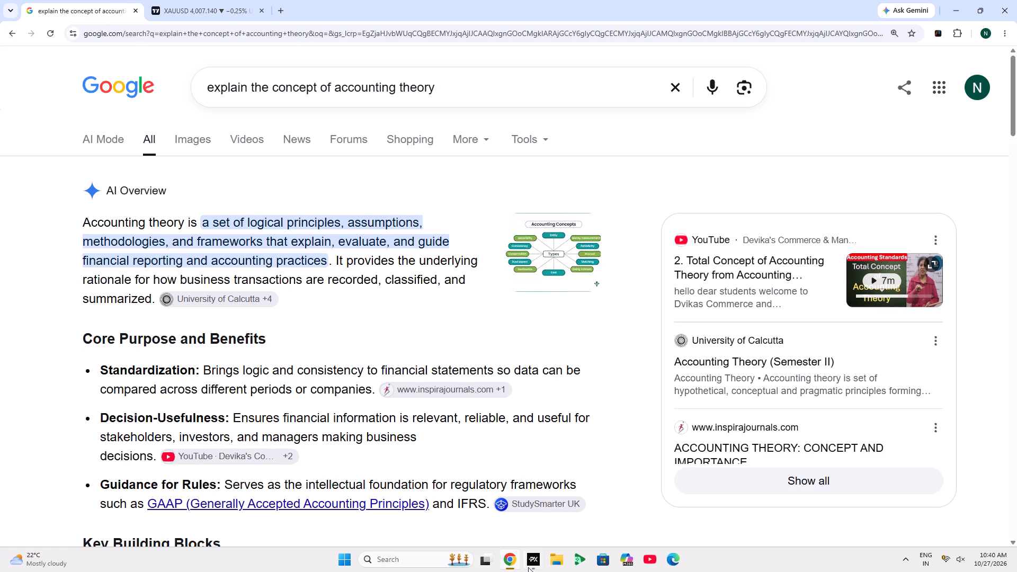
left_click(532, 567)
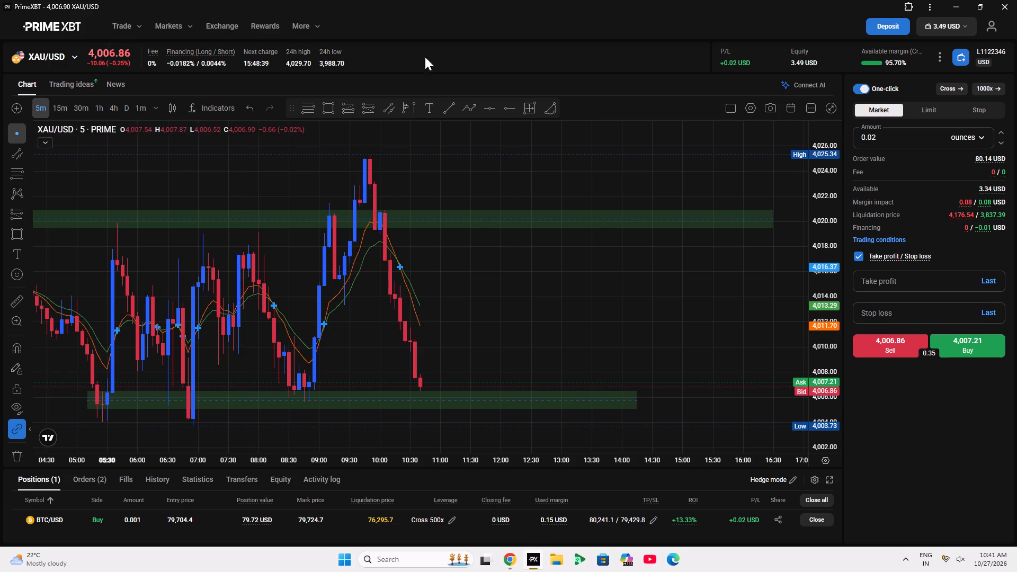
left_click(549, 110)
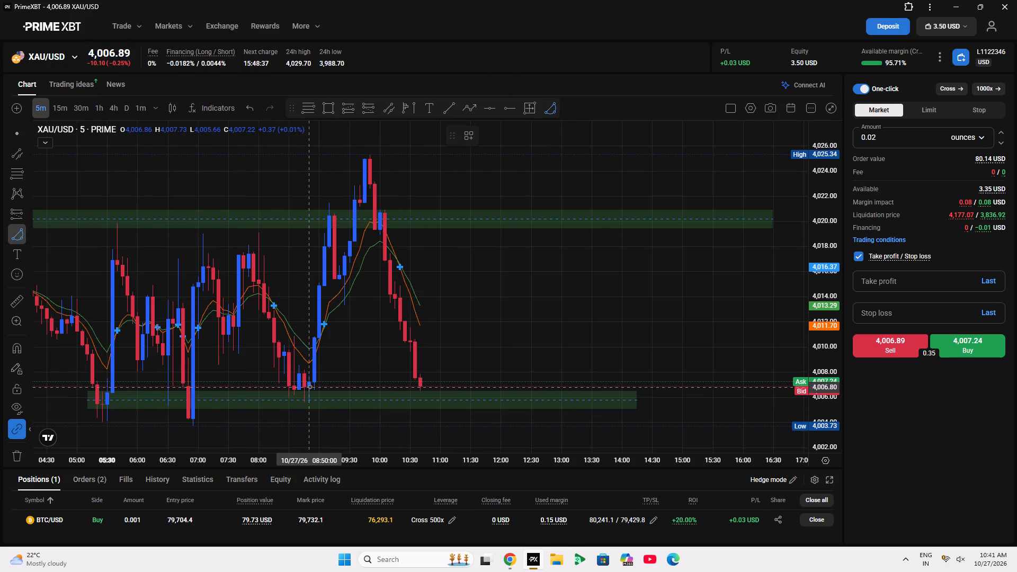
left_click(309, 387)
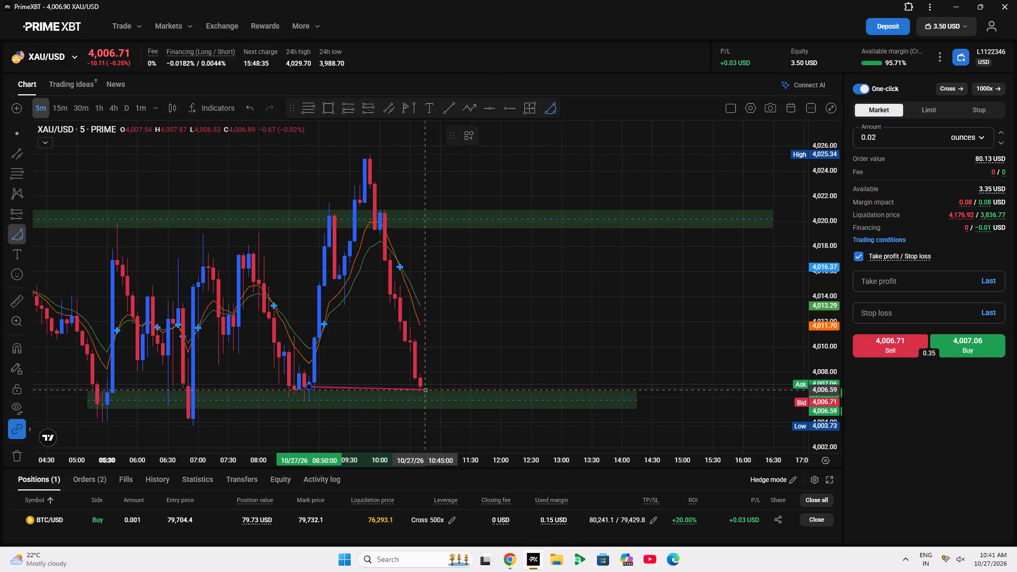
left_click(423, 389)
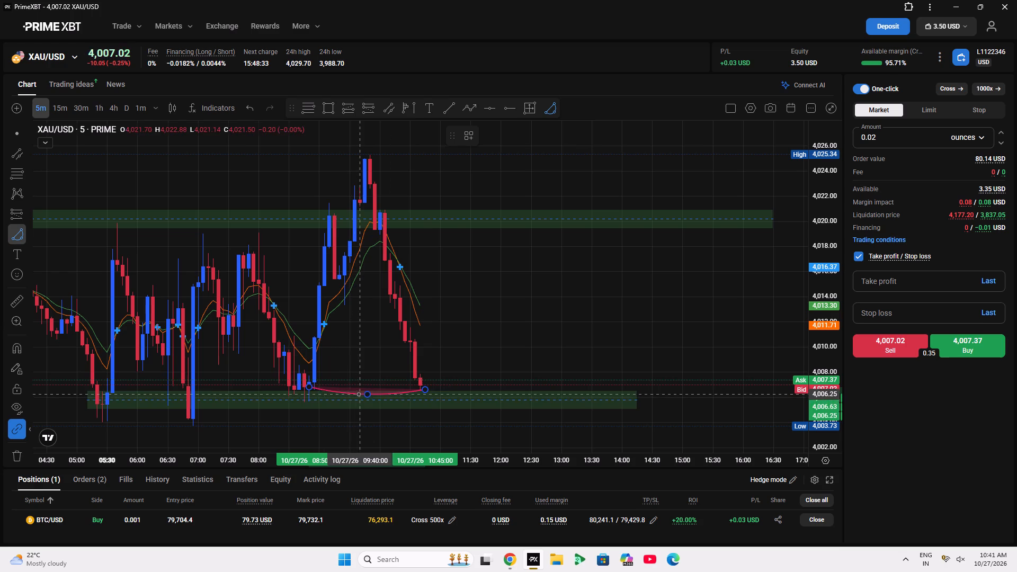
left_click(344, 160)
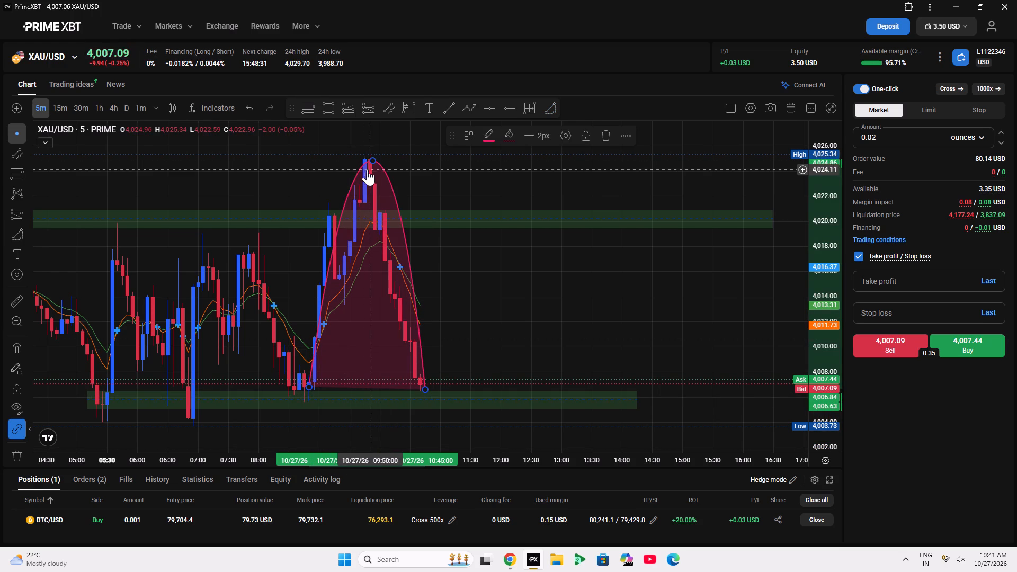
Adjust the arc's peak to about 09:50 and its starting end to about 08:40 near 4,006.88.
left_click_drag(370, 163, 361, 161)
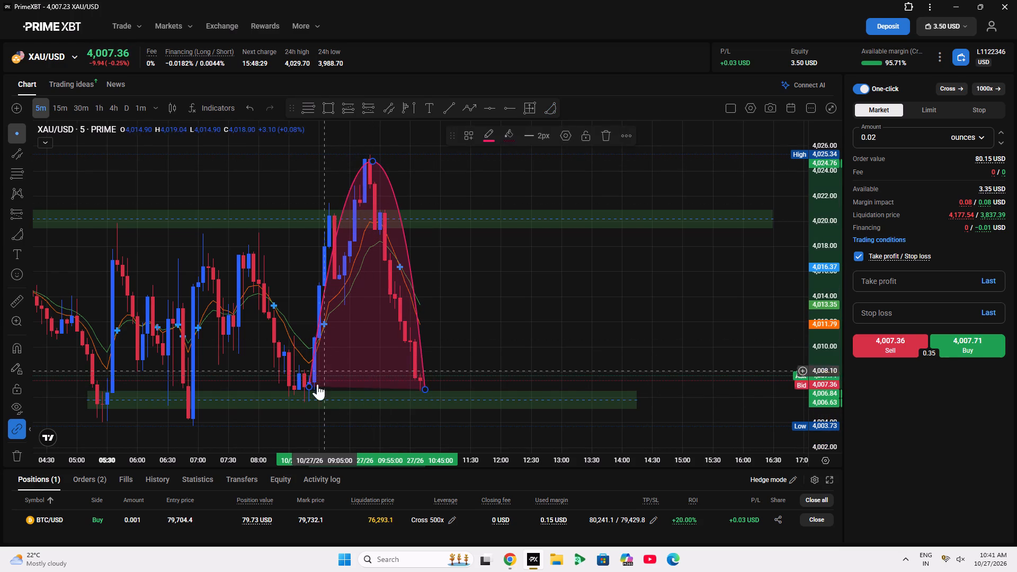
left_click_drag(308, 390, 299, 386)
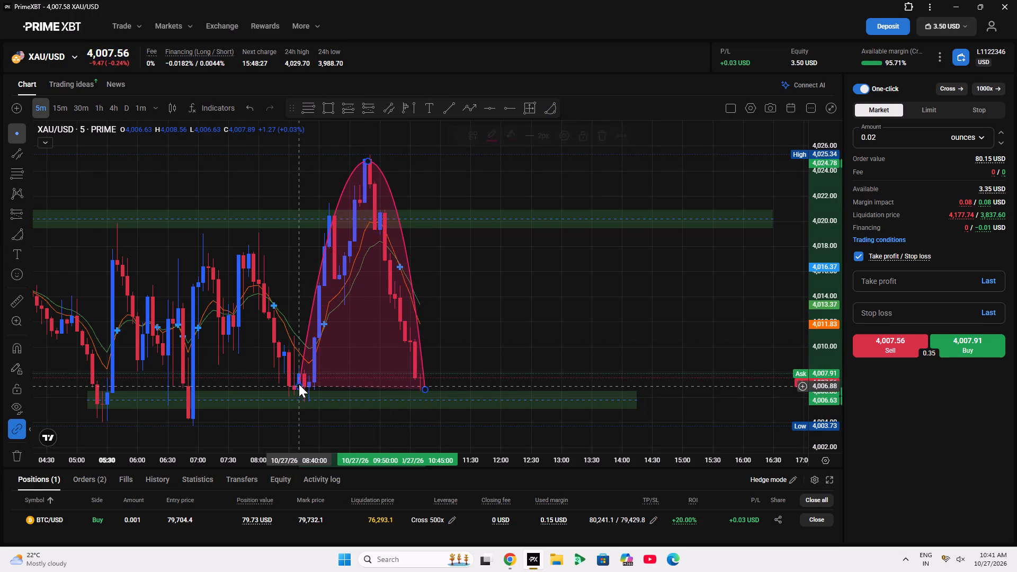
left_click(560, 293)
left_click_drag(552, 339, 510, 292)
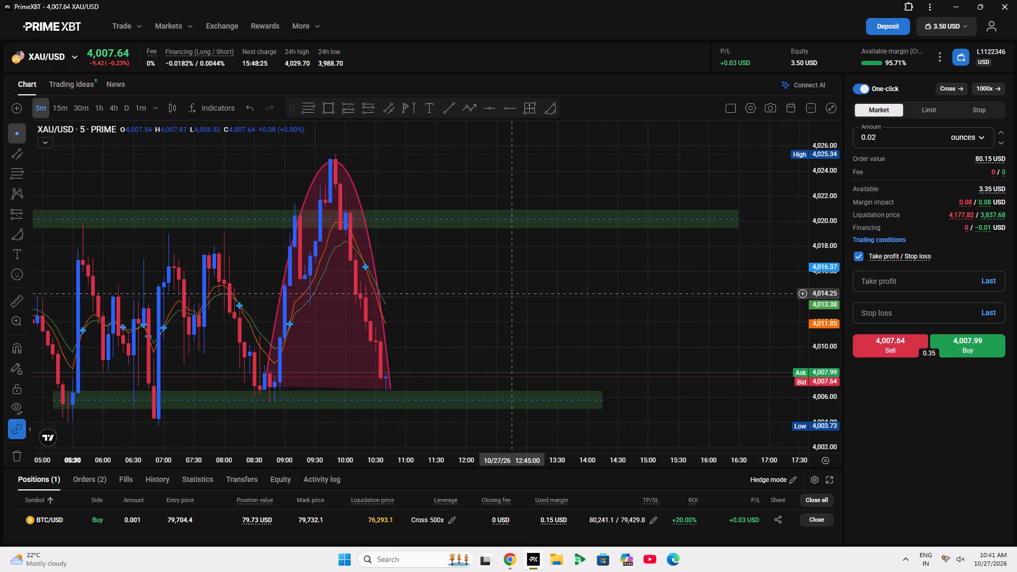
left_click_drag(510, 292, 512, 292)
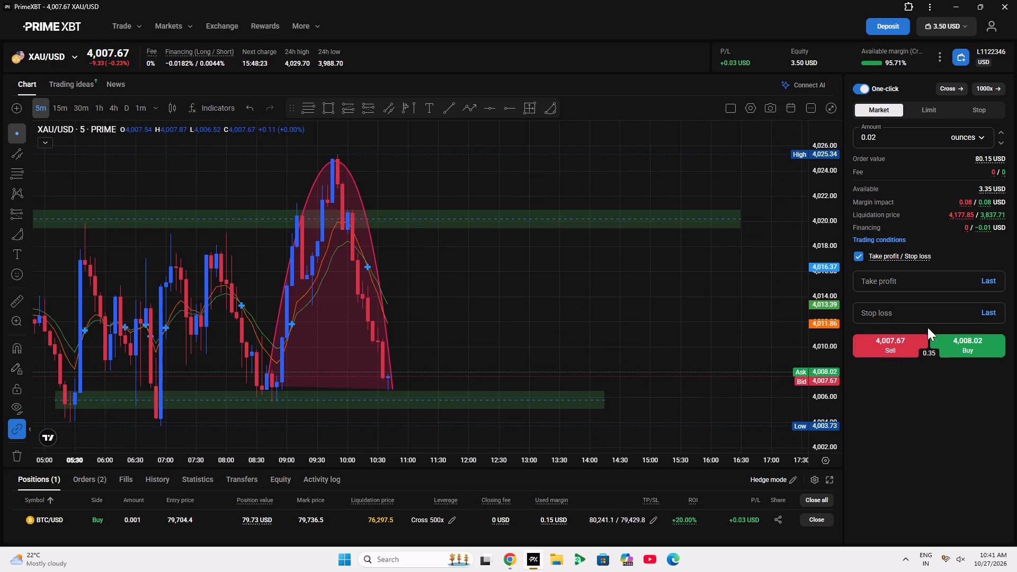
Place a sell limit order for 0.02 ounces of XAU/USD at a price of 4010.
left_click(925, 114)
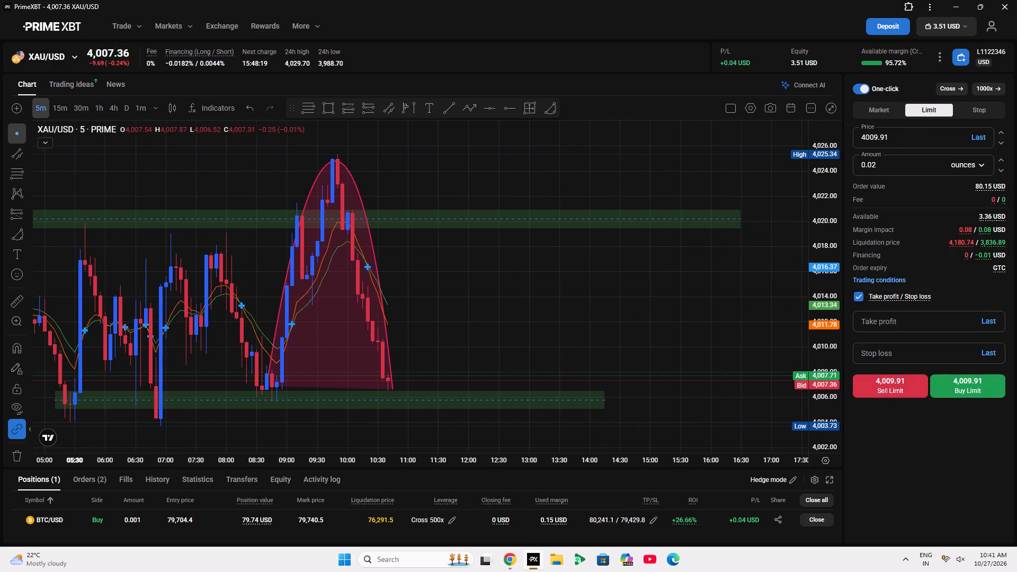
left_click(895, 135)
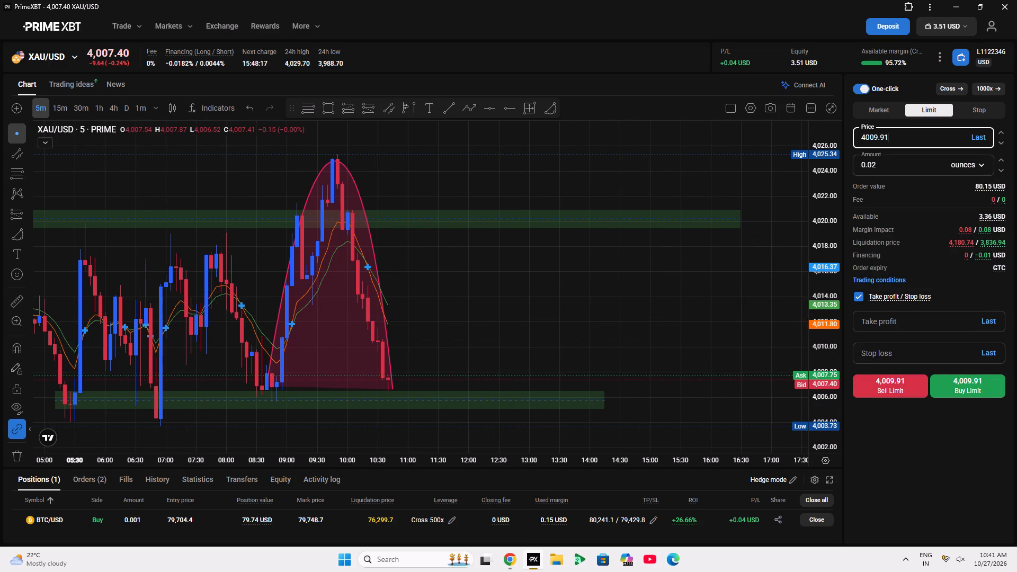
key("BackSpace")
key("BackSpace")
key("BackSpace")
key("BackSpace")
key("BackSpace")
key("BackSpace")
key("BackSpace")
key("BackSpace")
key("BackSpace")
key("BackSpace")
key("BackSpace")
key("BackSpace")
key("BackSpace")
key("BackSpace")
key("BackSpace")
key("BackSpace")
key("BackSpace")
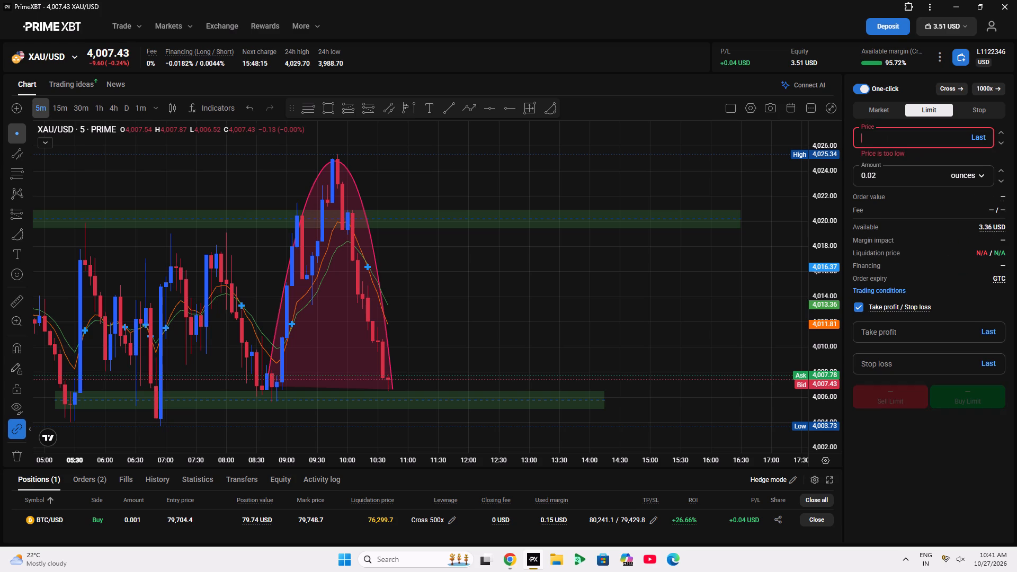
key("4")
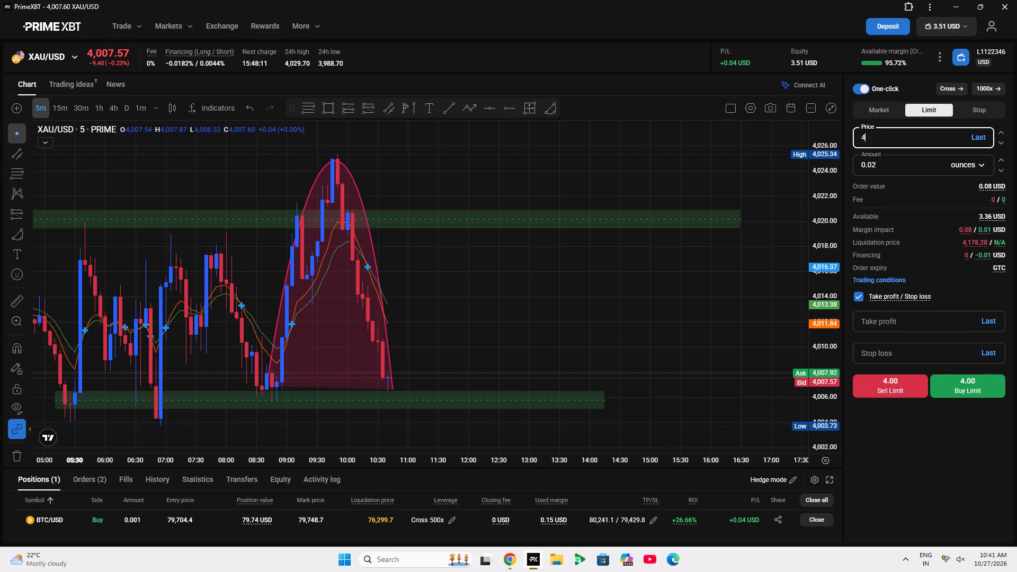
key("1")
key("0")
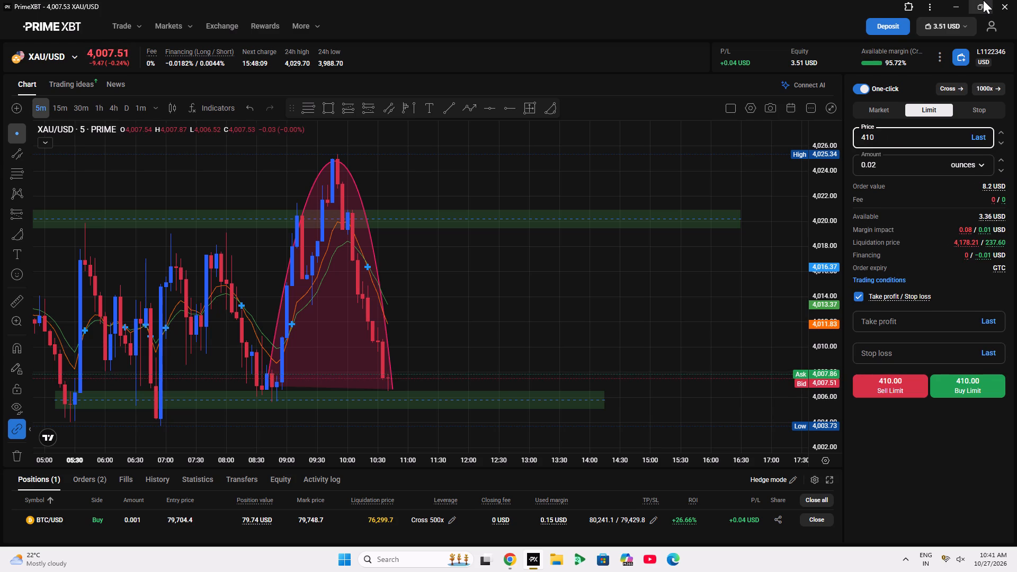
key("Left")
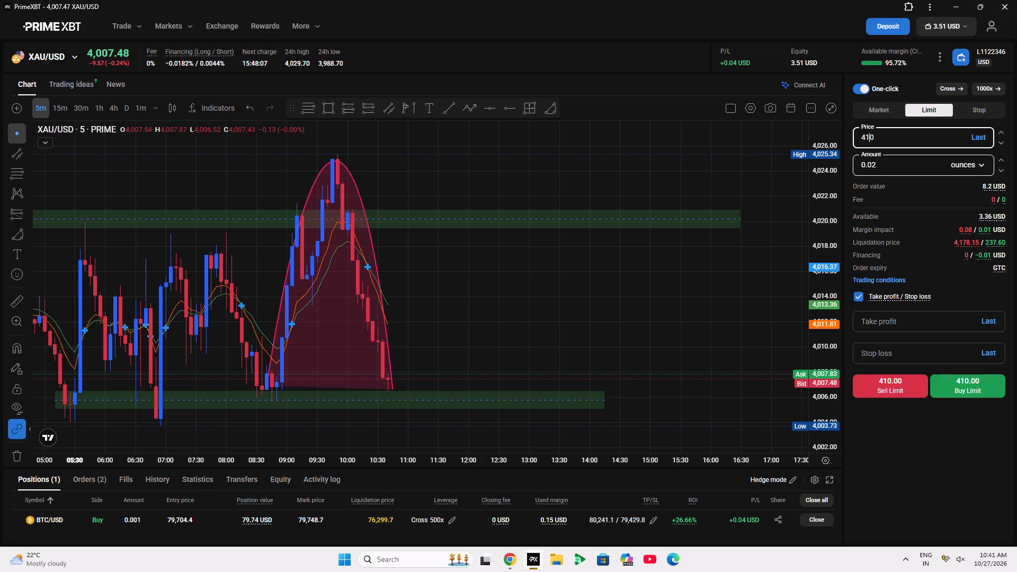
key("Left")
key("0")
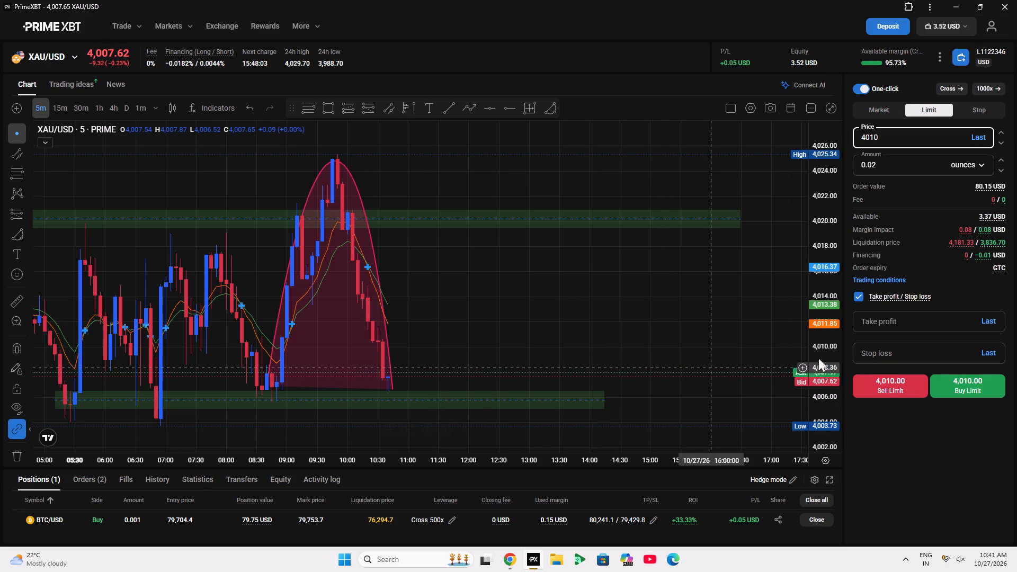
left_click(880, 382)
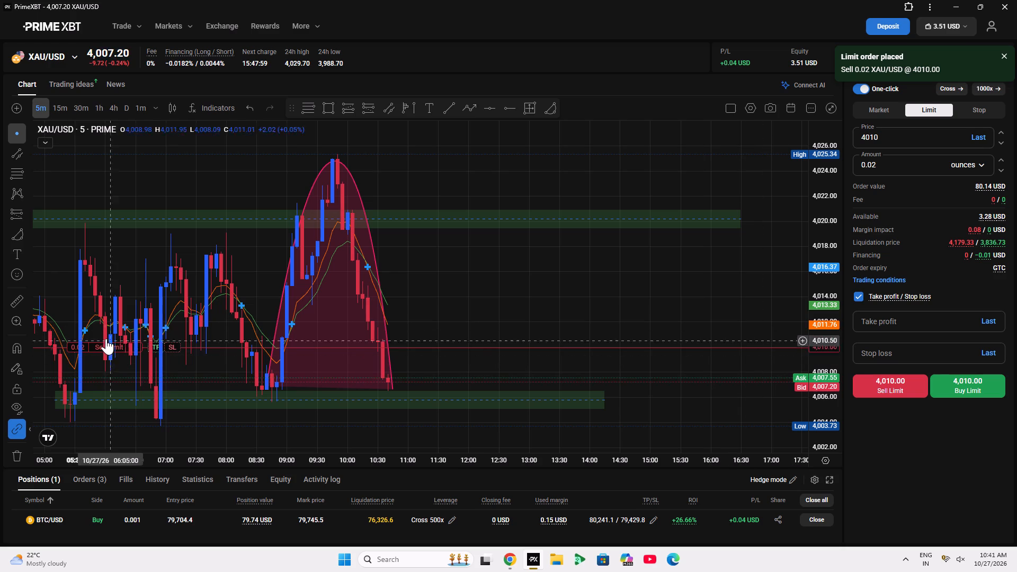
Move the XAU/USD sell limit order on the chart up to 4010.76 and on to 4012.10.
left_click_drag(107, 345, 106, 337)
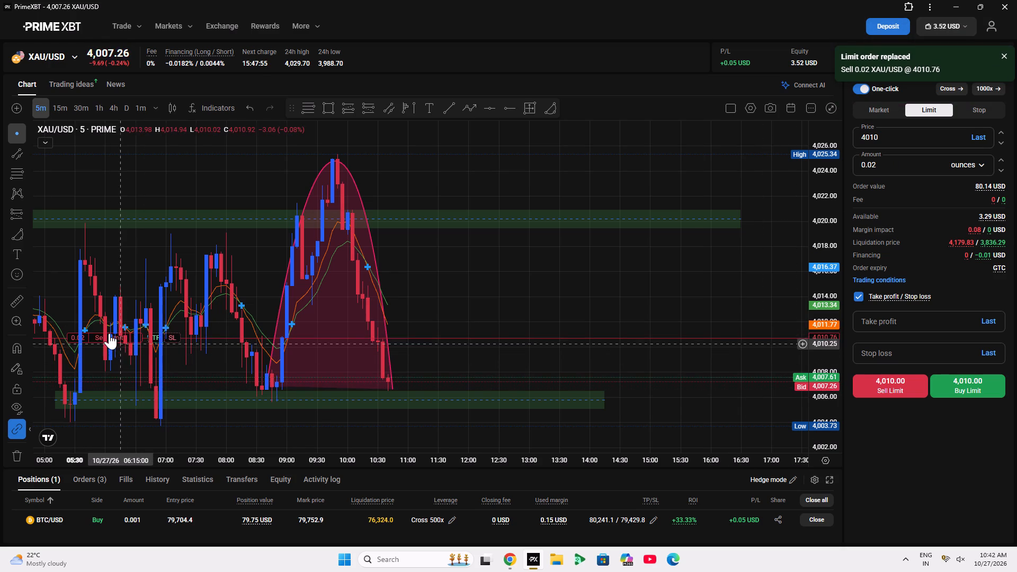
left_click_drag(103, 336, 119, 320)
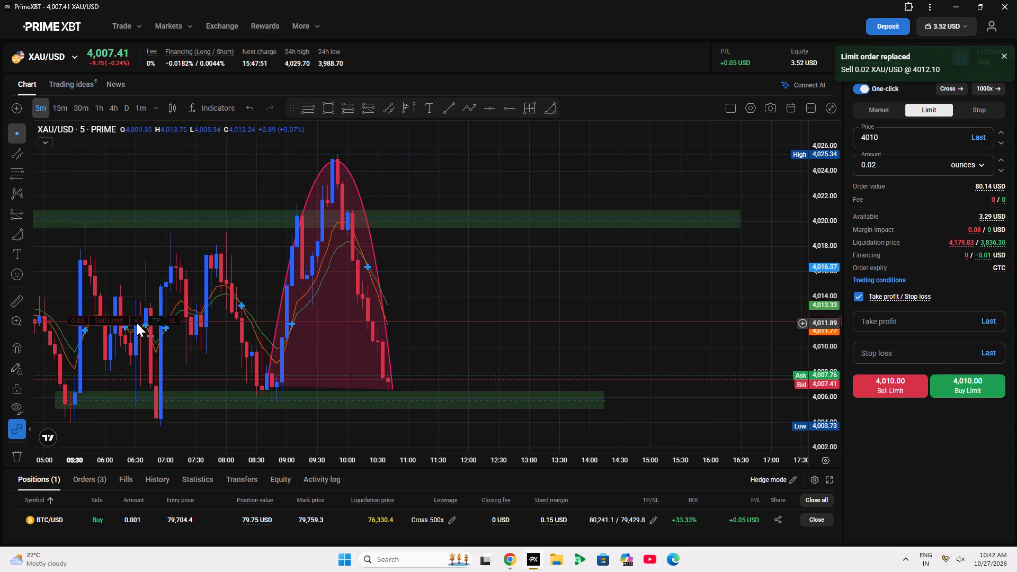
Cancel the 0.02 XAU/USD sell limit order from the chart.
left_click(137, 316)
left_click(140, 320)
Examine the XAU/USD five-minute price action around the arc and the green support and resistance zones.
left_click_drag(610, 332, 617, 293)
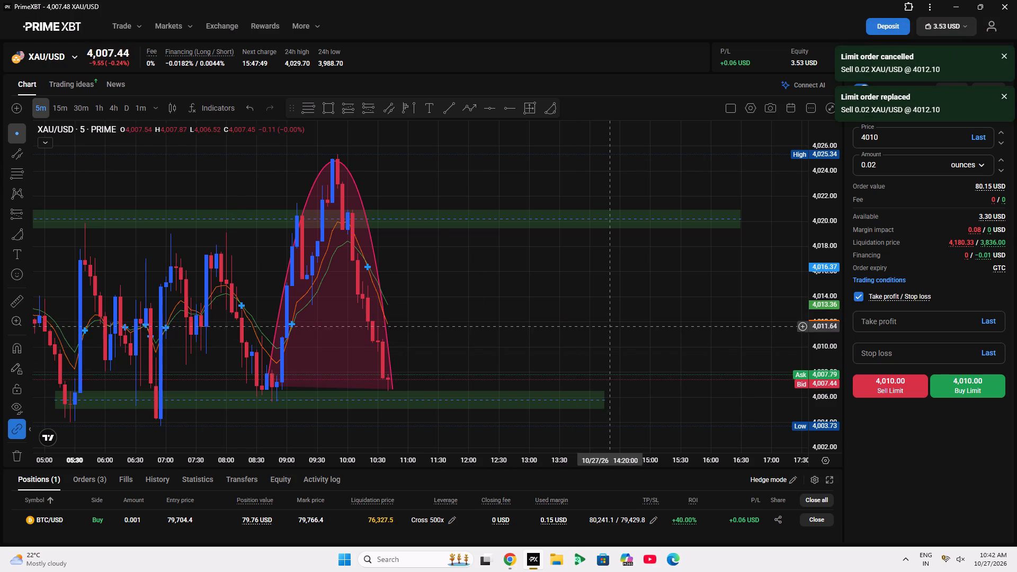
left_click_drag(617, 293, 676, 186)
scroll(681, 284, "down", 6)
scroll(796, 314, "down", 2)
scroll(771, 356, "up", 6)
scroll(804, 360, "down", 1)
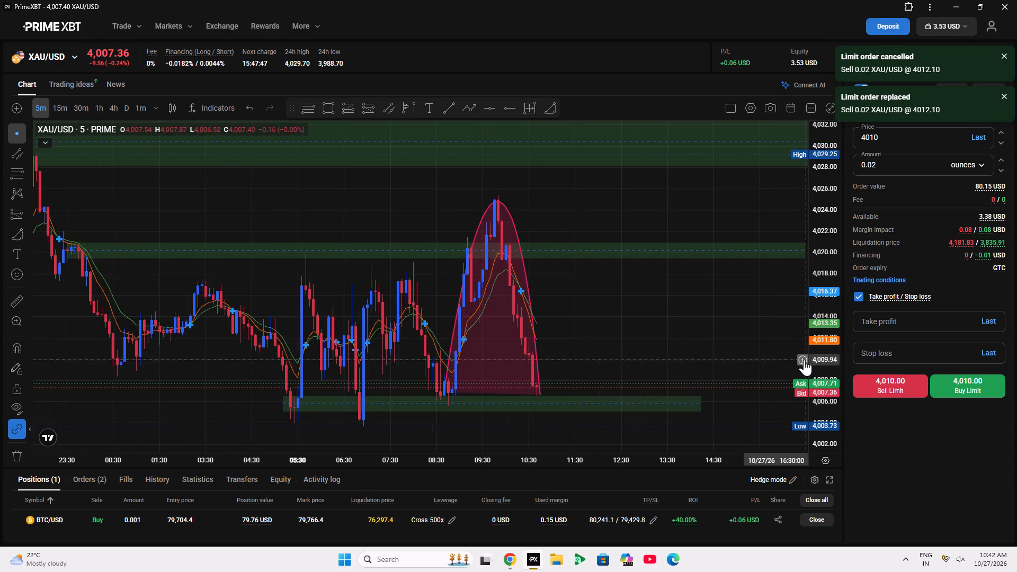
scroll(804, 360, "down", 1)
scroll(674, 430, "up", 5)
scroll(816, 378, "down", 2)
scroll(692, 428, "up", 3)
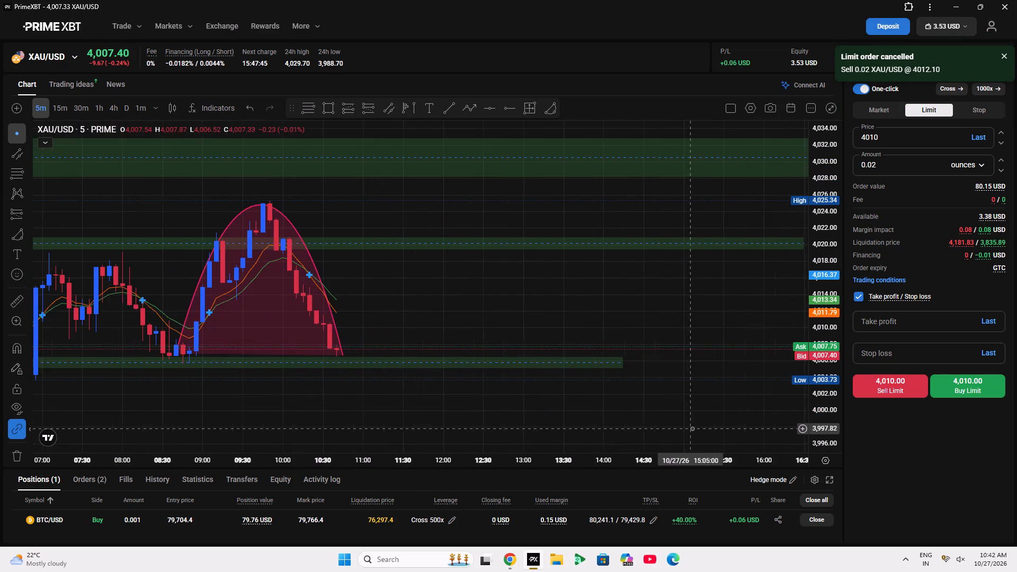
left_click_drag(625, 403, 736, 333)
scroll(791, 382, "up", 5)
scroll(792, 382, "down", 5)
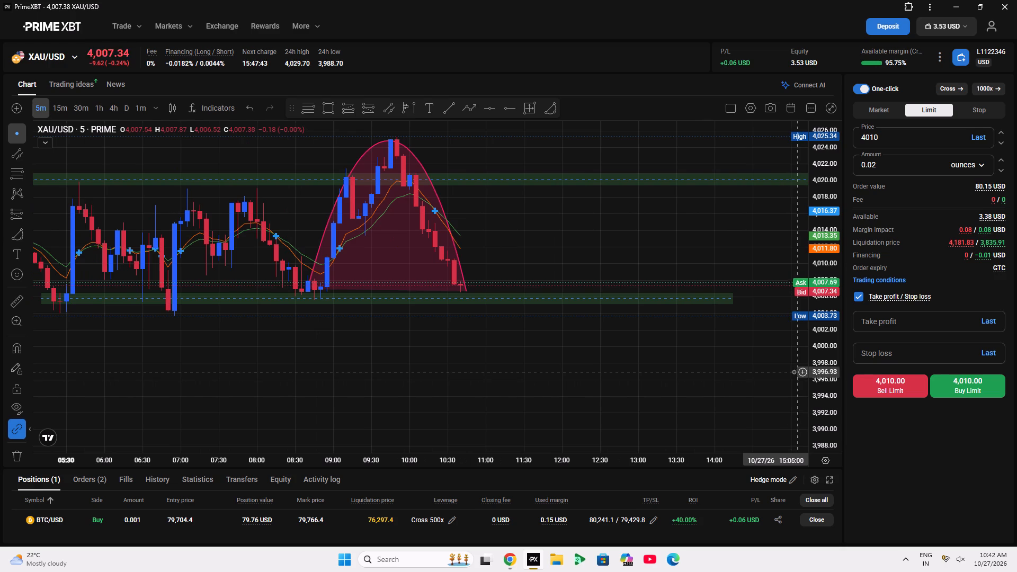
scroll(816, 377, "up", 6)
left_click_drag(526, 242, 719, 334)
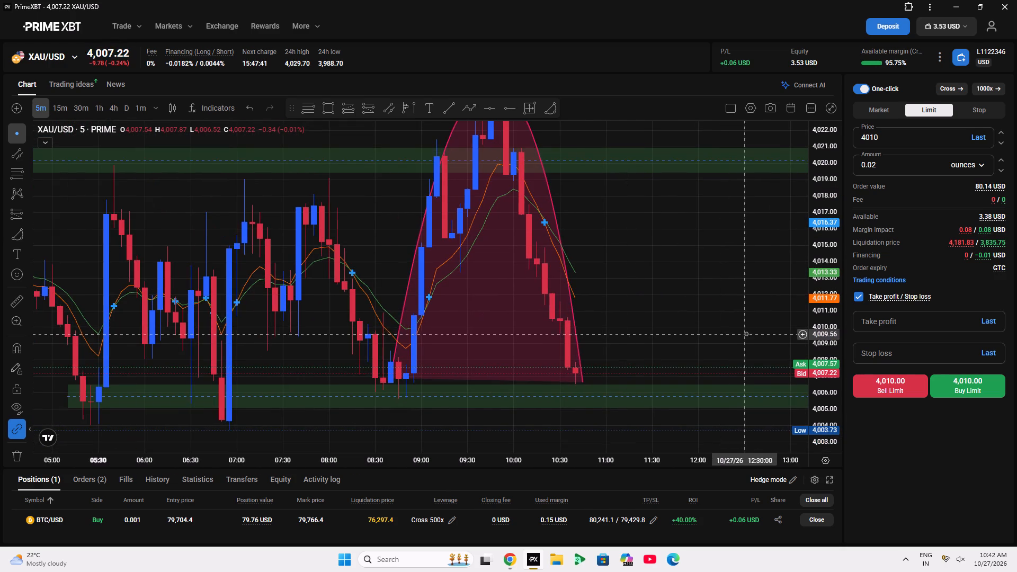
scroll(820, 346, "down", 2)
scroll(668, 372, "up", 4)
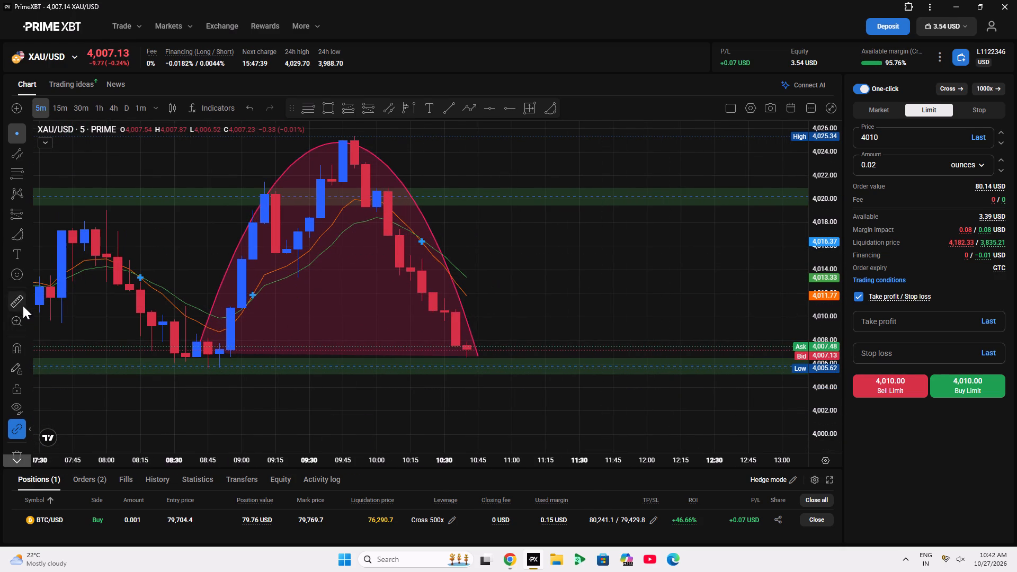
Measure the XAU/USD price distance from about 4,006.84 at 11:10 to 4,017.46 at 11:45, clear the measurement and reset the price scale.
left_click(23, 306)
left_click(533, 354)
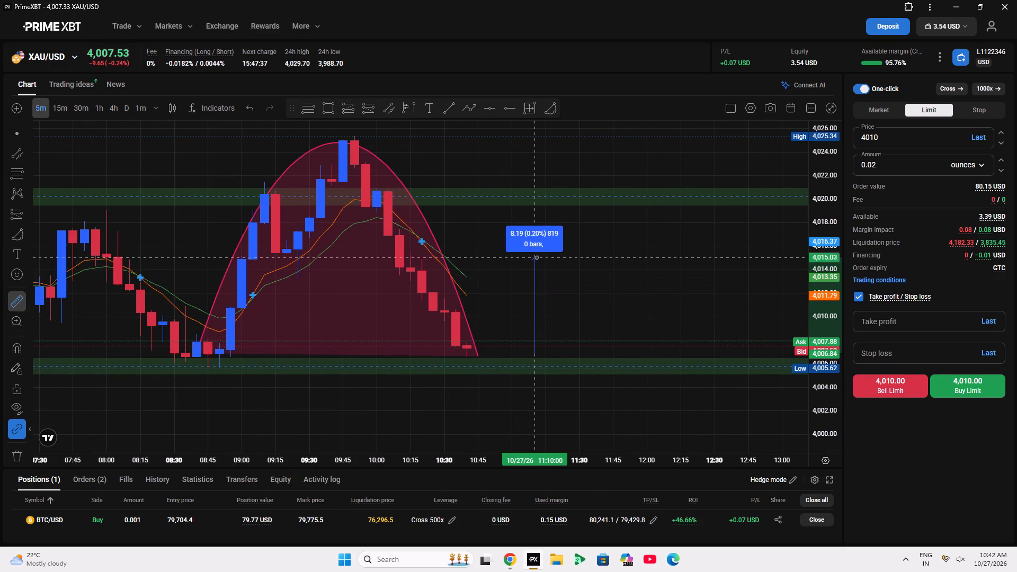
left_click(611, 229)
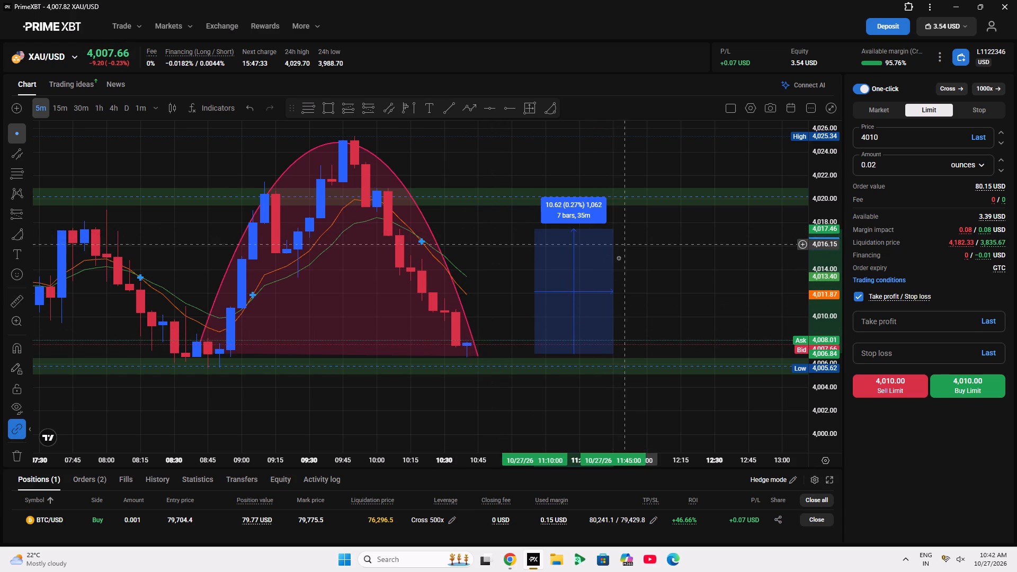
left_click(700, 260)
scroll(696, 284, "down", 5)
double_click(816, 290)
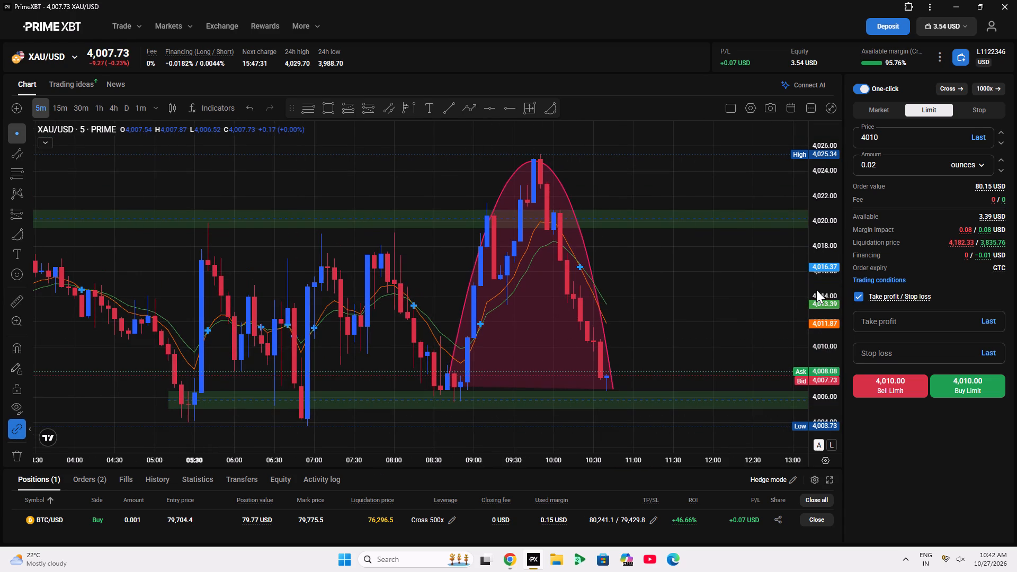
Minimise PrimeXBT to return to the Chrome window.
left_click(531, 561)
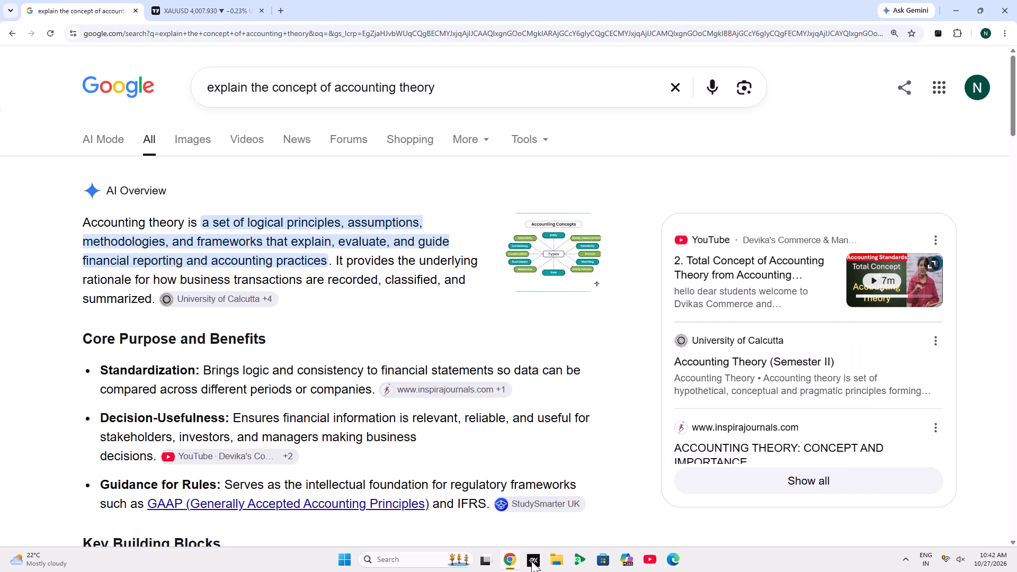
Bring Chrome back to the front and switch to the XAUUSD TradingView tab.
left_click(531, 561)
left_click(531, 561)
double_click(515, 568)
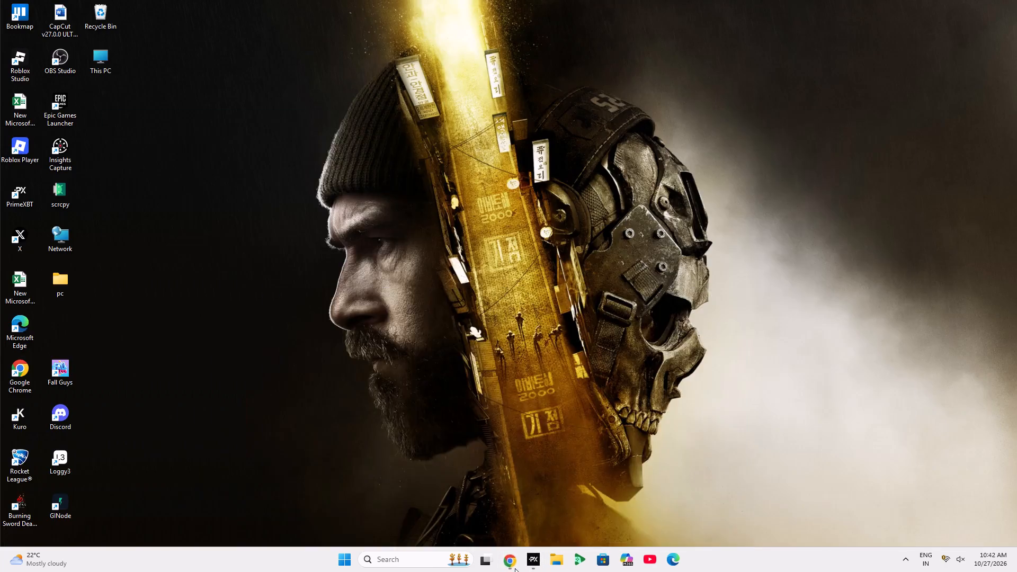
left_click(207, 0)
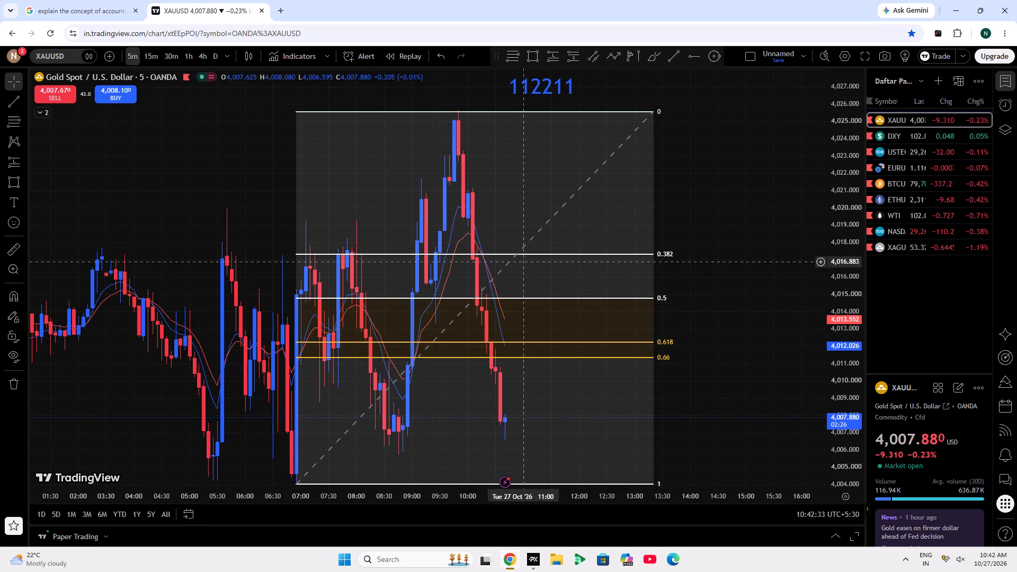
Delete the Fibonacci retracement from the XAUUSD five-minute chart.
left_click(522, 254)
left_click(691, 97)
Draw a rectangle support zone on XAUUSD from about 4,006.11 at 05:25 to about 4,007.42 at 14:05.
left_click_drag(679, 135, 663, 80)
left_click_drag(557, 117, 568, 163)
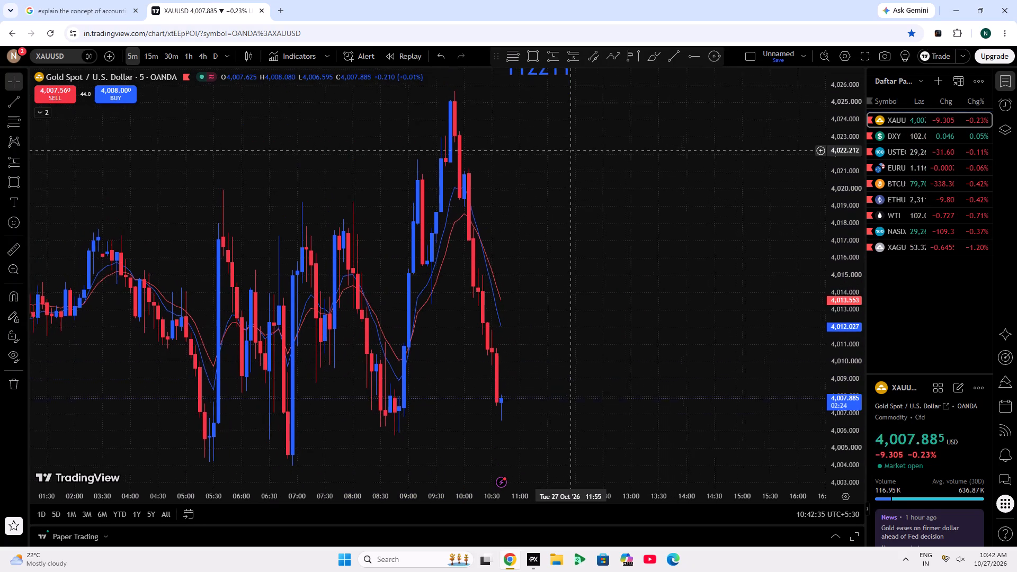
left_click_drag(568, 163, 565, 174)
scroll(869, 241, "down", 8)
scroll(682, 307, "up", 3)
left_click_drag(629, 296, 769, 253)
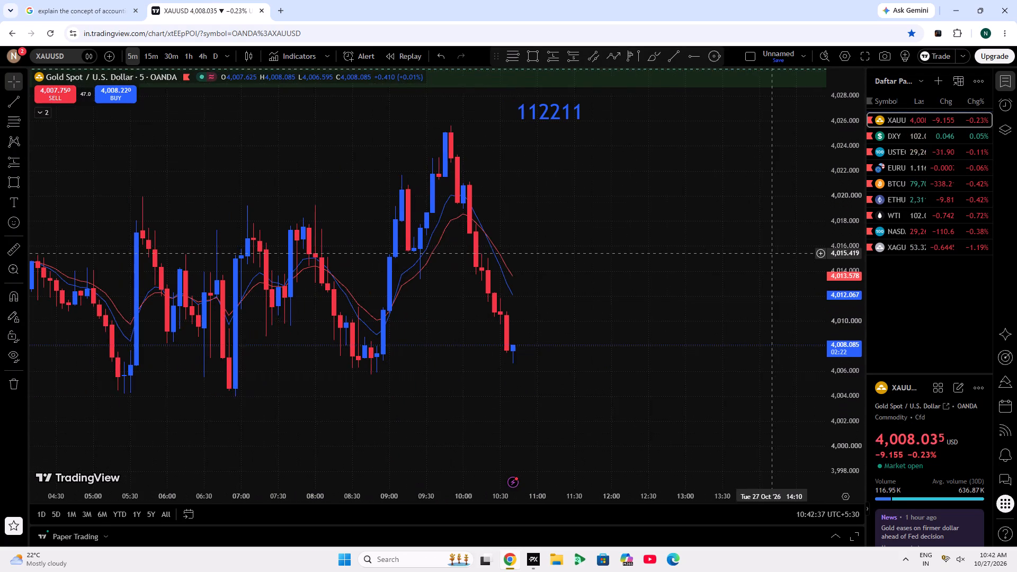
left_click_drag(769, 253, 772, 254)
left_click(534, 56)
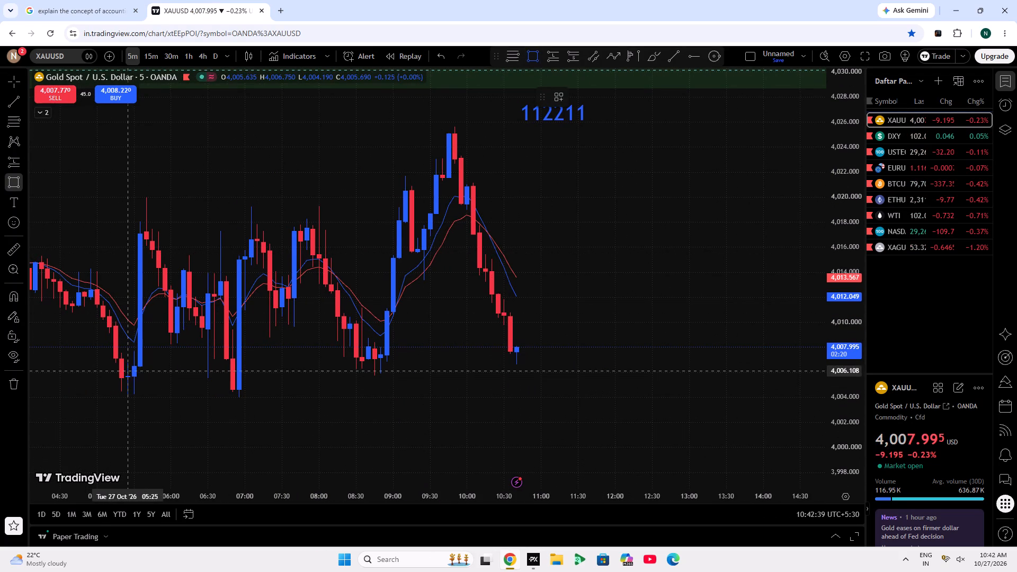
left_click(126, 371)
left_click(768, 354)
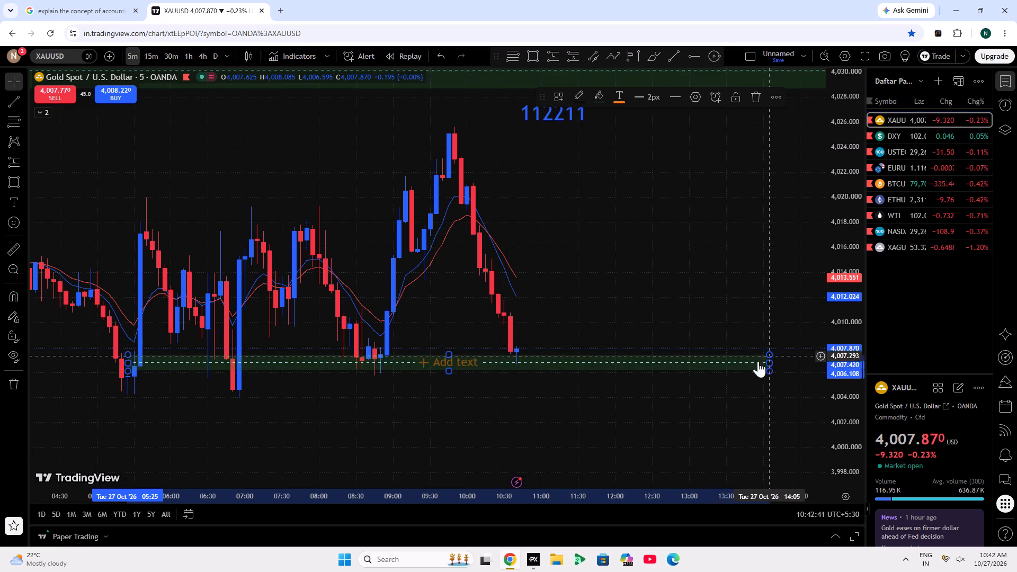
left_click(252, 433)
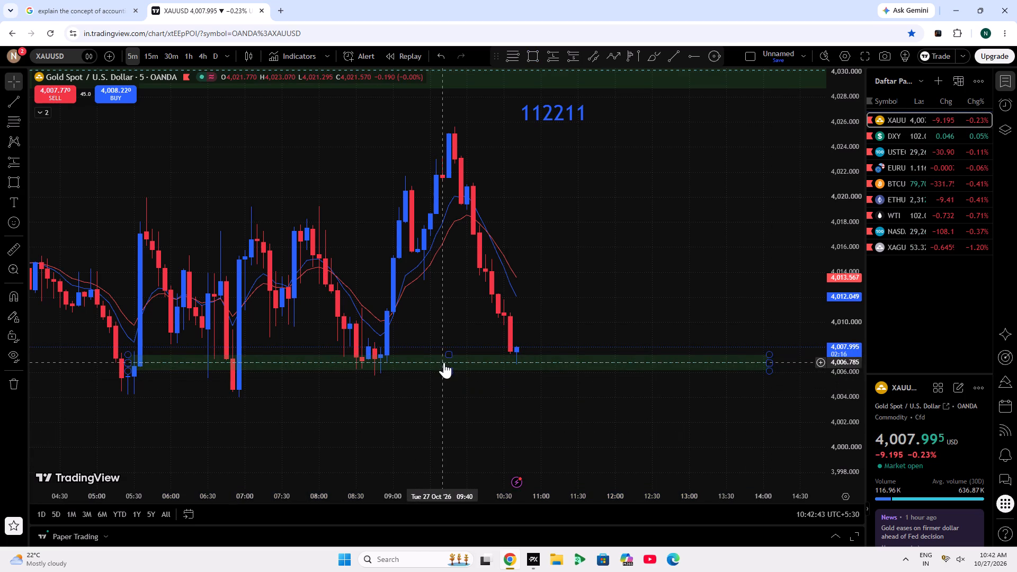
Shift the new support zone slightly lower and raise its upper edge, so it spans about 4,005.43 to 4,007.00.
left_click_drag(443, 362, 447, 371)
left_click(531, 342)
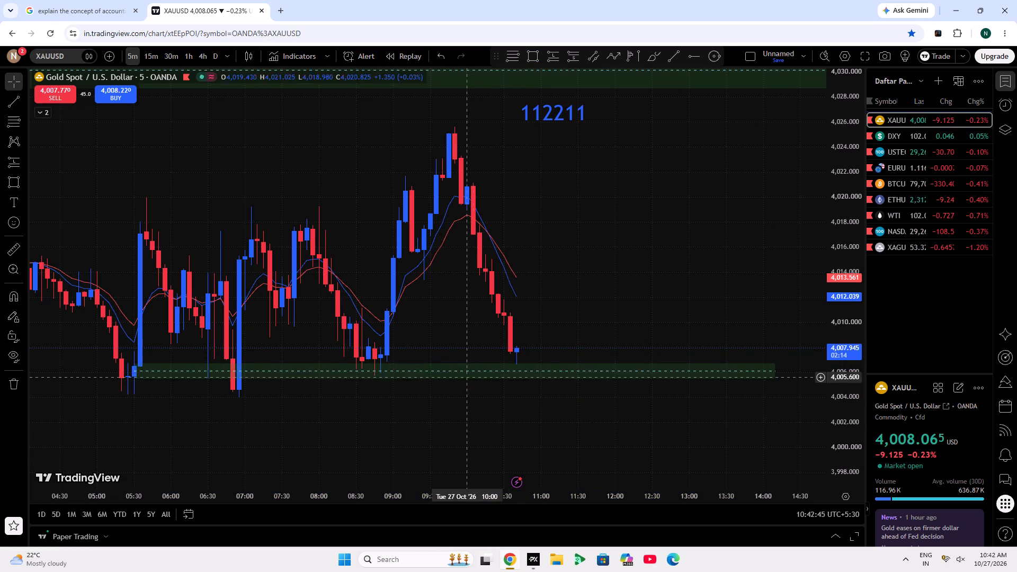
left_click_drag(457, 365, 453, 360)
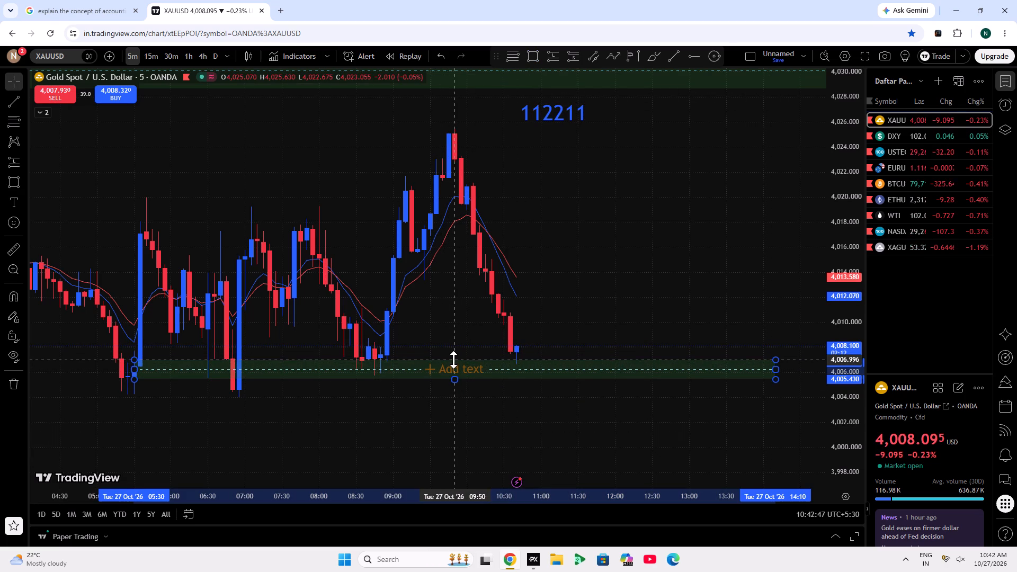
left_click_drag(453, 360, 453, 359)
left_click(452, 409)
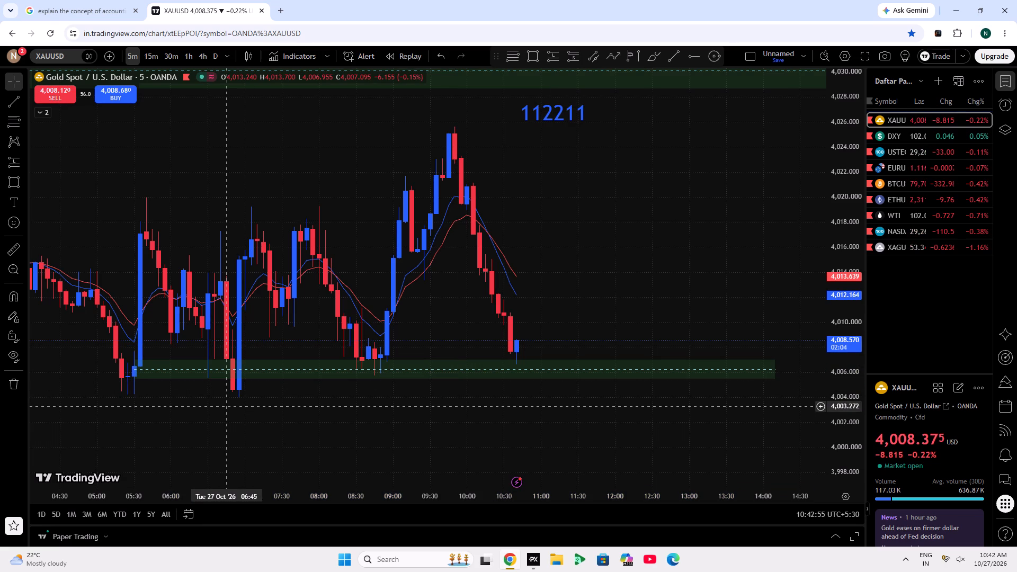
Draw a rectangle resistance zone from about 4,024.56 at 23:00 on 26 Oct to about 4,023.21 at 13:50 on 27 Oct.
scroll(661, 215, "down", 6)
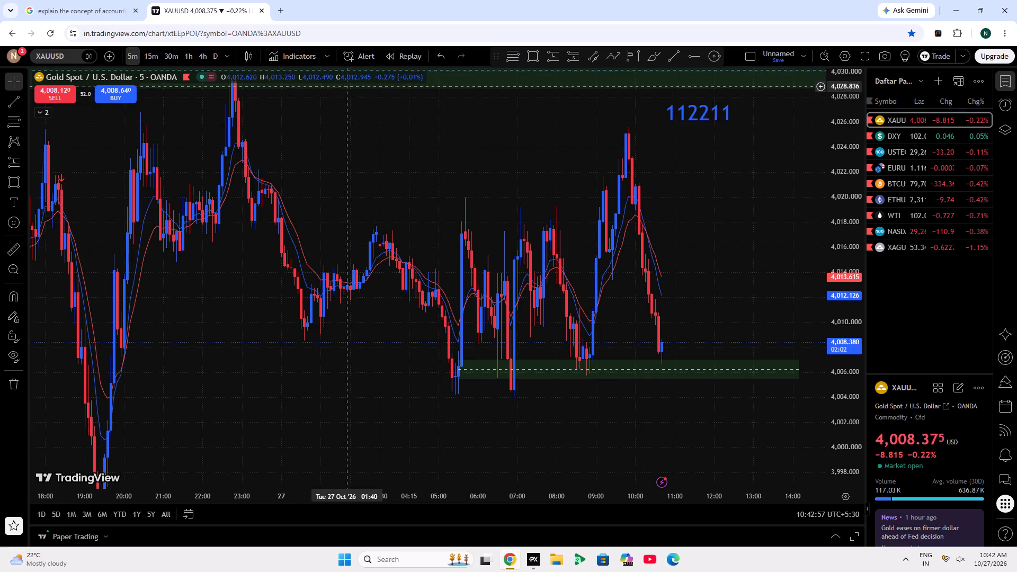
left_click(530, 57)
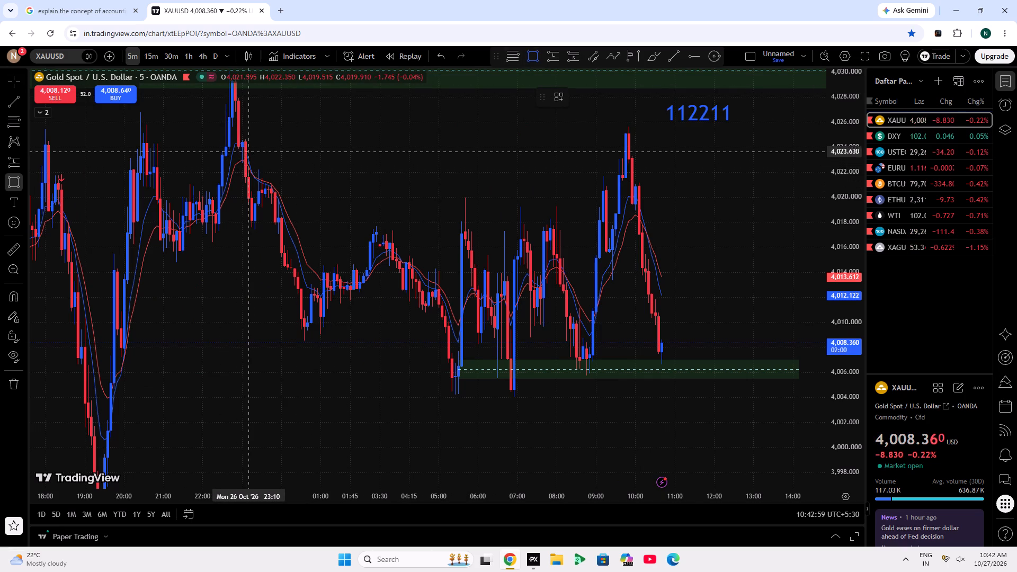
left_click(241, 140)
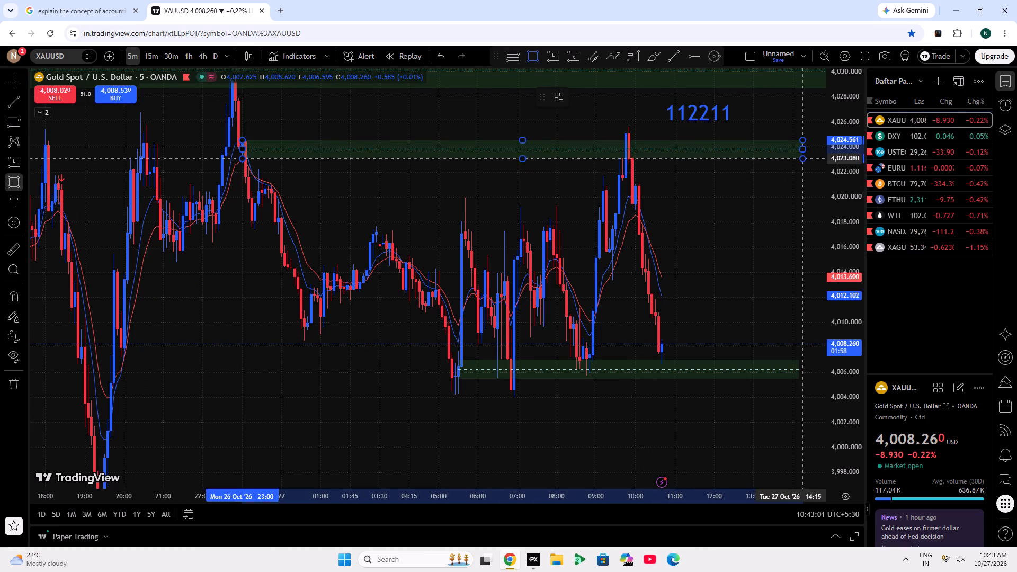
left_click(786, 157)
Lock the new resistance zone near 4,024 in place.
left_click_drag(762, 218, 614, 230)
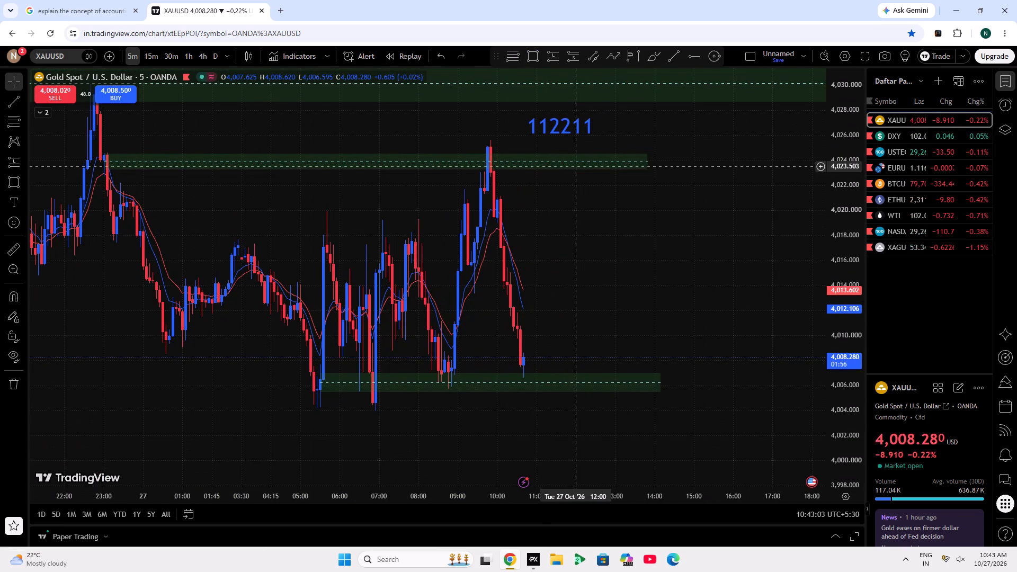
left_click(578, 162)
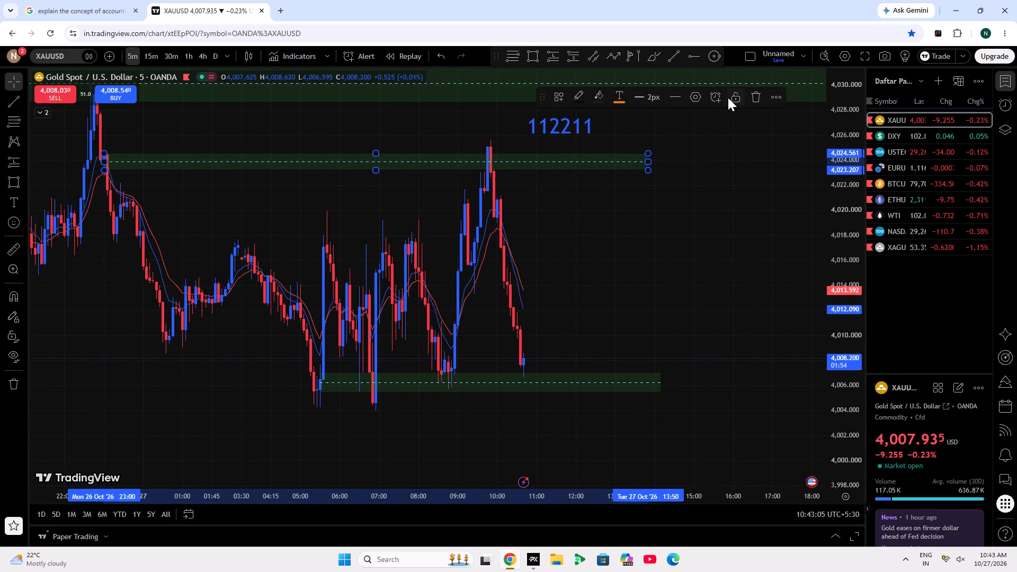
left_click(730, 97)
Unlock the 112211 text label, move it down to about 4,021.33 below the resistance zone, and lock it again.
left_click(561, 124)
left_click(639, 102)
left_click_drag(579, 130, 622, 211)
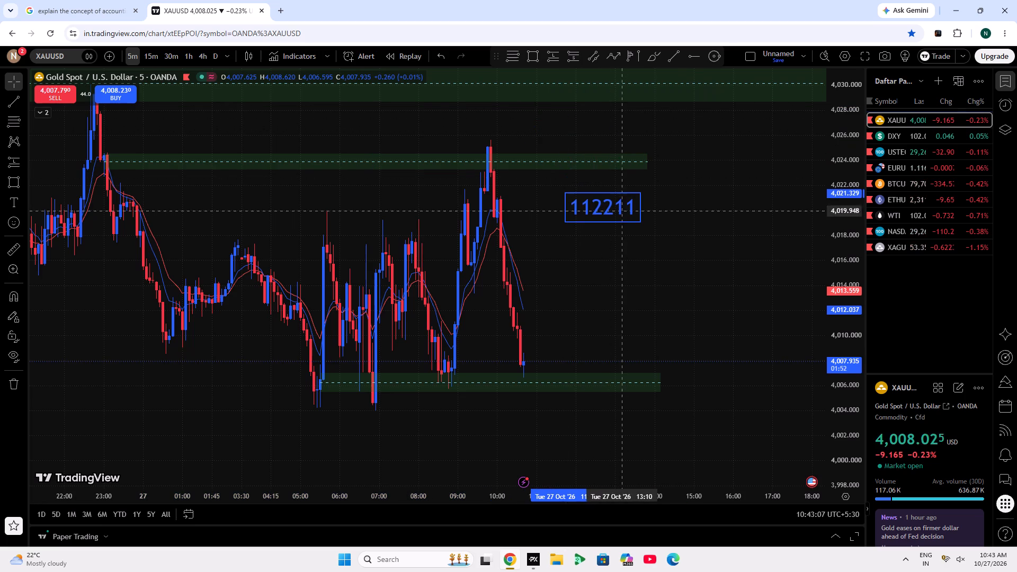
left_click_drag(622, 211, 621, 210)
left_click(646, 101)
left_click(682, 274)
Switch to the BTCUSD five-minute chart and examine the price action around the long position and green zones.
scroll(489, 339, "up", 5)
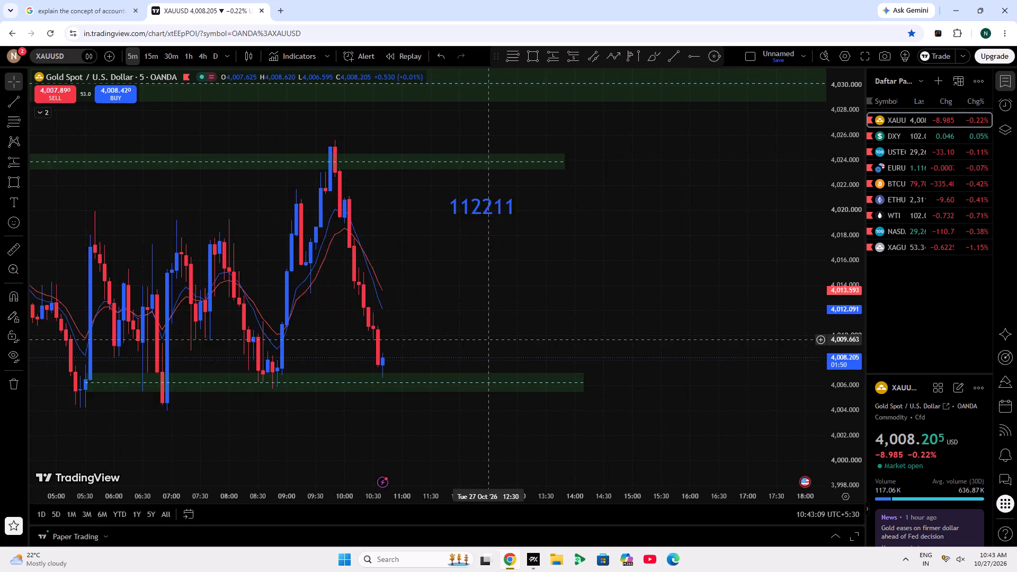
left_click_drag(491, 339, 777, 356)
double_click(844, 357)
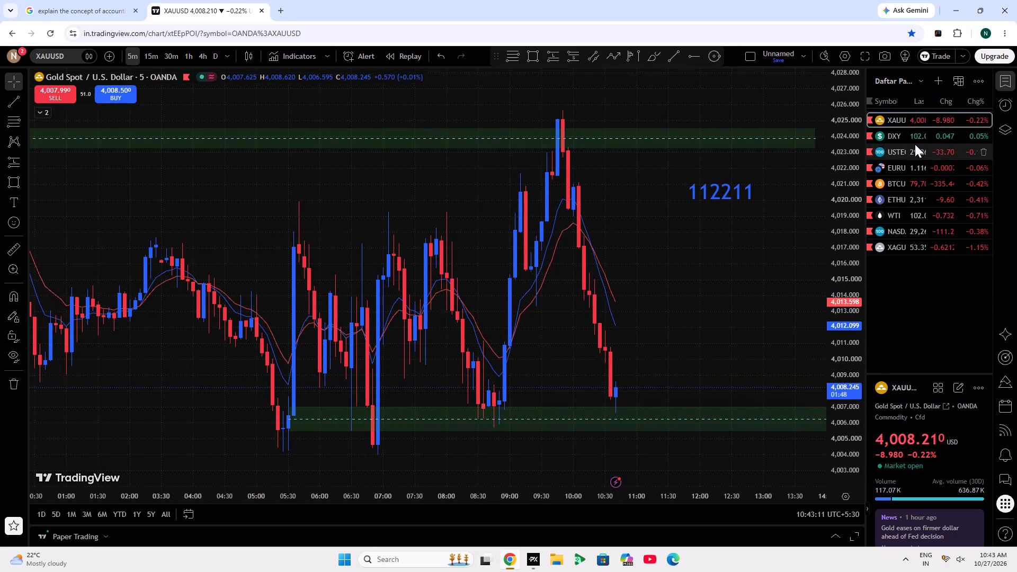
left_click(889, 179)
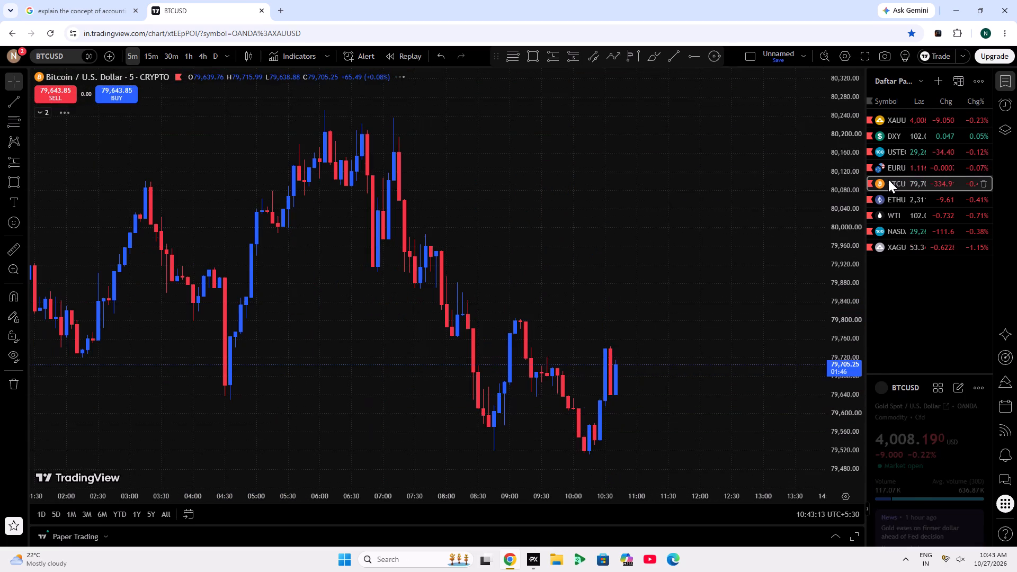
left_click_drag(525, 284, 380, 289)
scroll(380, 289, "down", 5)
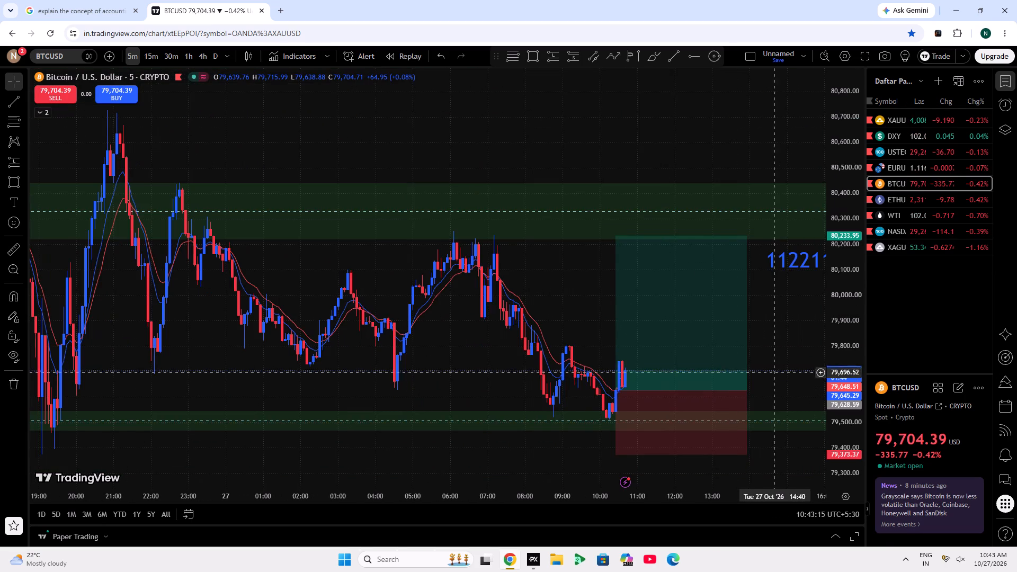
scroll(809, 370, "up", 3)
left_click_drag(777, 357, 654, 356)
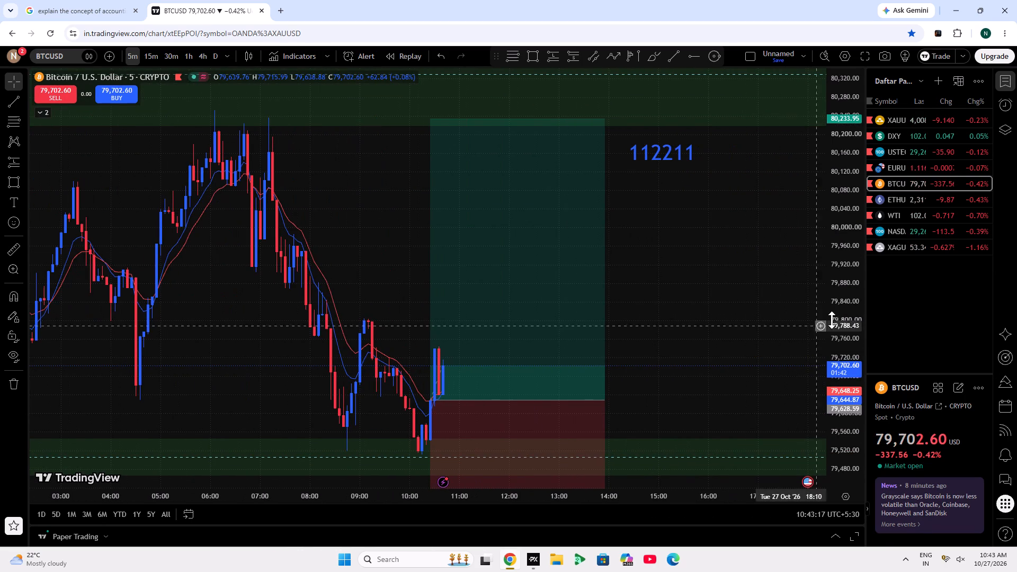
left_click(660, 150)
left_click(693, 237)
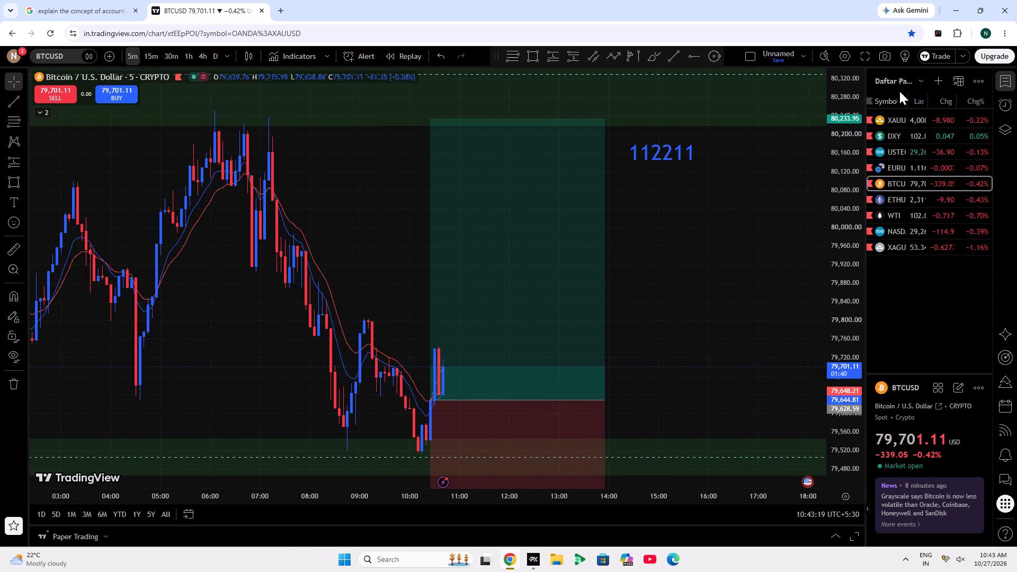
Place a magnet emoji near the top of the BTCUSD long position's profit area, at about 80,171 and 10:45.
left_click(13, 218)
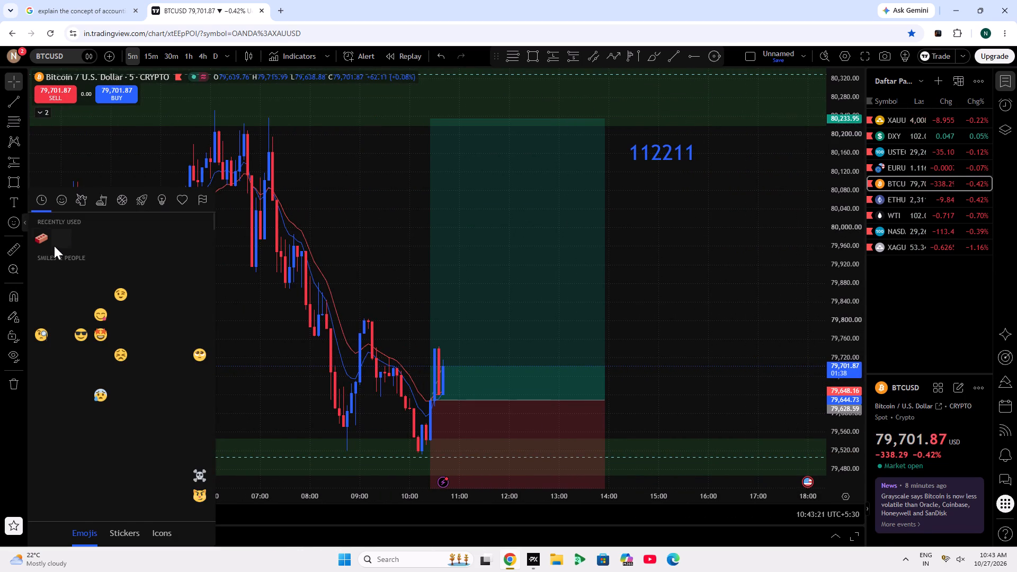
left_click(57, 244)
left_click(449, 142)
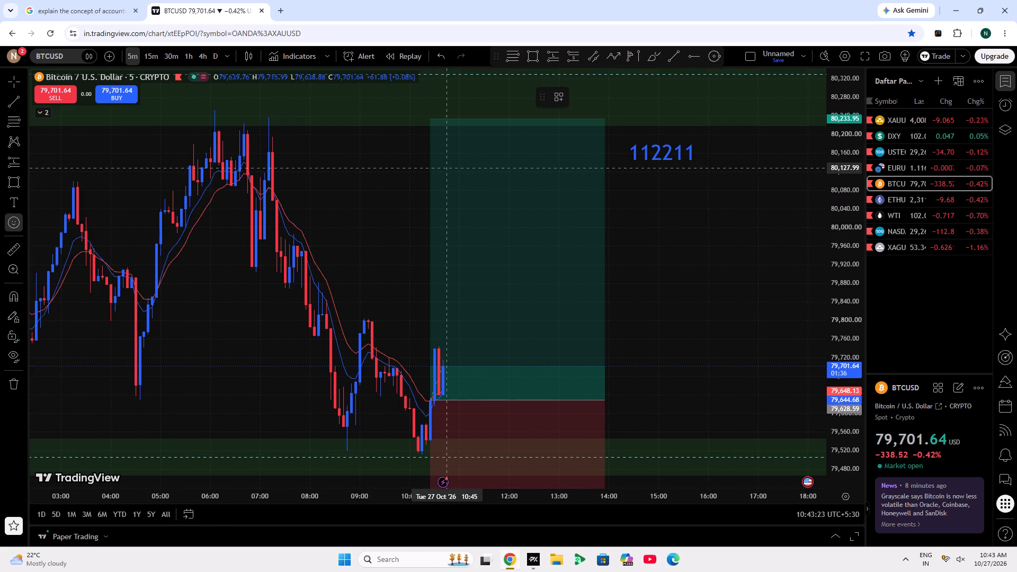
left_click_drag(756, 236, 689, 305)
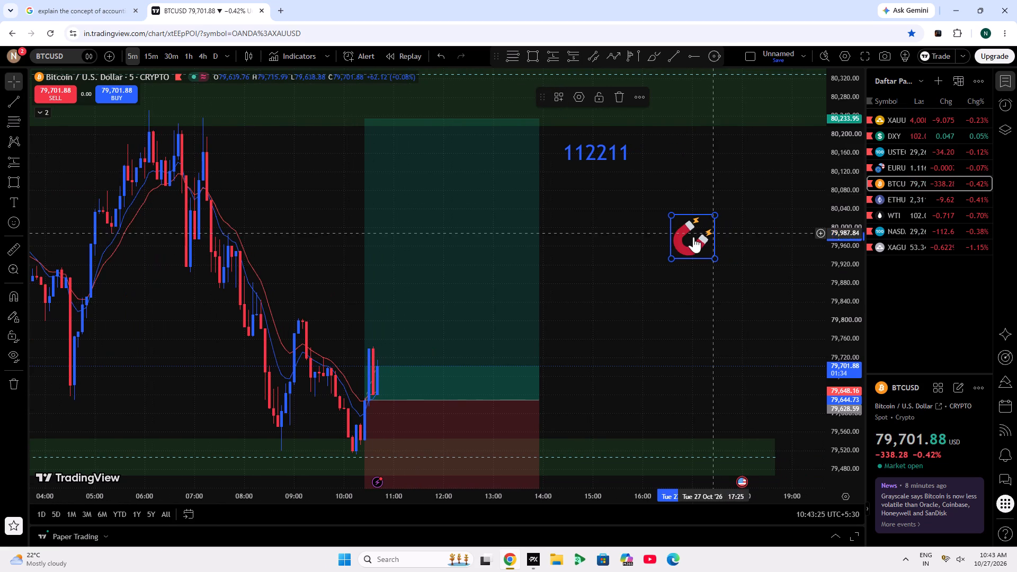
left_click_drag(682, 237, 371, 148)
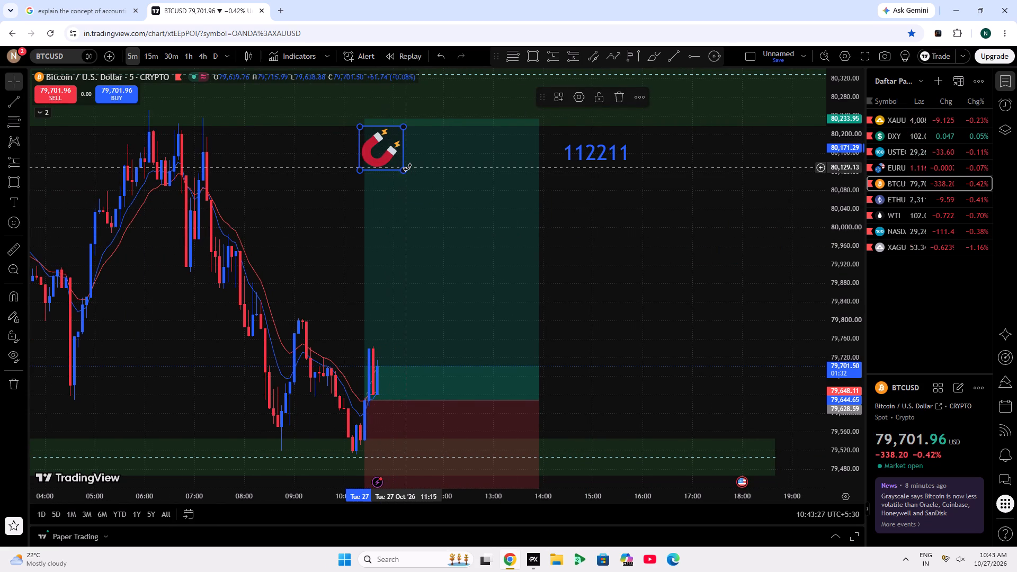
Enlarge the magnet emoji to about twice its size and rotate it so its poles point downward.
left_click_drag(408, 169, 303, 165)
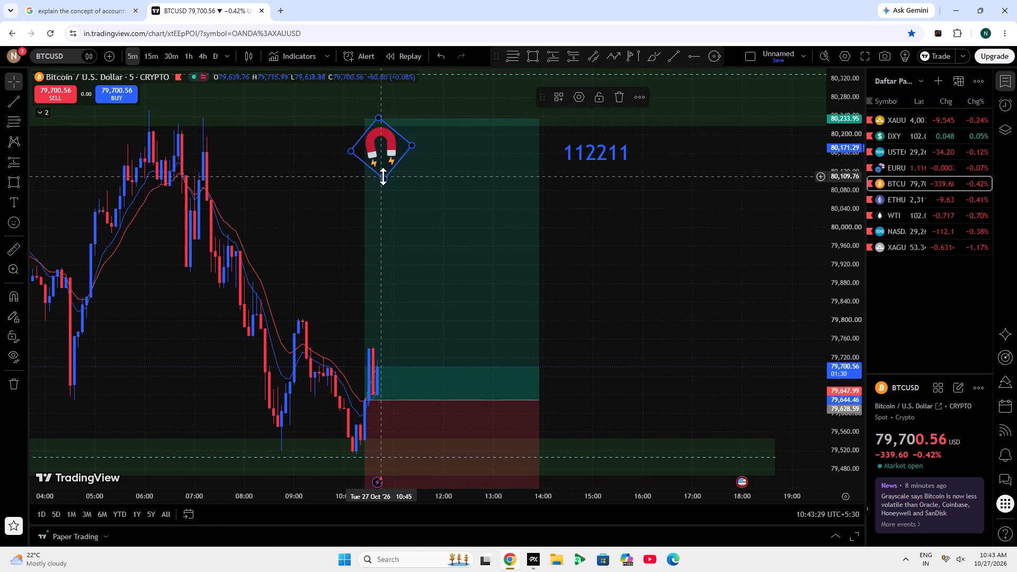
left_click_drag(384, 177, 375, 210)
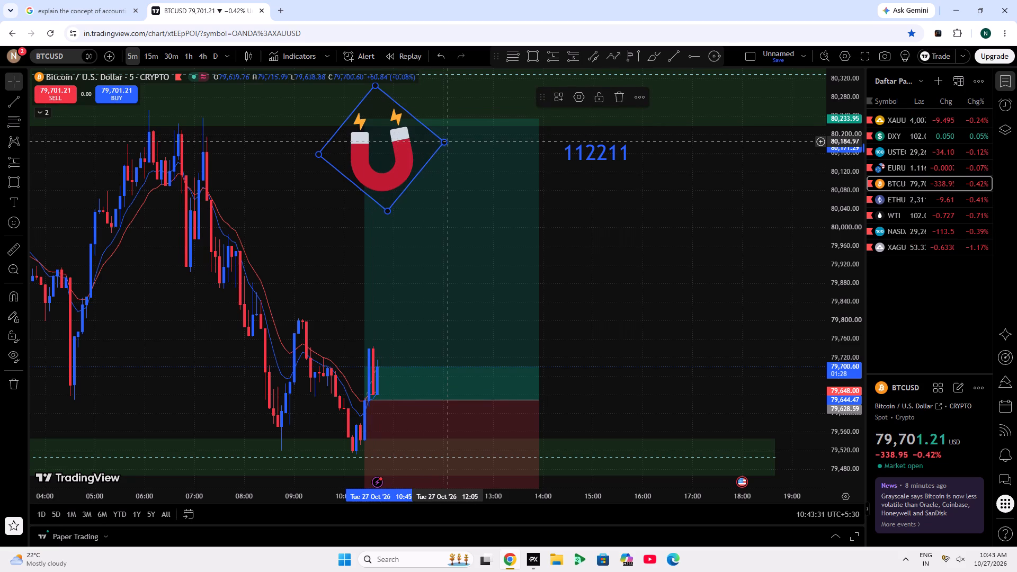
left_click_drag(449, 141, 227, 168)
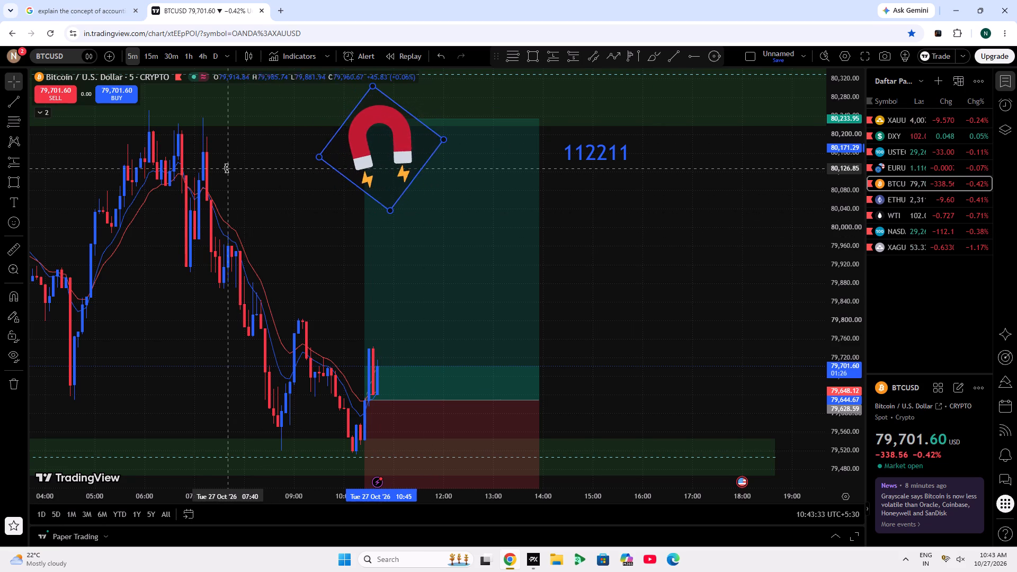
left_click_drag(227, 168, 195, 152)
left_click(695, 279)
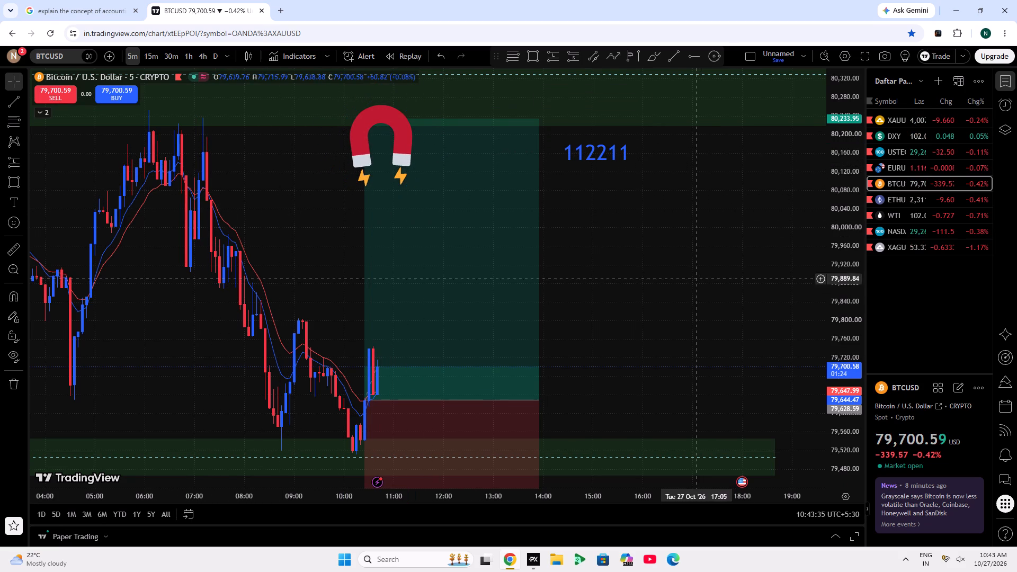
Lock the magnet emoji in place on the BTCUSD chart.
left_click(346, 136)
left_click(608, 93)
left_click(786, 213)
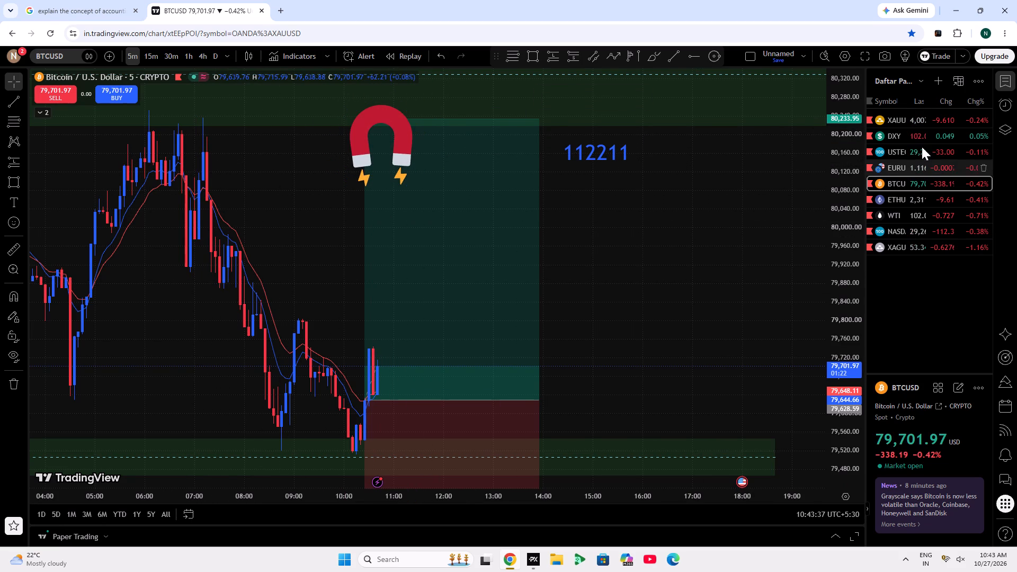
Switch back to the XAUUSD chart, reset its price scale and examine price relative to the green zones.
left_click(887, 112)
left_click_drag(486, 359, 598, 330)
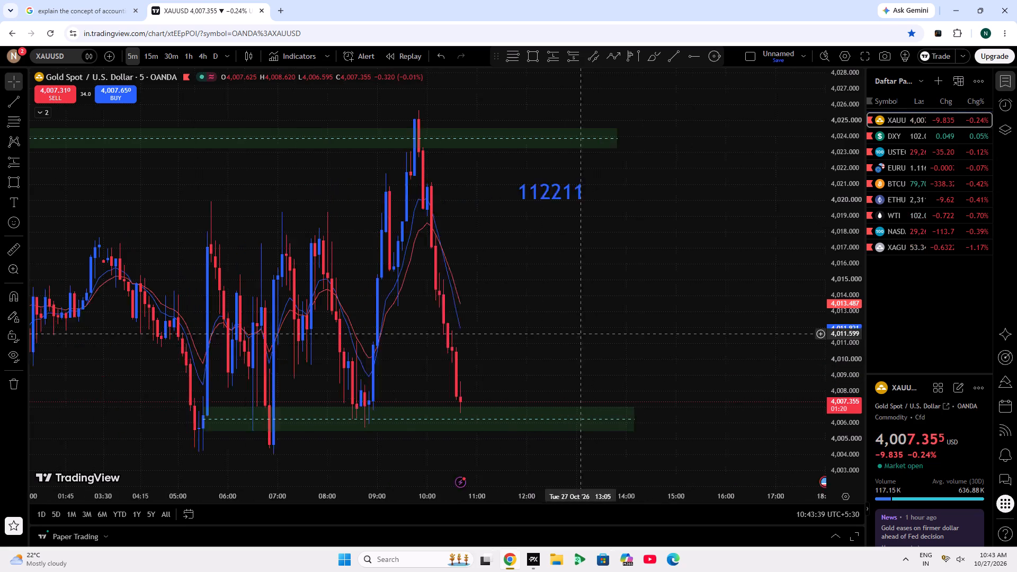
left_click_drag(598, 330, 701, 327)
double_click(851, 273)
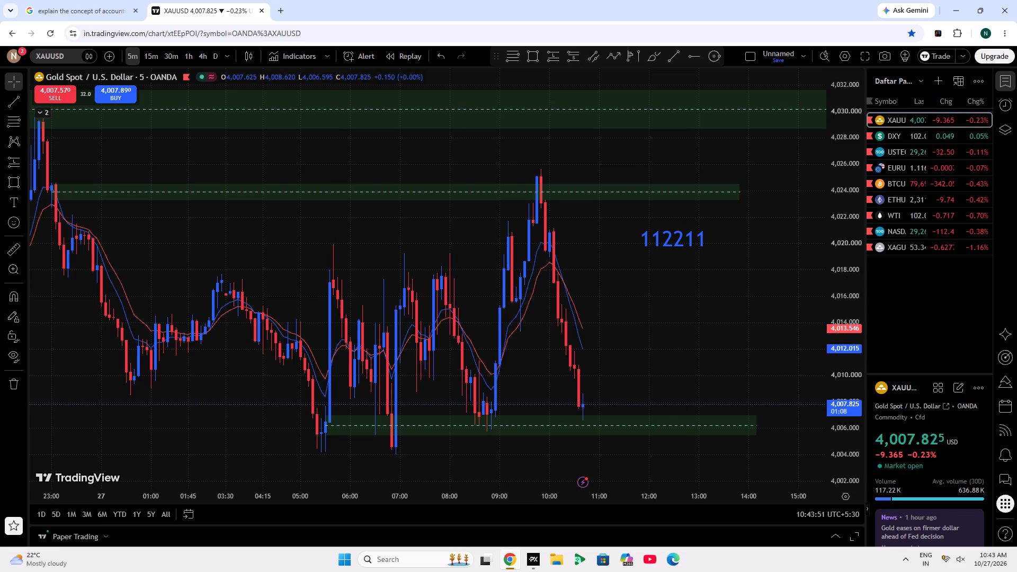
Draw a filled arc under the DXY candles from about 07:20 to 10:45 near 102.08, bottoming at about 102.016.
left_click(875, 139)
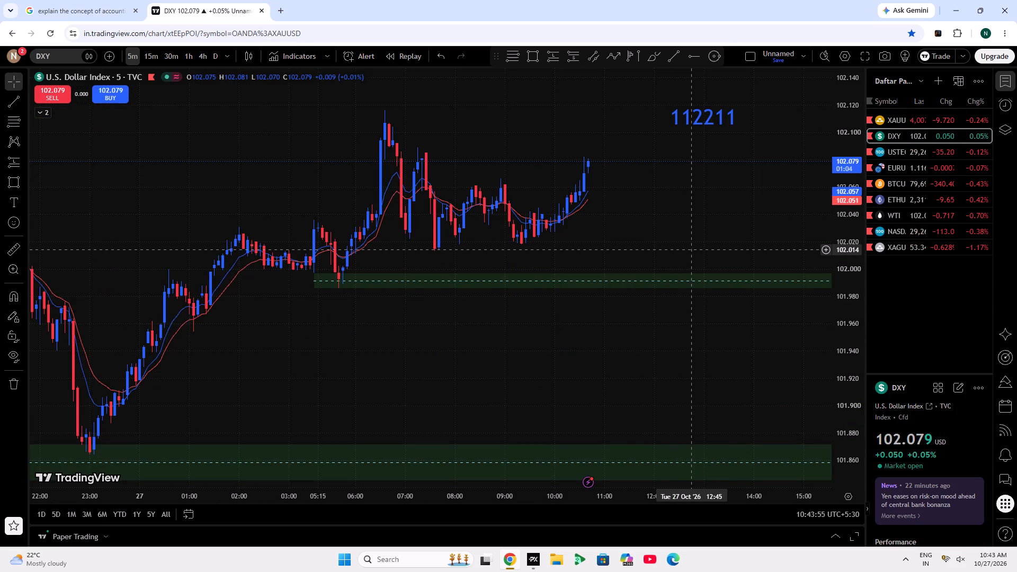
scroll(691, 249, "down", 4)
scroll(691, 249, "up", 5)
left_click_drag(681, 235, 481, 247)
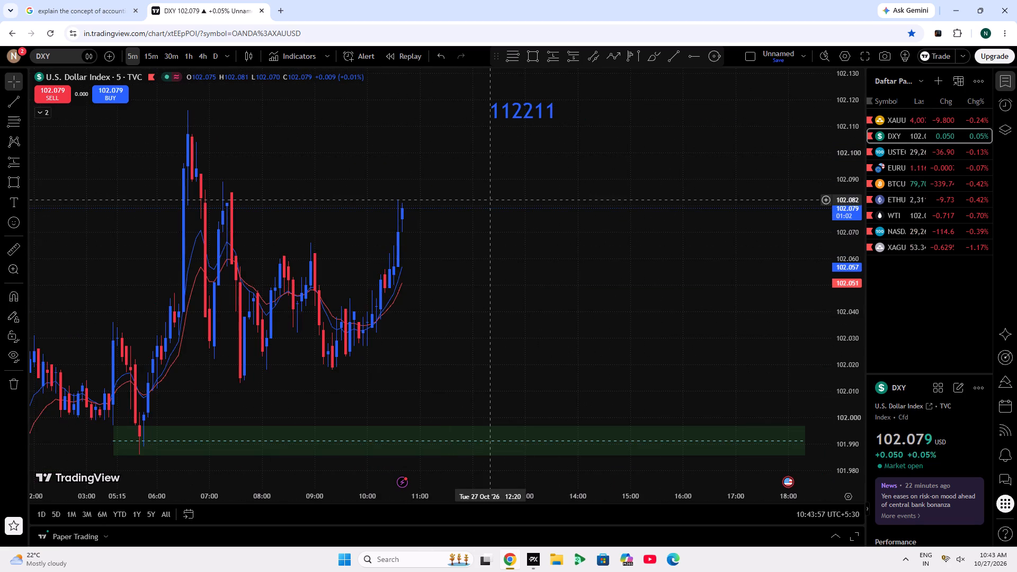
left_click_drag(491, 202, 586, 222)
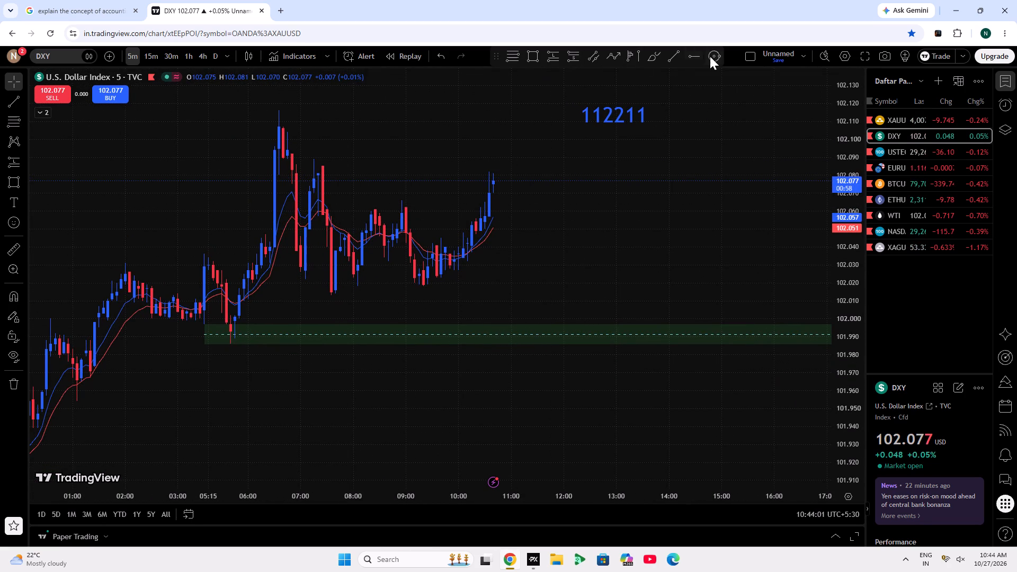
left_click(26, 186)
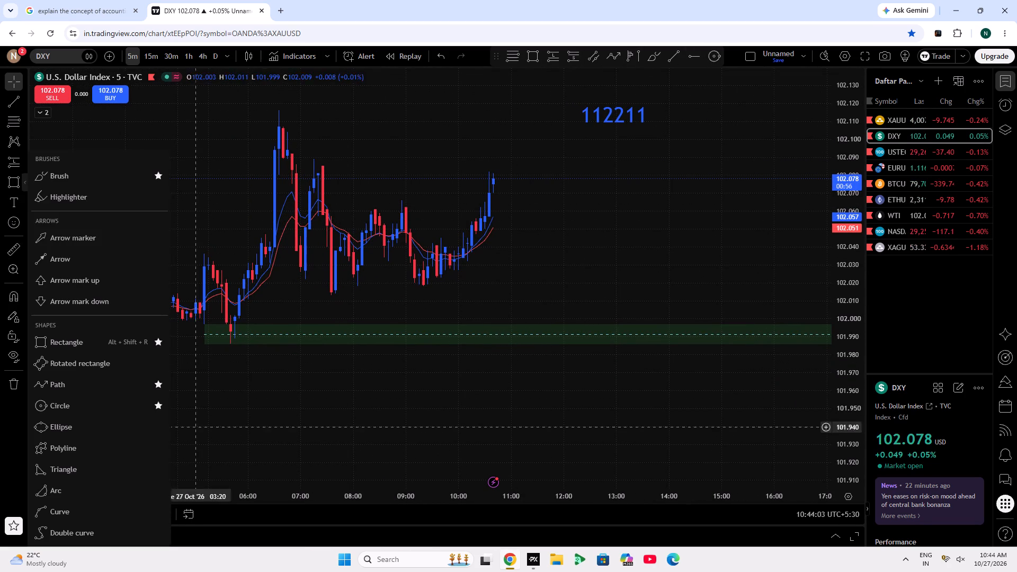
scroll(130, 416, "down", 5)
left_click(113, 489)
left_click(316, 173)
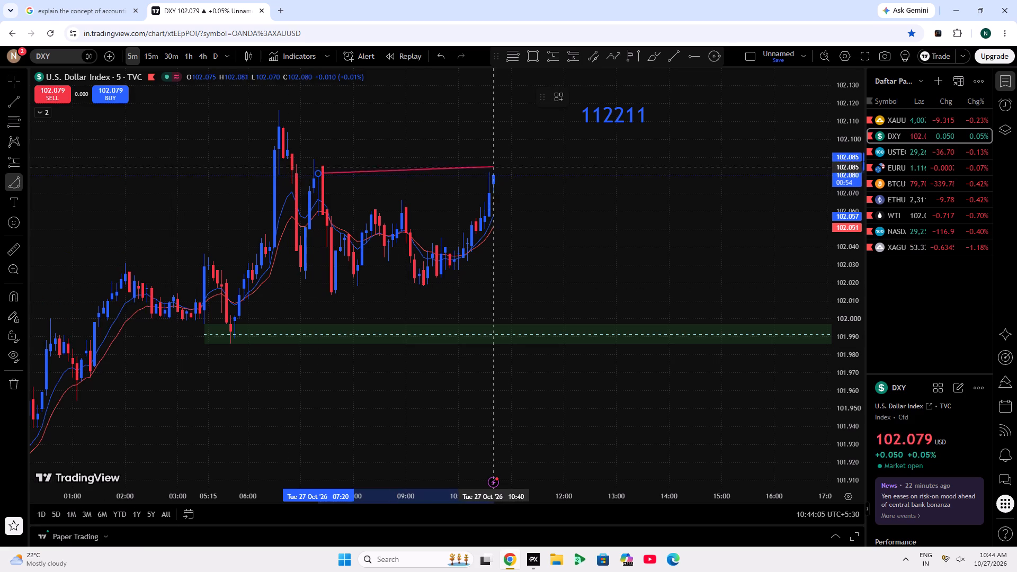
left_click(498, 175)
left_click(474, 290)
left_click(527, 256)
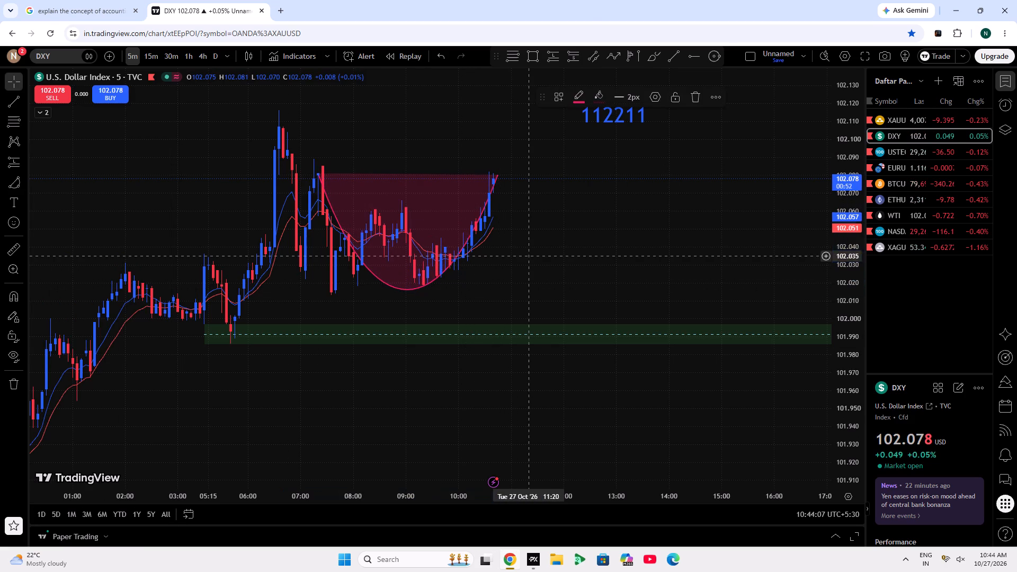
Draw a short descending parallel channel on DXY as the cup's handle, running from about 10:45 to 11:45 below 102.09.
left_click(597, 52)
left_click(498, 183)
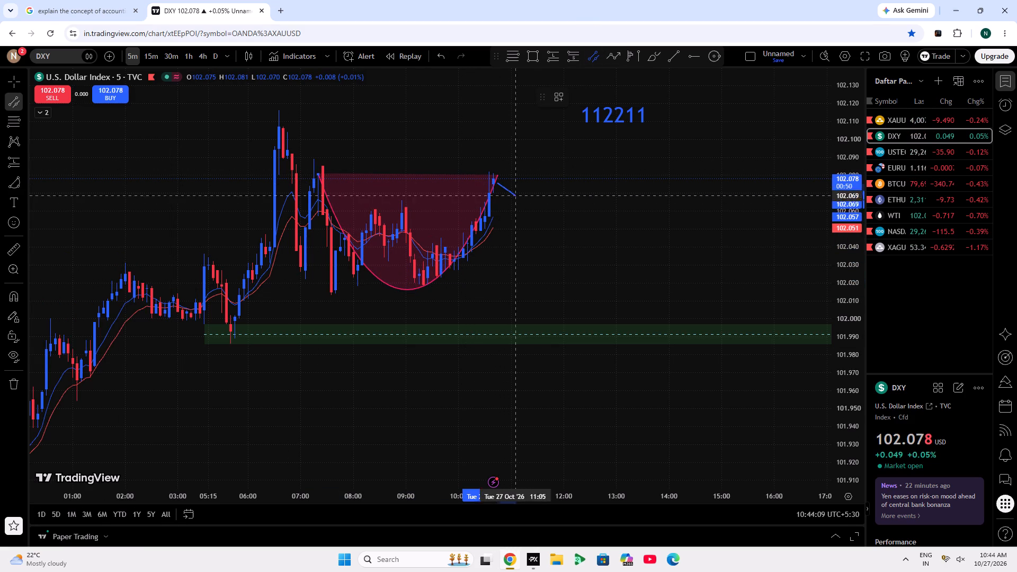
left_click(552, 213)
left_click(576, 204)
left_click(621, 201)
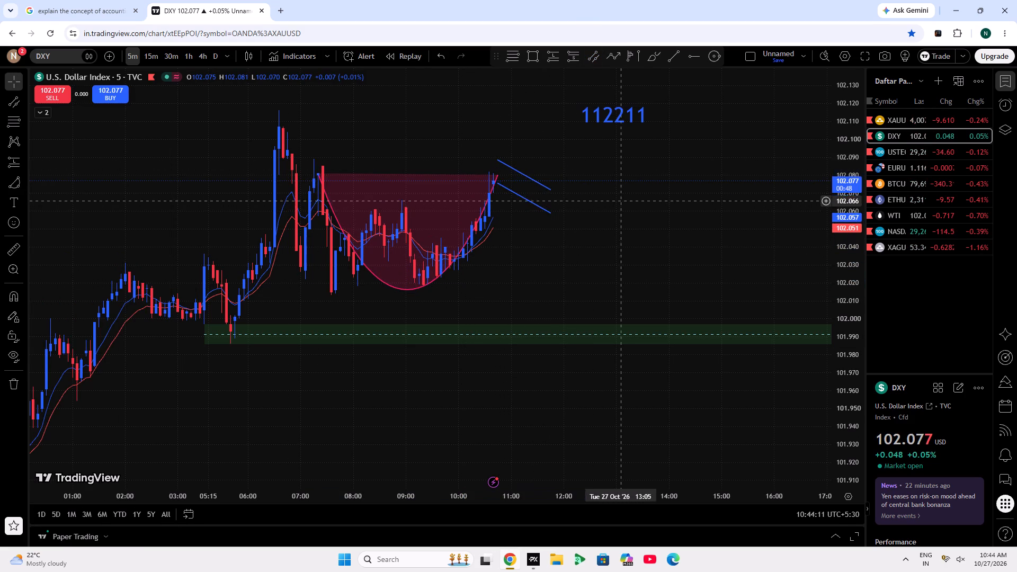
left_click_drag(652, 165, 626, 228)
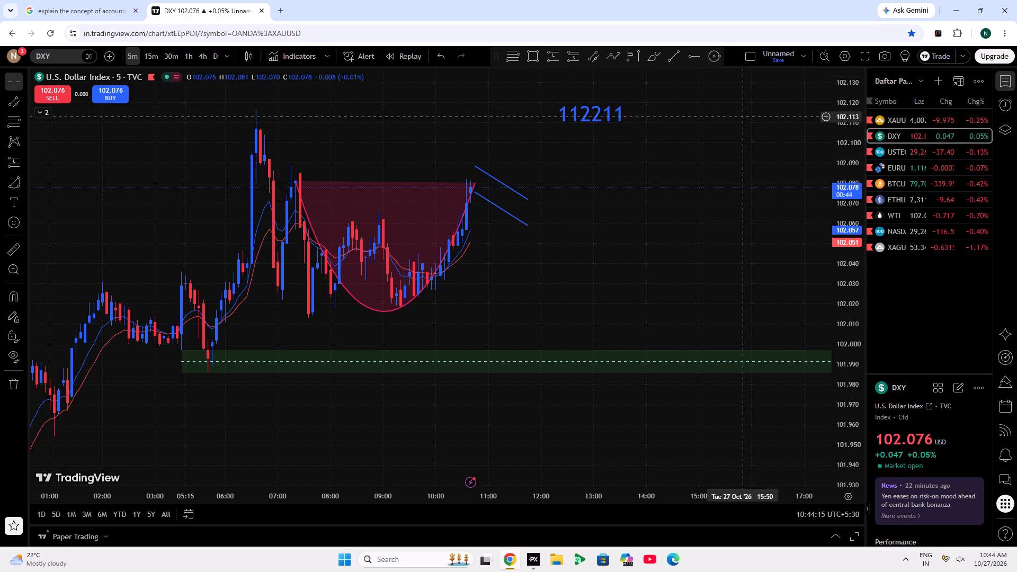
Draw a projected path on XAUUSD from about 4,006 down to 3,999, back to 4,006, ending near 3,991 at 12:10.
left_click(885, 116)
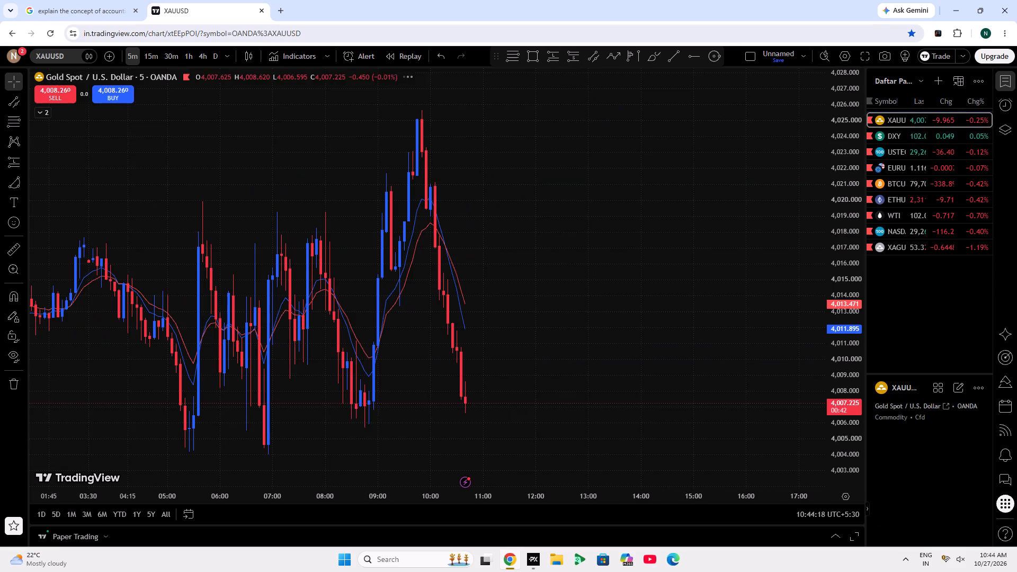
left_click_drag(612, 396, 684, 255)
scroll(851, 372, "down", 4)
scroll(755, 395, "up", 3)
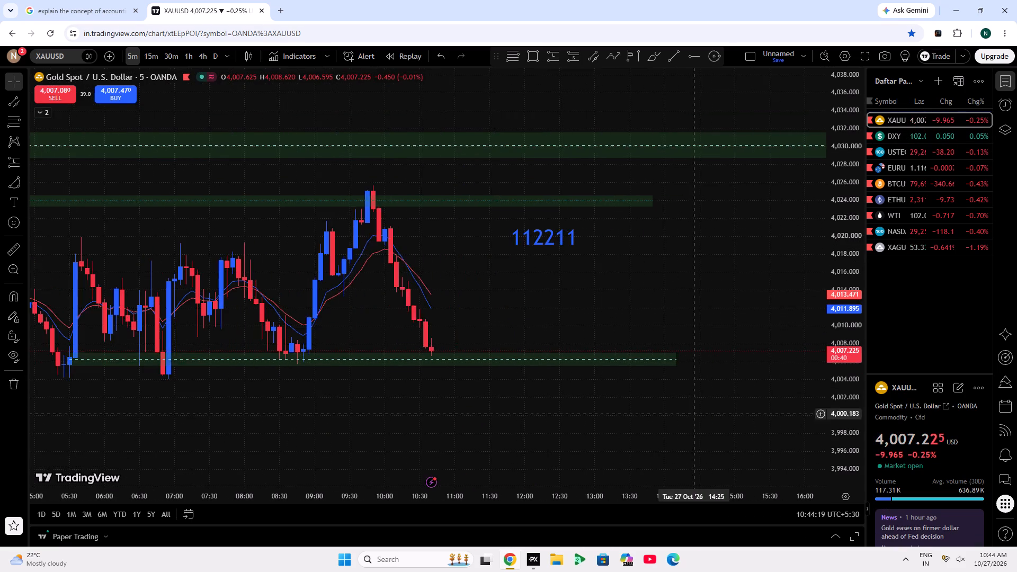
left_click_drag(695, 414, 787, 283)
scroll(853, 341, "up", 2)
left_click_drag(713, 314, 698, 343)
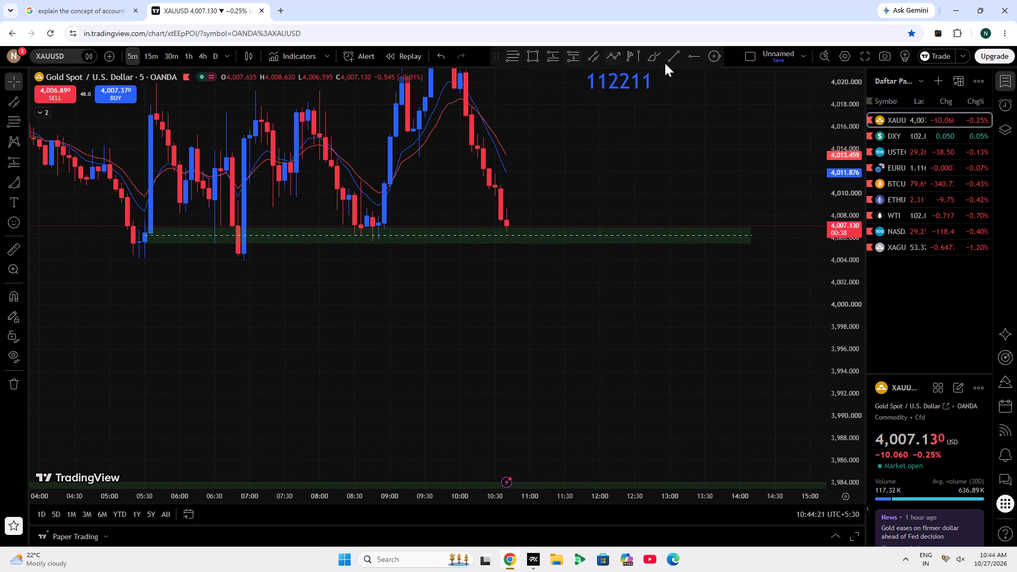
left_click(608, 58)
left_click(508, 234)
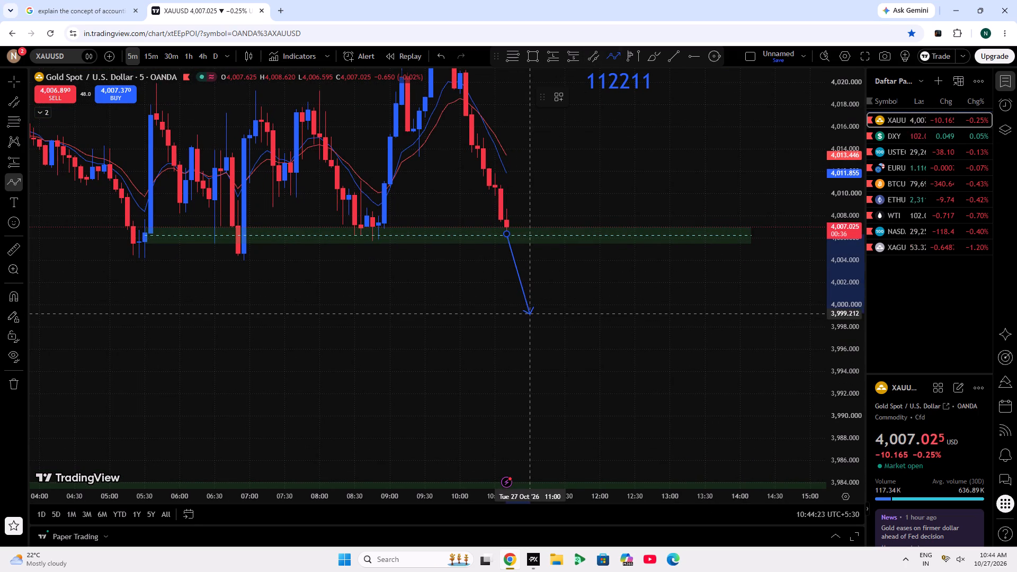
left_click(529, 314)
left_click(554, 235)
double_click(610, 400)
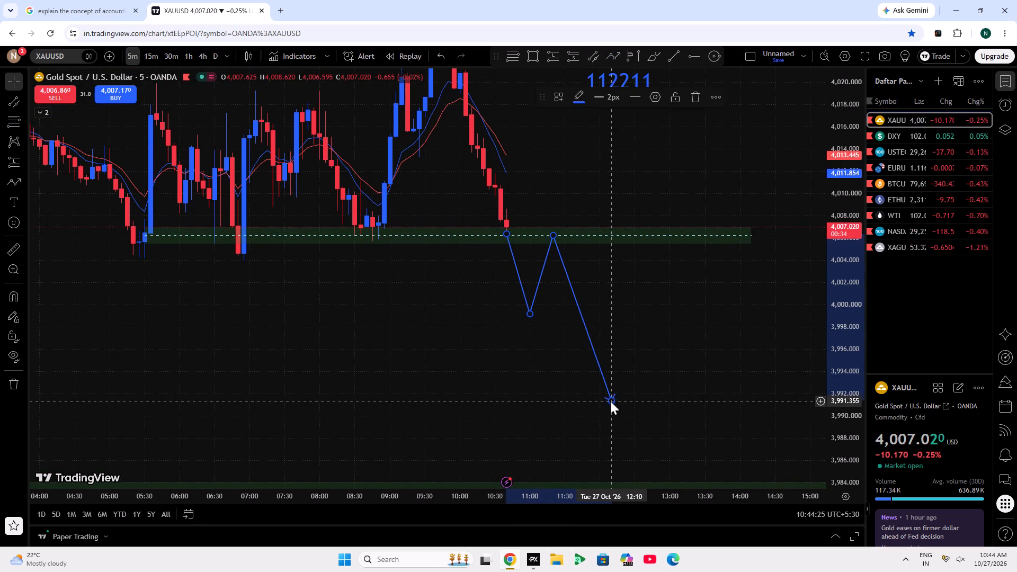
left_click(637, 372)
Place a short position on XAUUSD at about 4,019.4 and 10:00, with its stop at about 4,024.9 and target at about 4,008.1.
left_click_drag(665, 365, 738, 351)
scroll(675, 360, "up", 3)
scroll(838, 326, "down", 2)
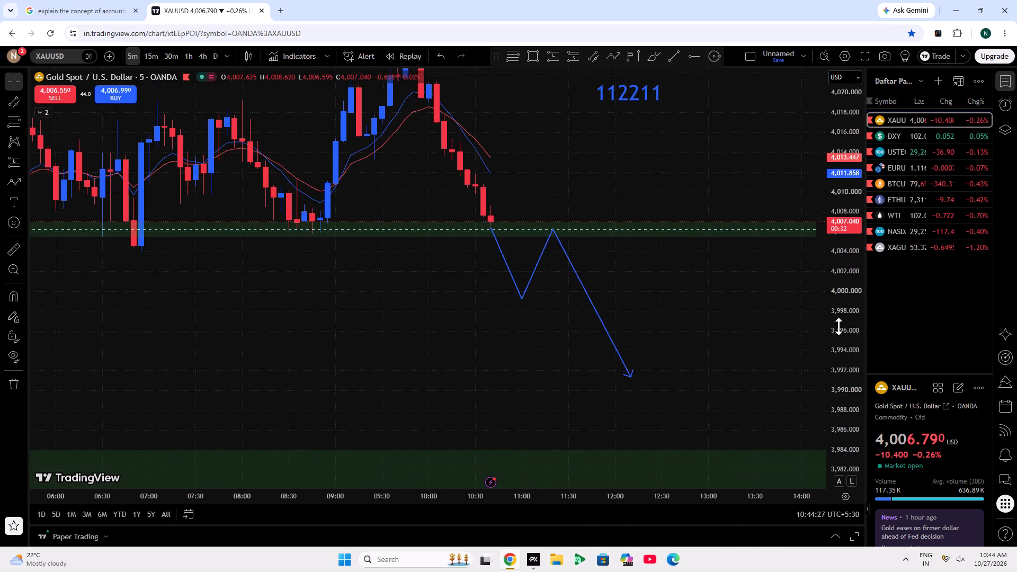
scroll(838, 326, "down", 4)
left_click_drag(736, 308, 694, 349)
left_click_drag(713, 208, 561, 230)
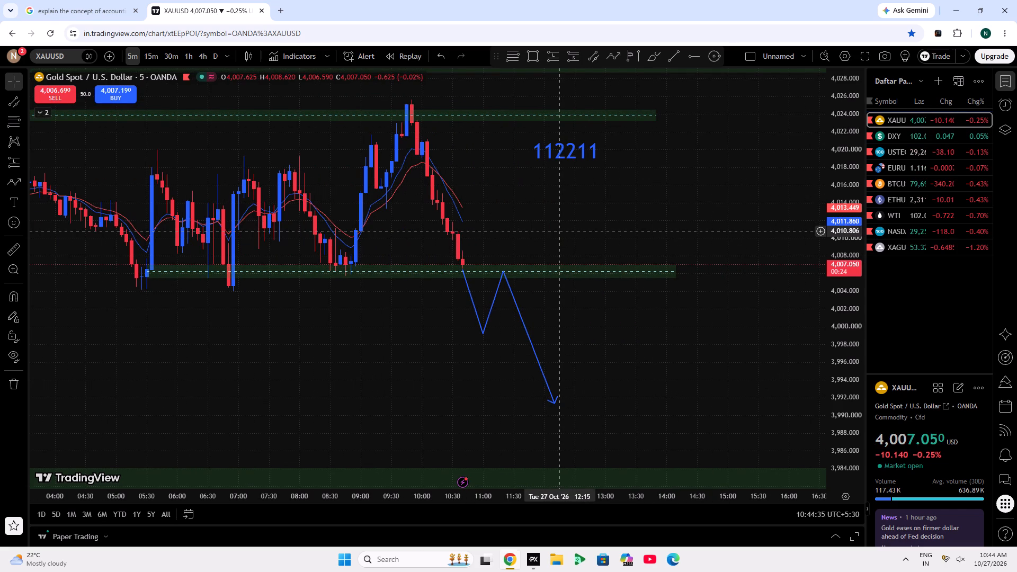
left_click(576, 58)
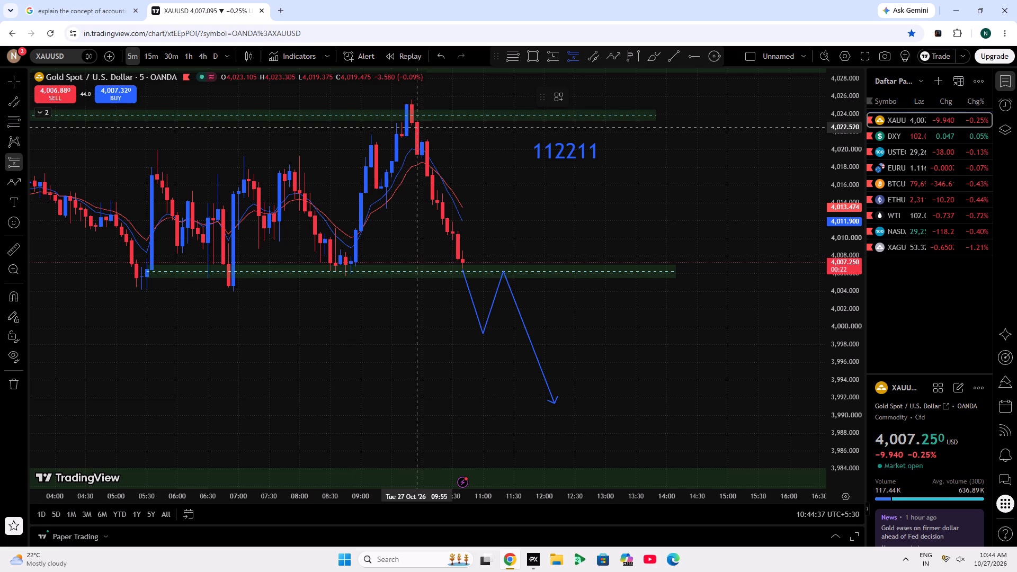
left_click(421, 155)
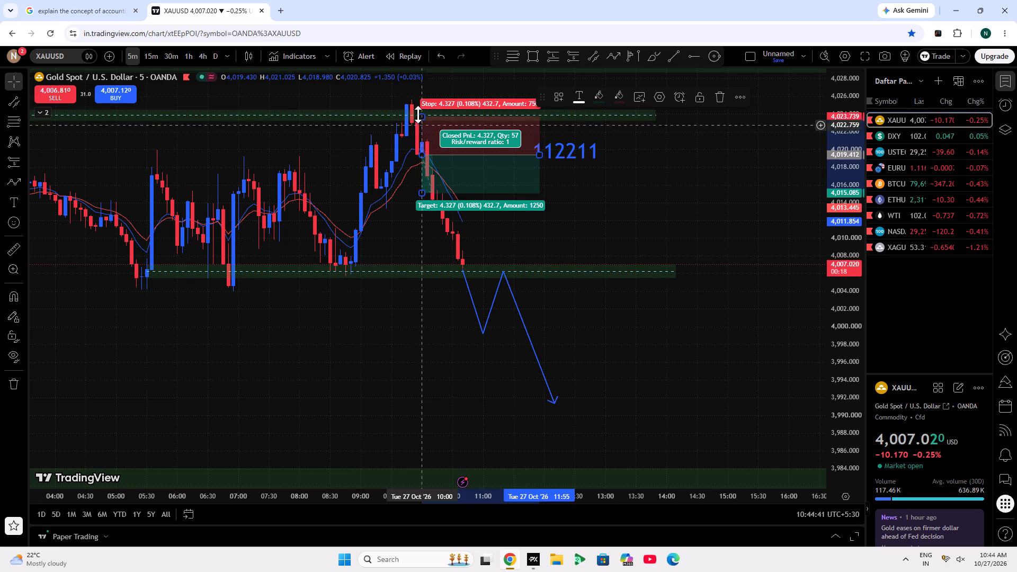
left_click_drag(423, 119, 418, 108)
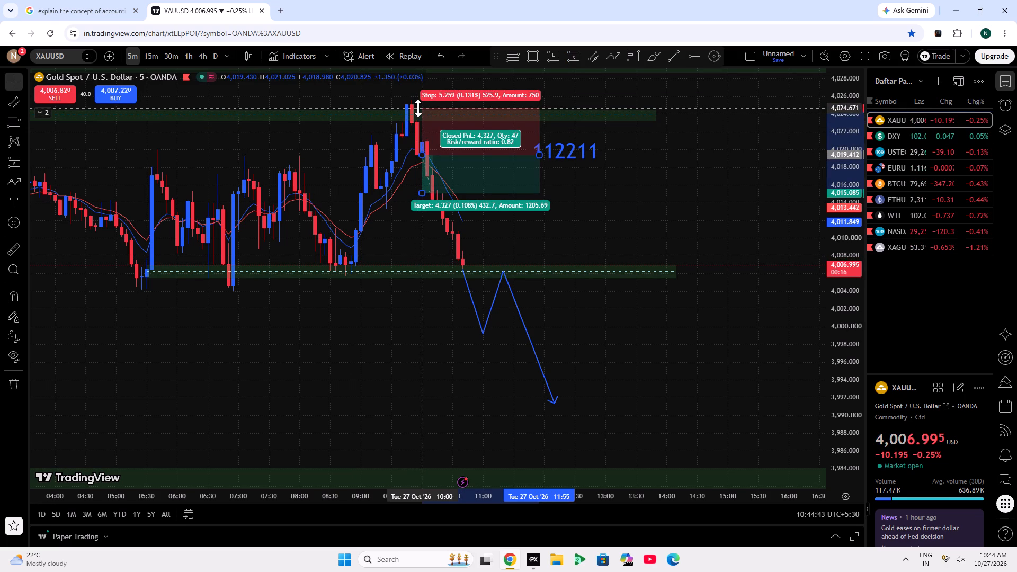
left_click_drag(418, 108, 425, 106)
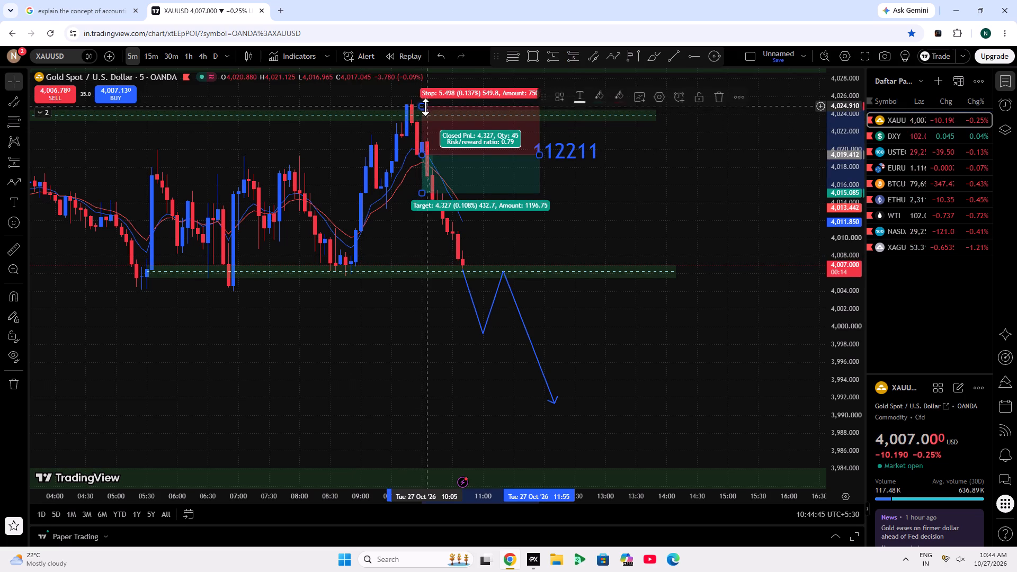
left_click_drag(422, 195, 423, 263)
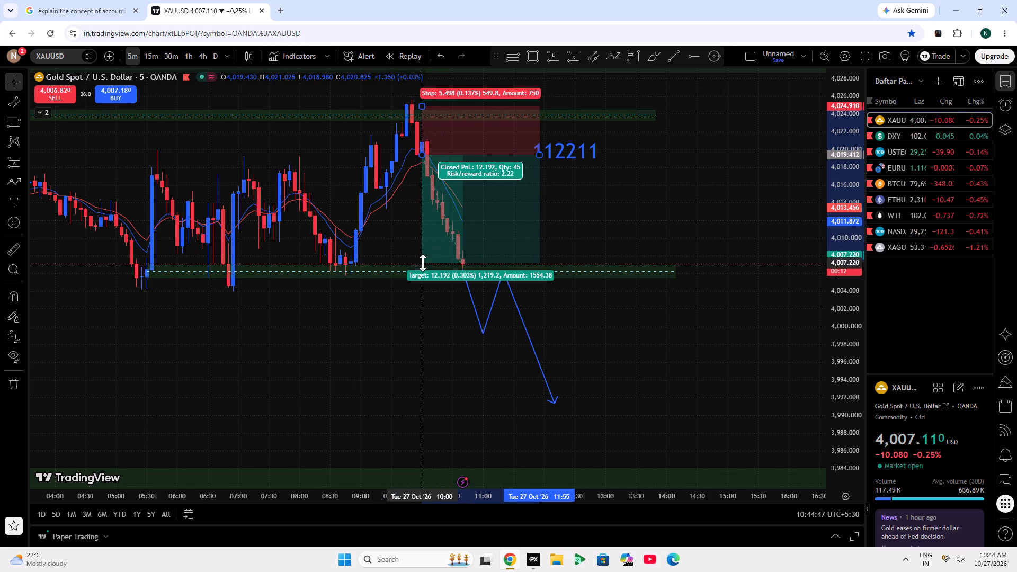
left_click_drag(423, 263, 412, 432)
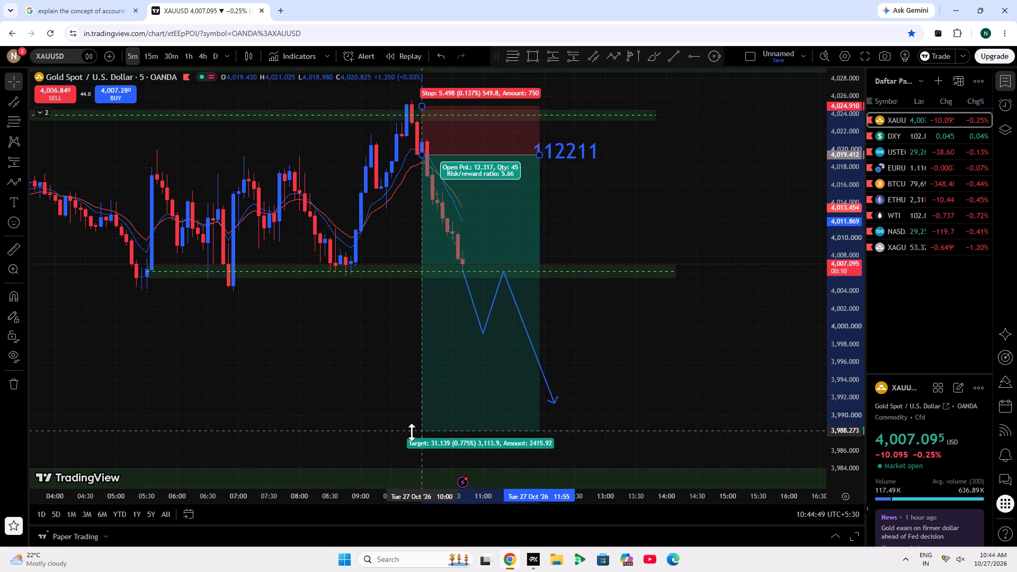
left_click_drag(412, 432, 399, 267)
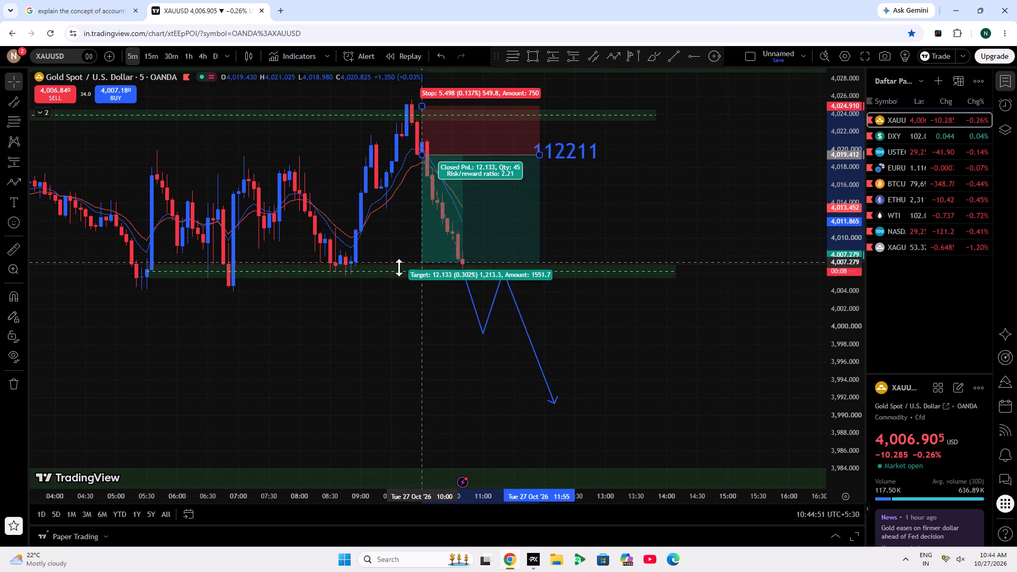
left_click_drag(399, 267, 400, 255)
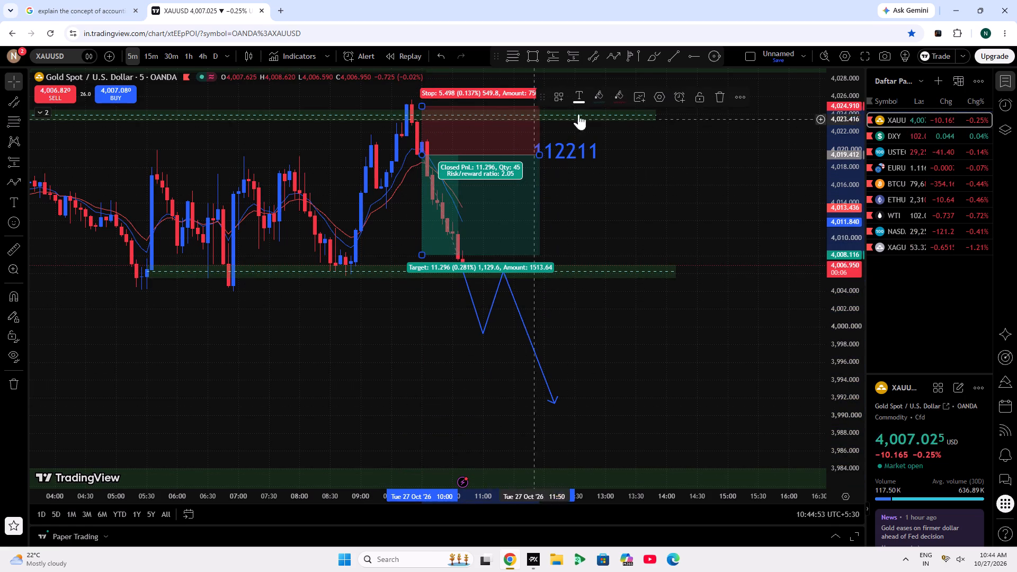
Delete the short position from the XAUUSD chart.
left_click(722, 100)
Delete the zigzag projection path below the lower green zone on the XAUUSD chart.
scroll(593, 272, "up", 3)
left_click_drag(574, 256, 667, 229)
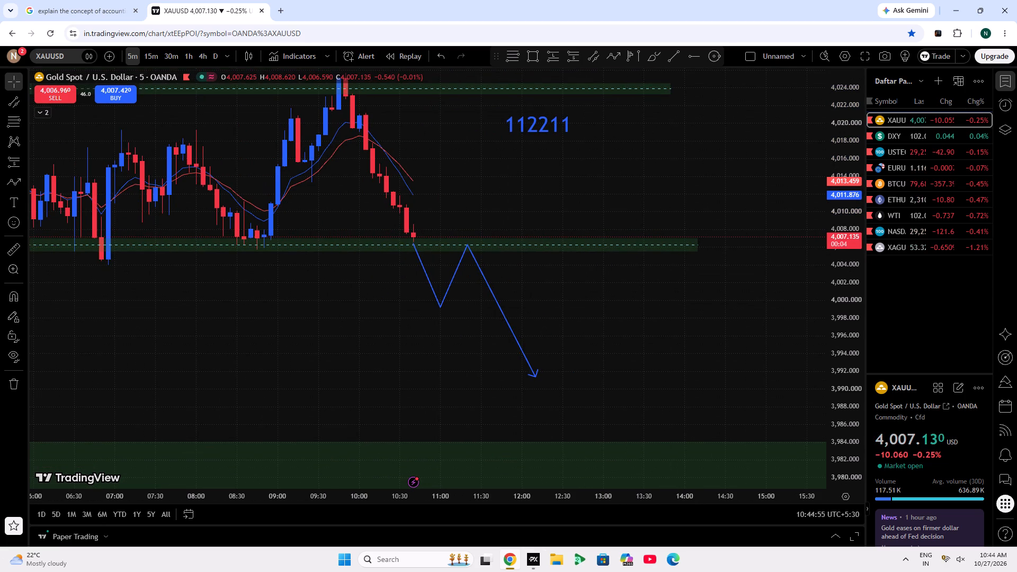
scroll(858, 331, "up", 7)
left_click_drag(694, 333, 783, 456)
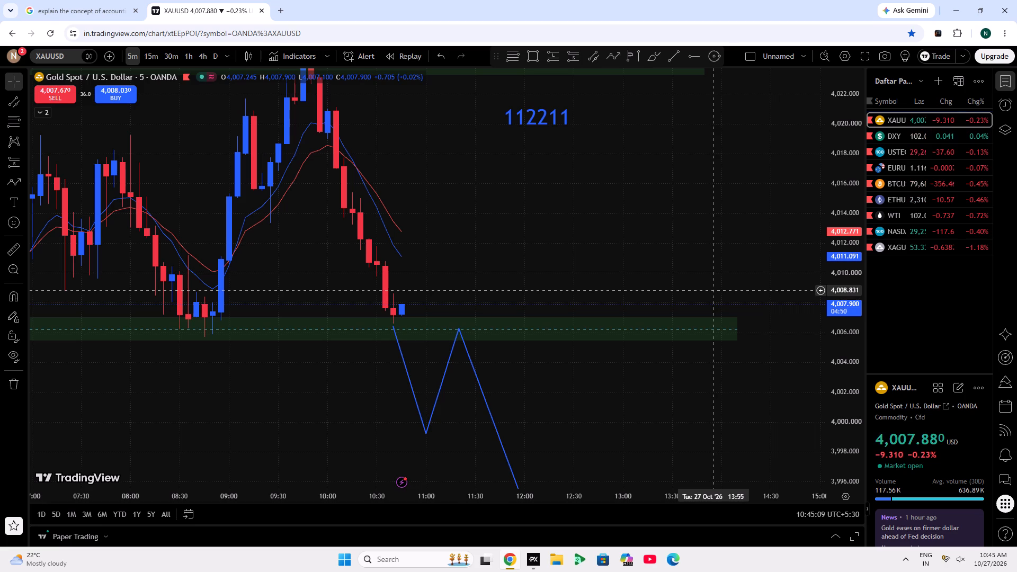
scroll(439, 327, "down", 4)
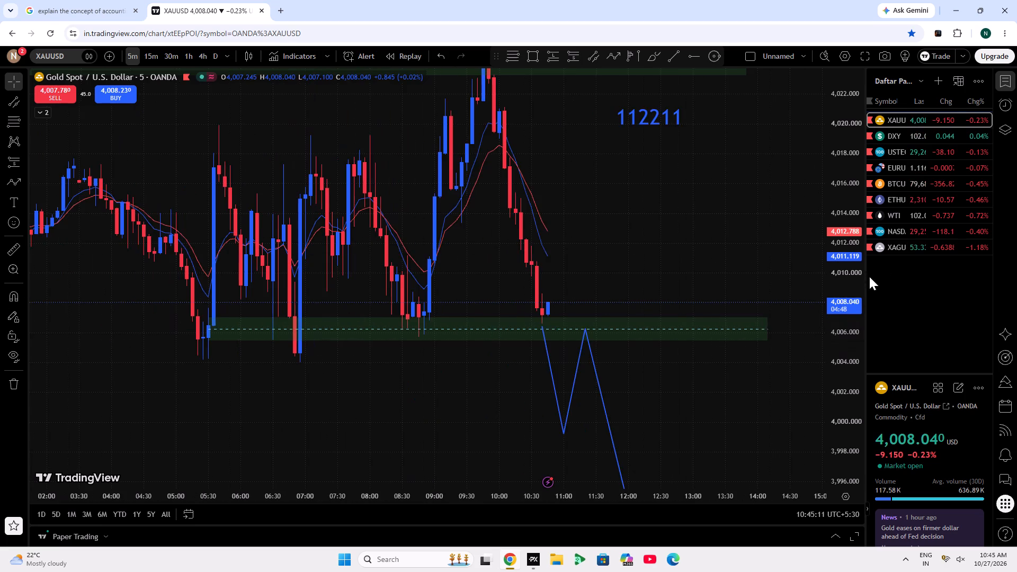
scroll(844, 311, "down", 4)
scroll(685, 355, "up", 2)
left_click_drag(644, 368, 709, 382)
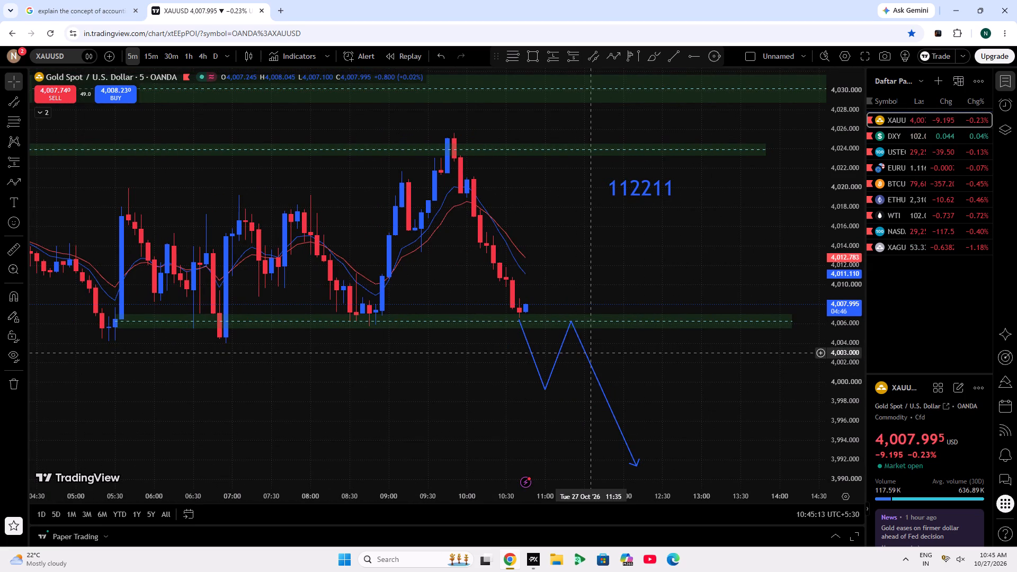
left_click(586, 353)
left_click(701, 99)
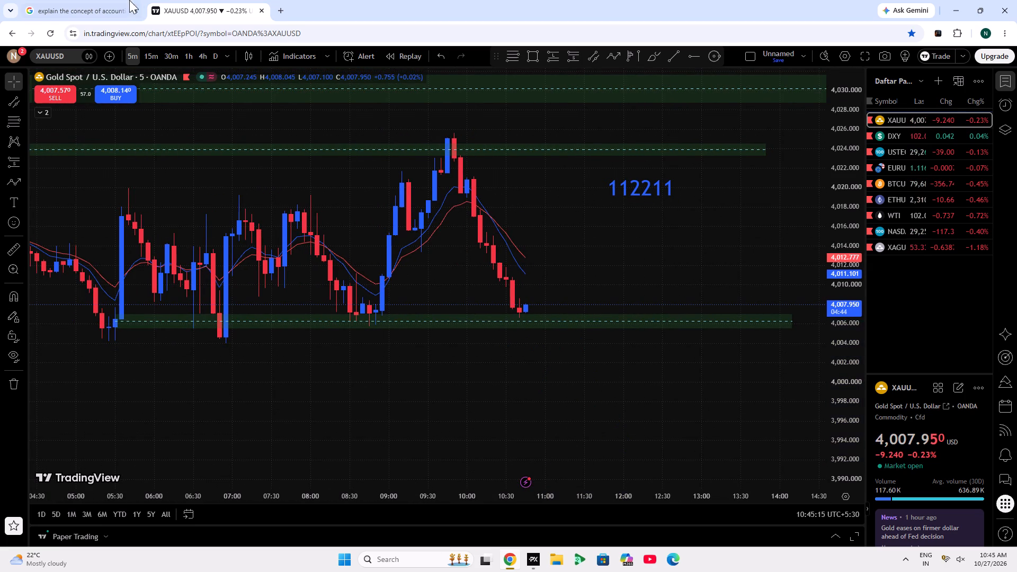
Bring up the accounting theory search tab and switch to the PrimeXBT window.
left_click(121, 0)
left_click(536, 557)
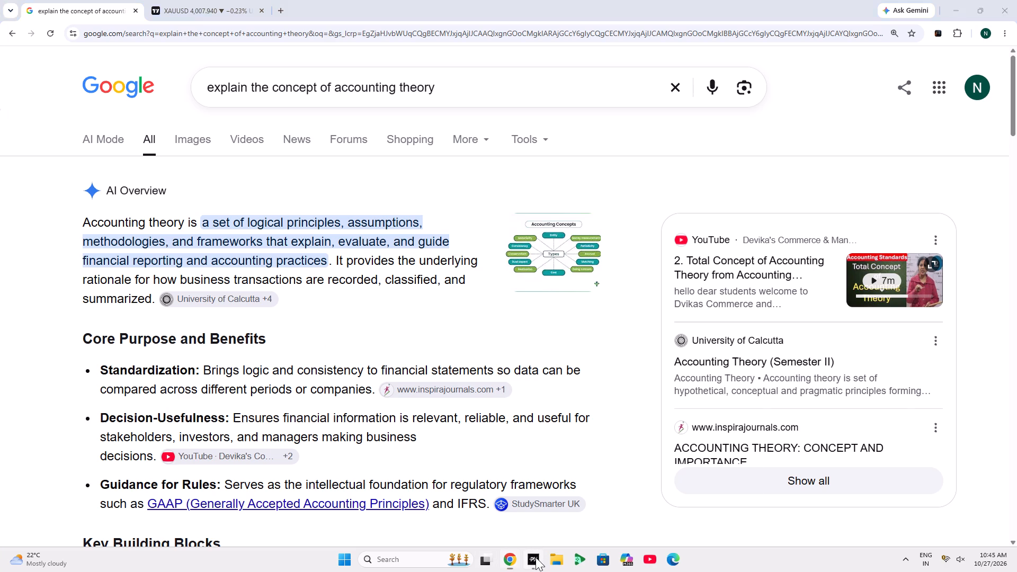
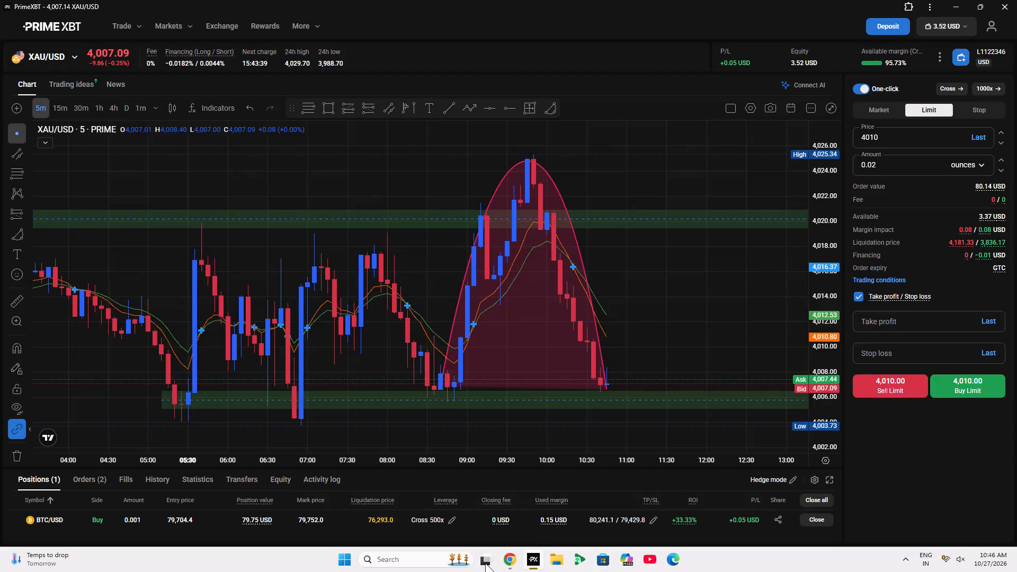
Examine the recent rise and fall inside the red arc on the 5-minute XAU/USD chart against the green zones.
left_click_drag(655, 290, 528, 172)
scroll(584, 248, "down", 5)
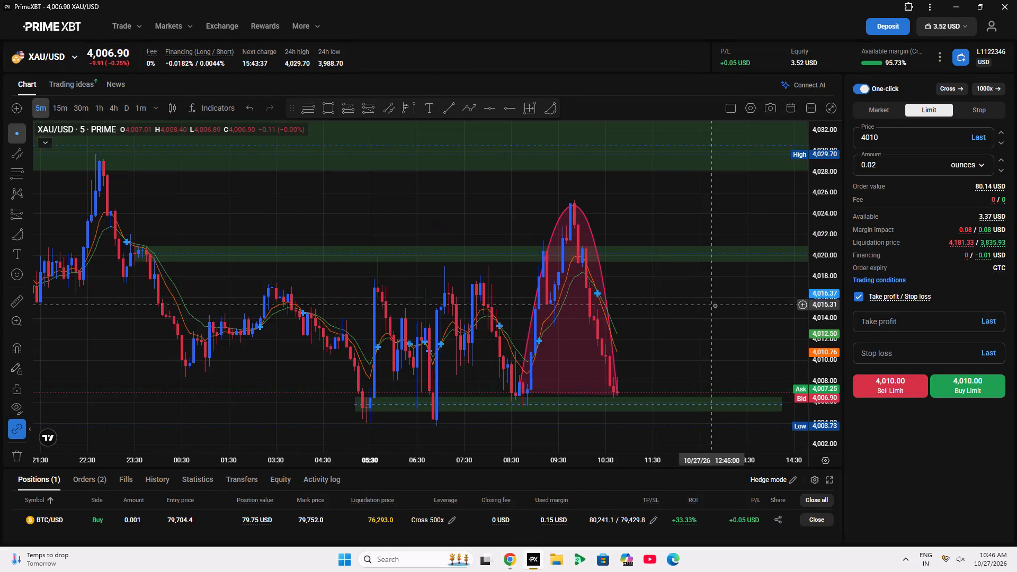
scroll(807, 337, "down", 3)
scroll(758, 352, "up", 3)
left_click_drag(725, 368, 693, 320)
scroll(823, 358, "up", 7)
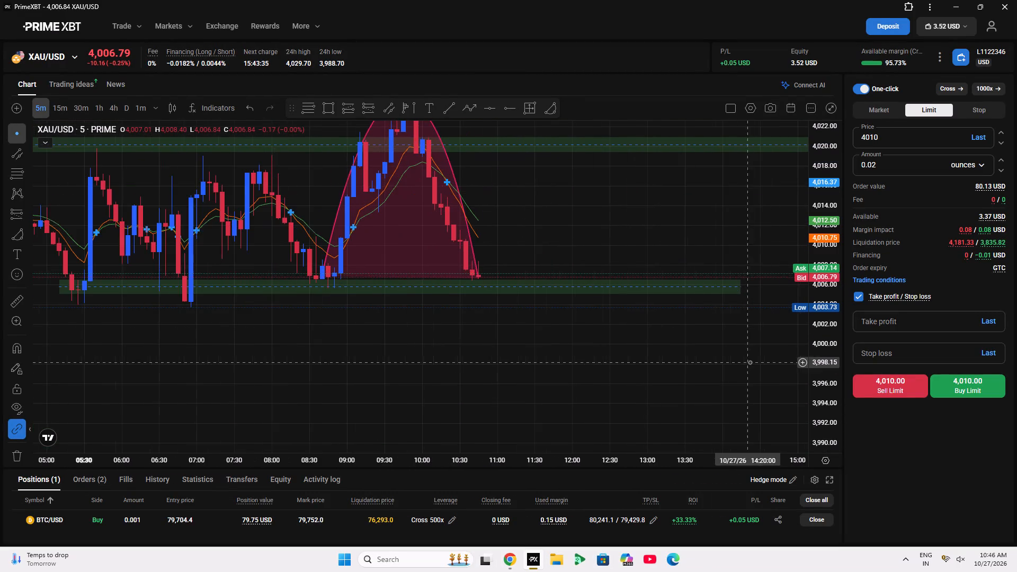
left_click_drag(645, 189, 682, 288)
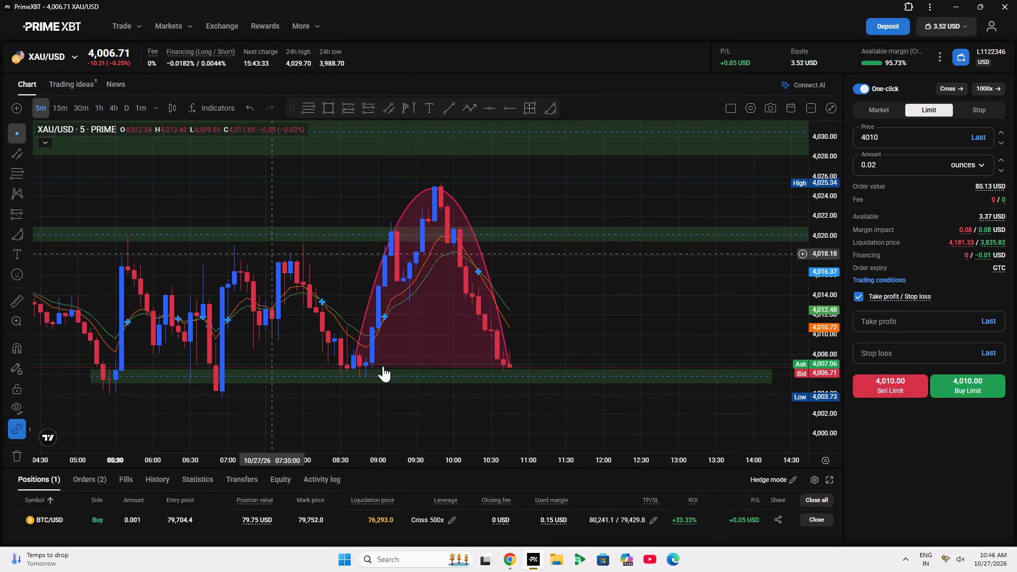
left_click_drag(602, 297, 645, 309)
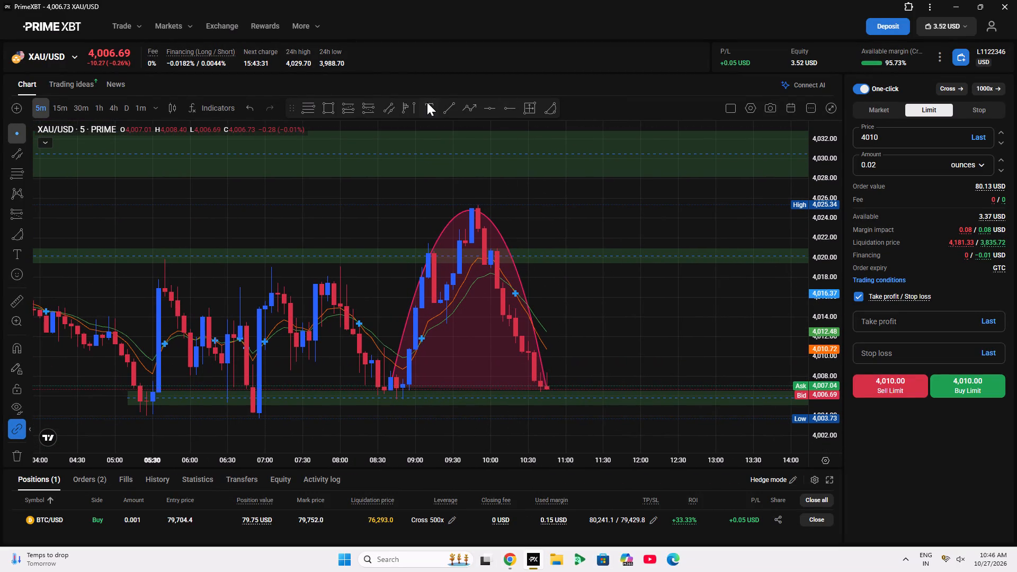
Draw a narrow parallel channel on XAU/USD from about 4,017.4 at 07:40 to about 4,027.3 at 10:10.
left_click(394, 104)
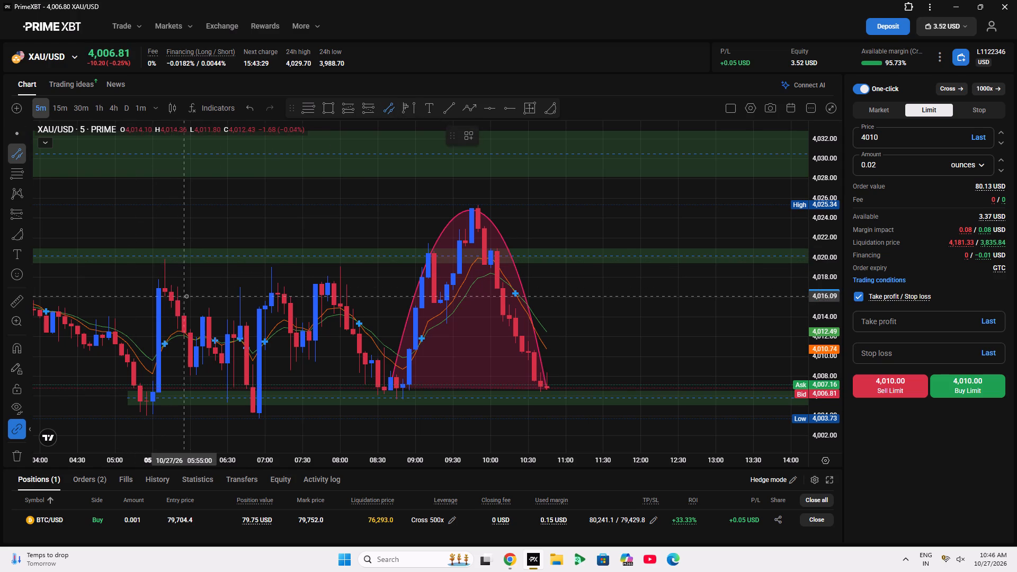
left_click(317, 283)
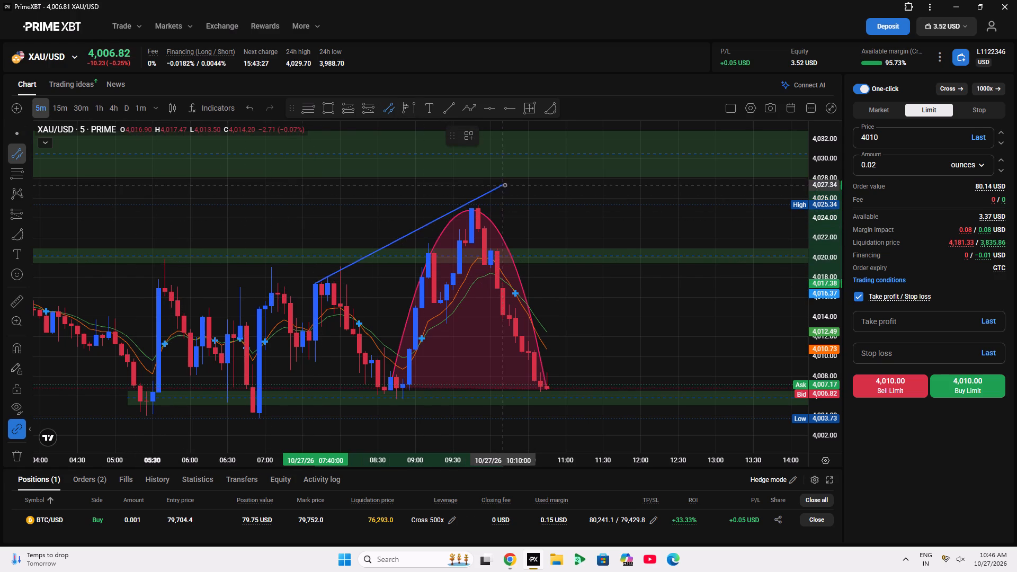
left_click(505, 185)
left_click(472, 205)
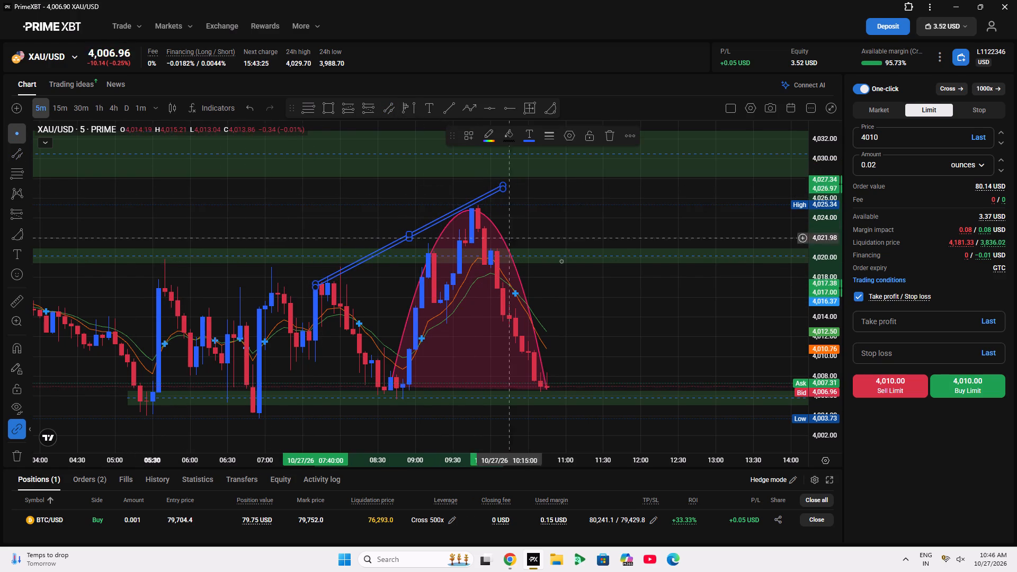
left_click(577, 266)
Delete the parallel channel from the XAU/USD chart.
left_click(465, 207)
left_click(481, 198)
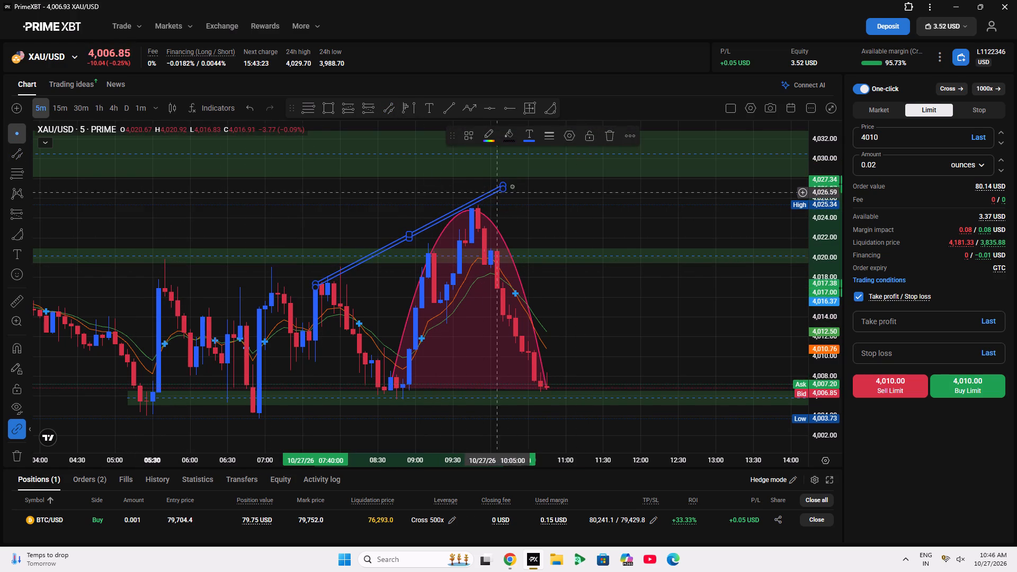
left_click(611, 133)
Switch XAU/USD to the 30-minute timeframe and examine price relative to the green support and resistance zones.
left_click(80, 111)
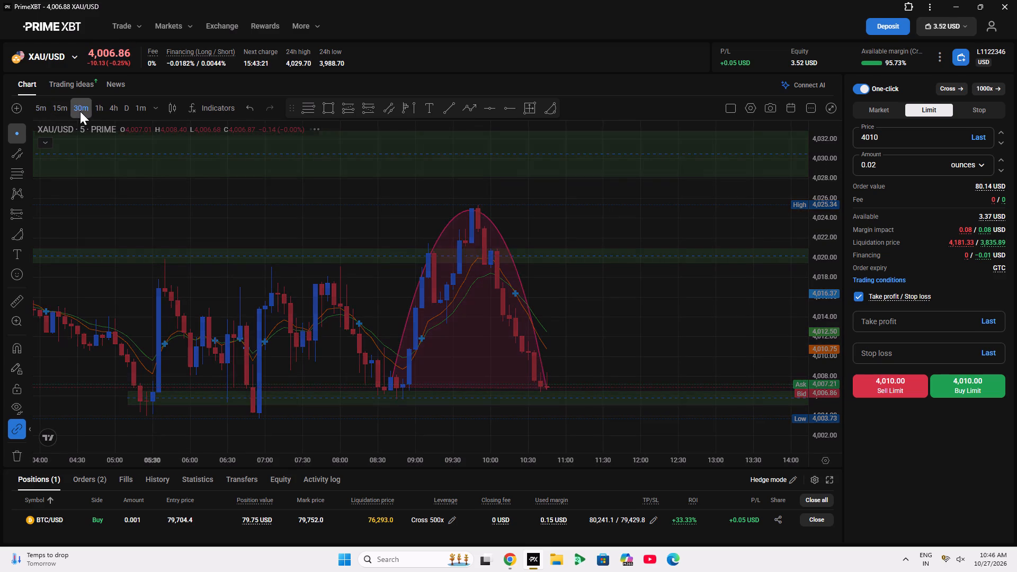
double_click(818, 273)
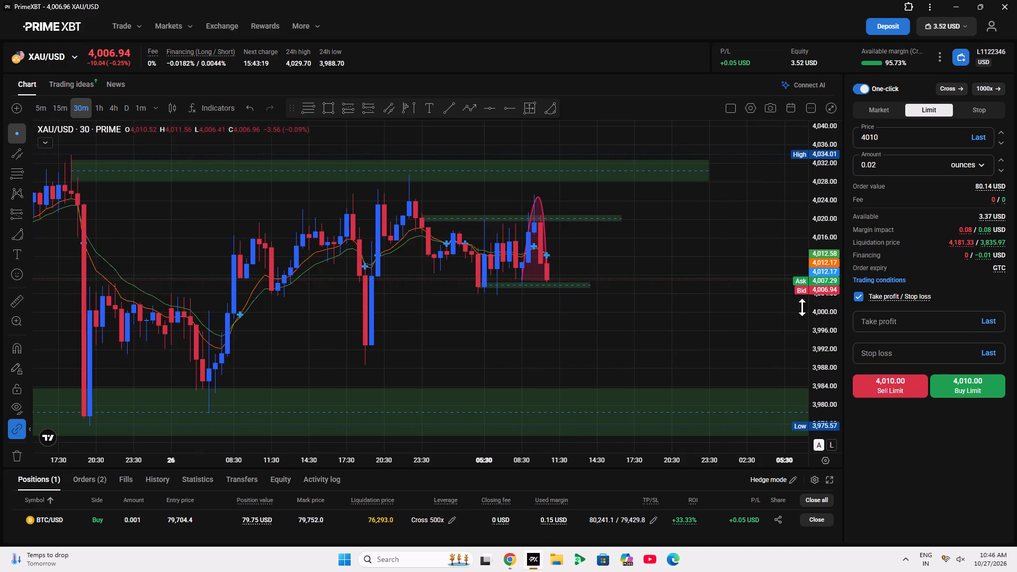
scroll(626, 381, "up", 5)
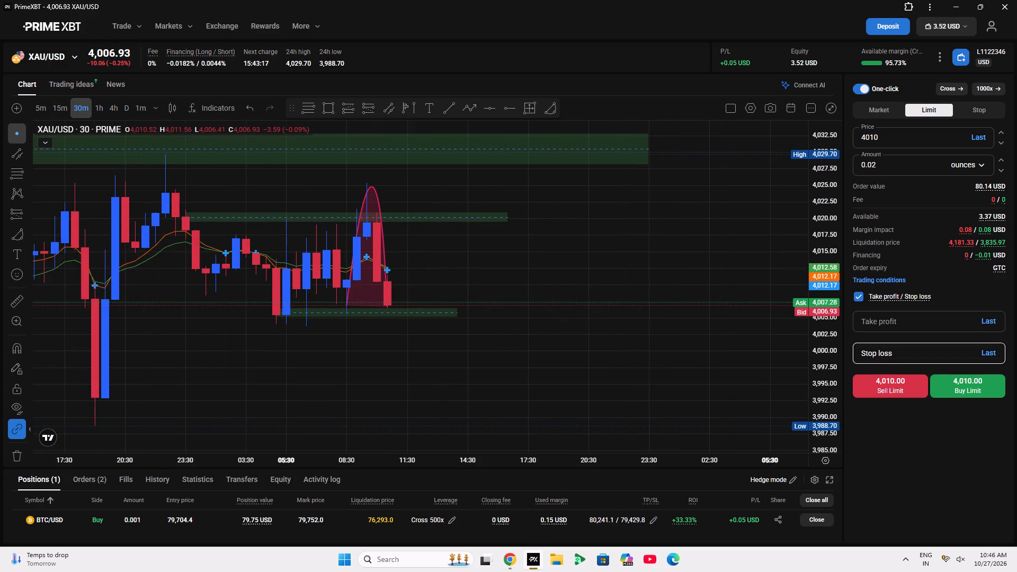
scroll(814, 339, "down", 3)
scroll(637, 379, "up", 2)
left_click_drag(464, 353, 786, 353)
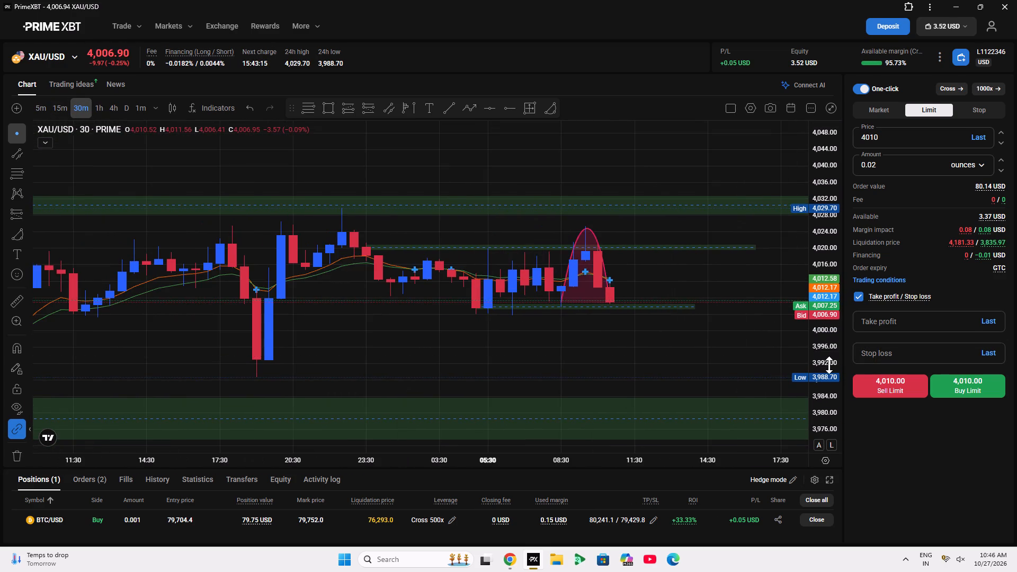
scroll(829, 365, "up", 4)
scroll(818, 378, "down", 1)
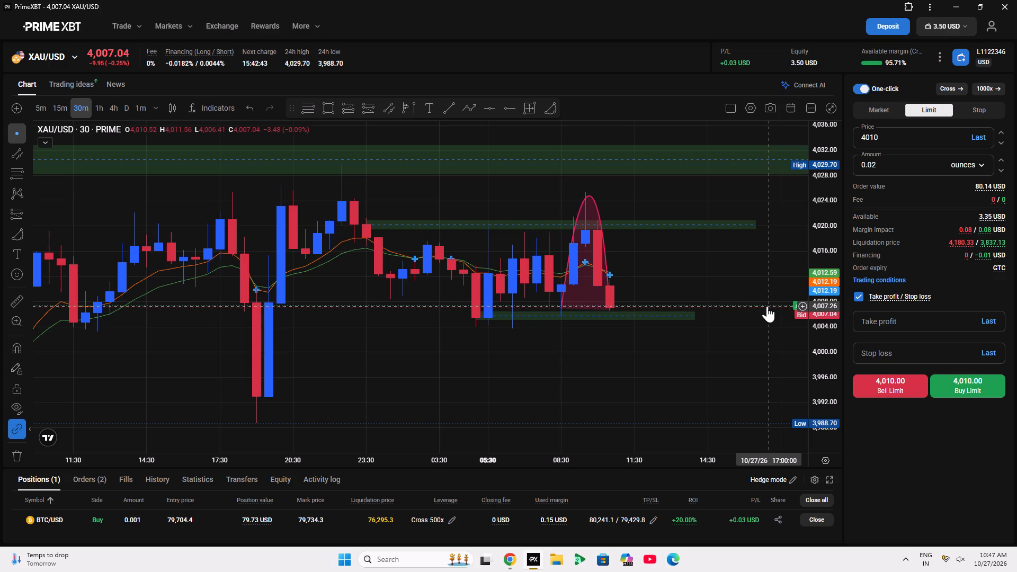
Return XAU/USD to the 5-minute timeframe and examine price as it approaches the green zone below the red arc.
left_click(44, 110)
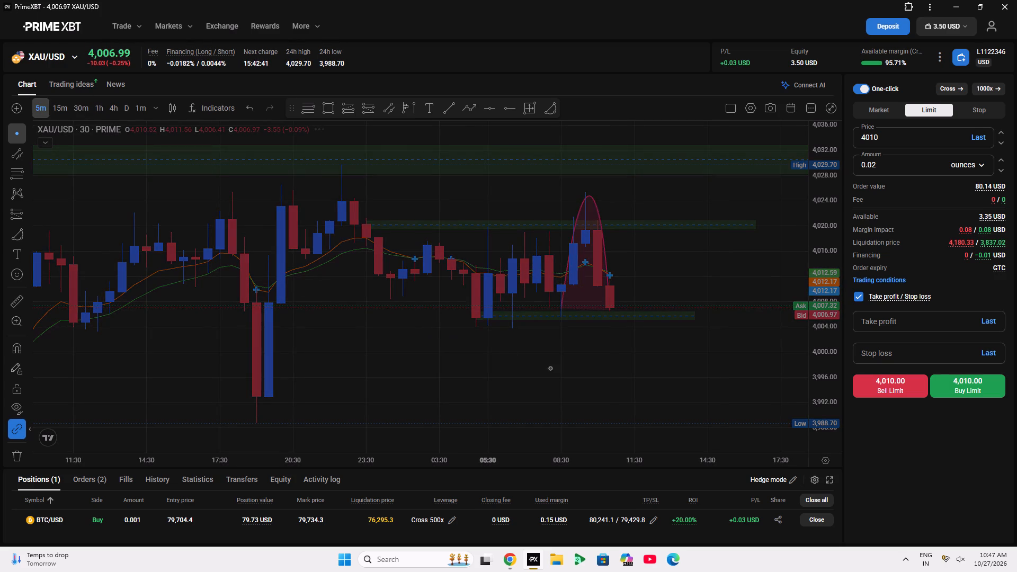
scroll(661, 381, "down", 4)
left_click_drag(719, 379, 551, 373)
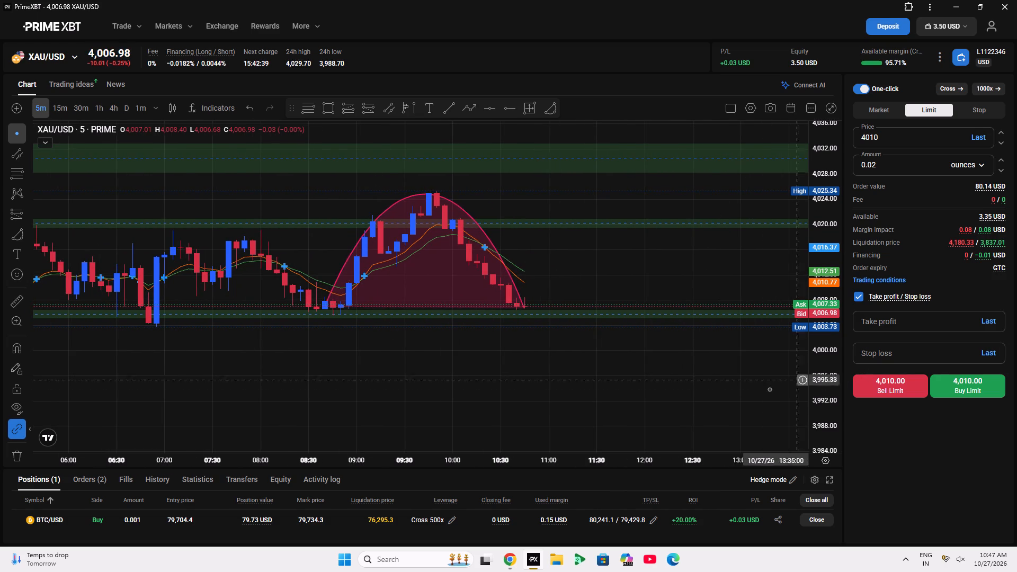
scroll(758, 395, "down", 6)
scroll(765, 401, "up", 4)
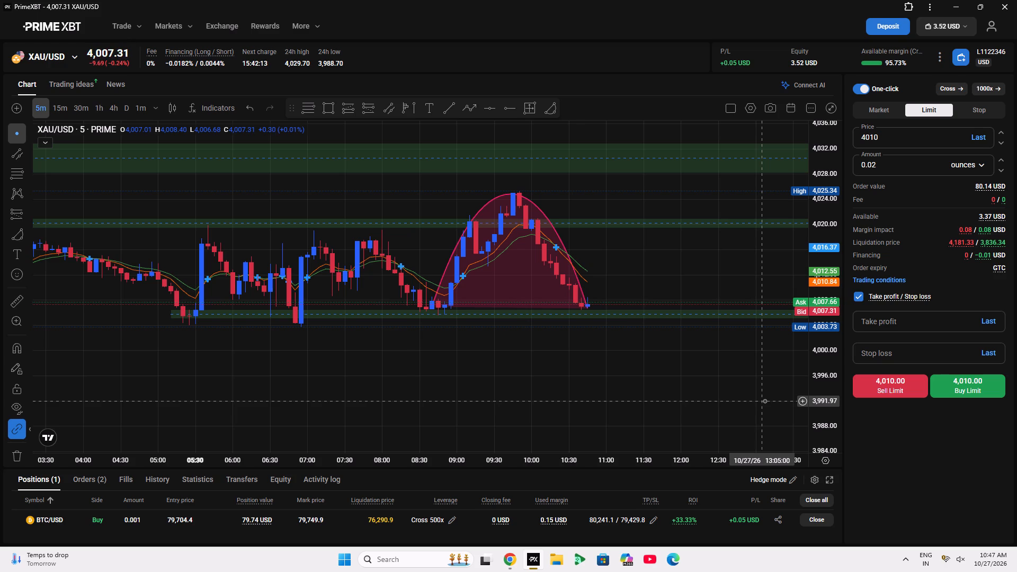
scroll(765, 401, "down", 4)
scroll(790, 414, "up", 5)
left_click_drag(675, 398, 540, 396)
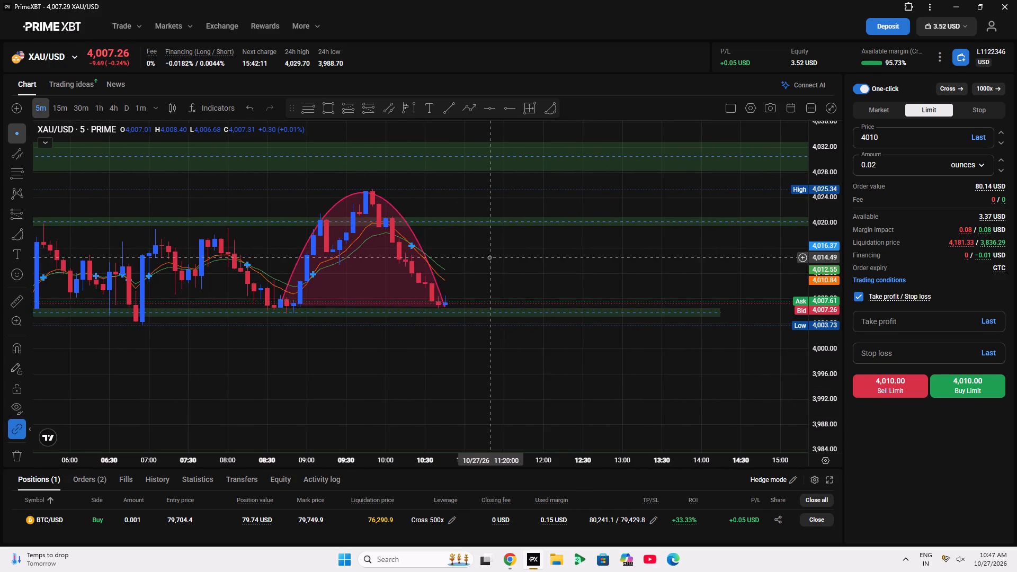
left_click_drag(490, 256, 535, 261)
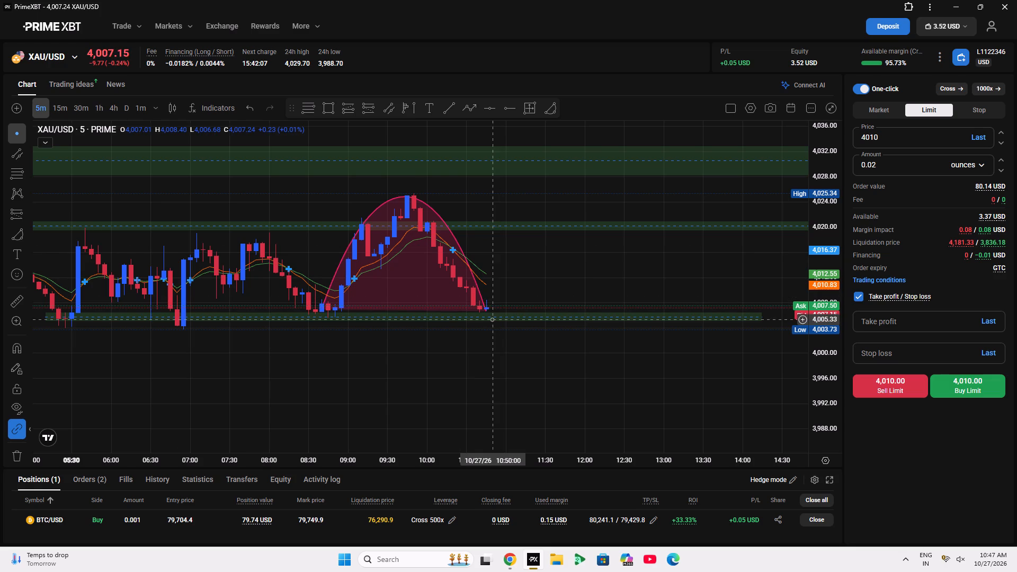
left_click_drag(590, 256, 579, 225)
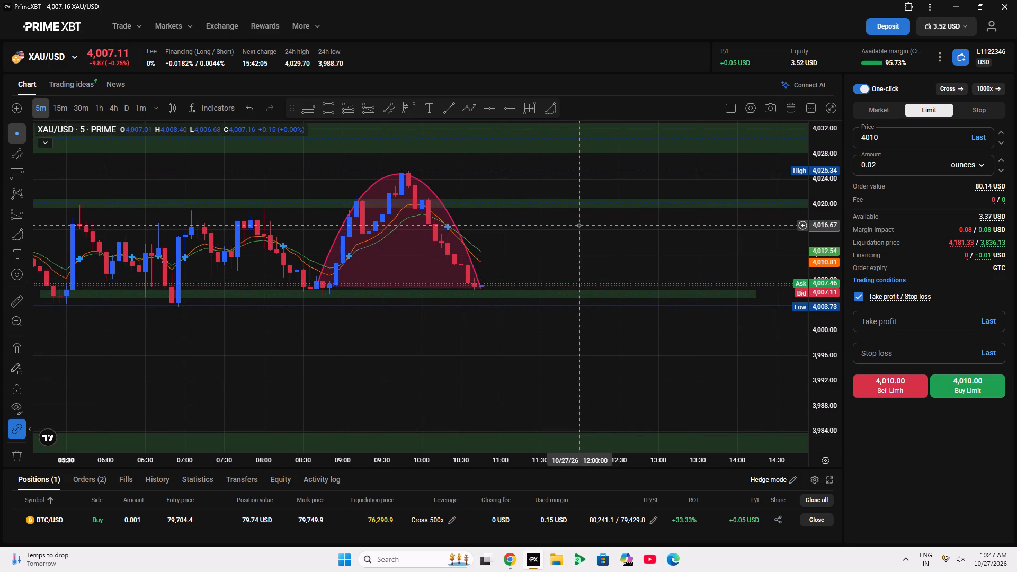
Examine the latest 5-minute XAU/USD candles up close around the base of the red arc and the moving averages.
scroll(824, 276, "up", 8)
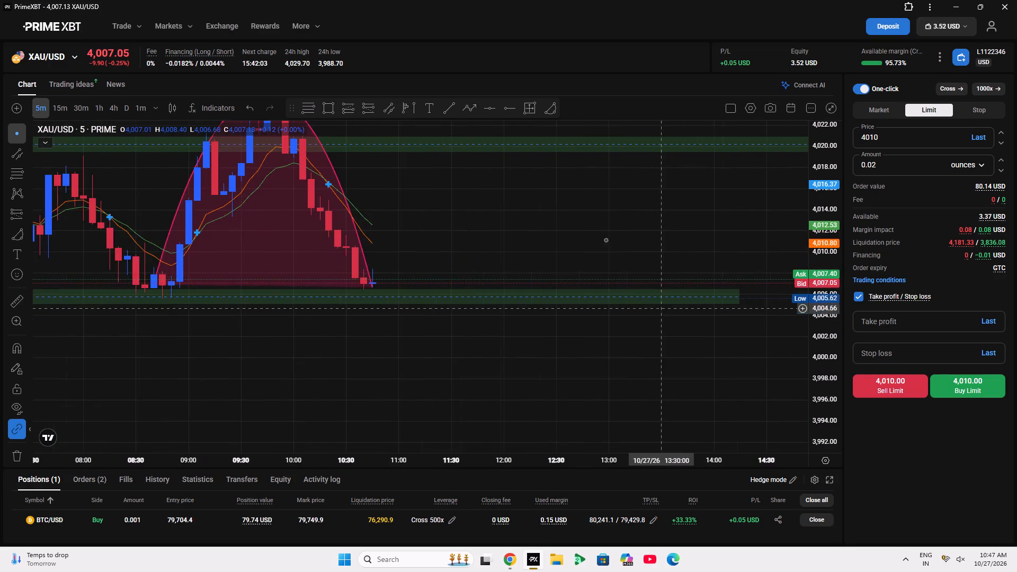
left_click_drag(599, 230, 680, 289)
left_click(811, 276)
left_click(811, 276)
scroll(811, 276, "up", 1)
double_click(811, 276)
scroll(536, 330, "up", 1)
left_click_drag(523, 327, 628, 336)
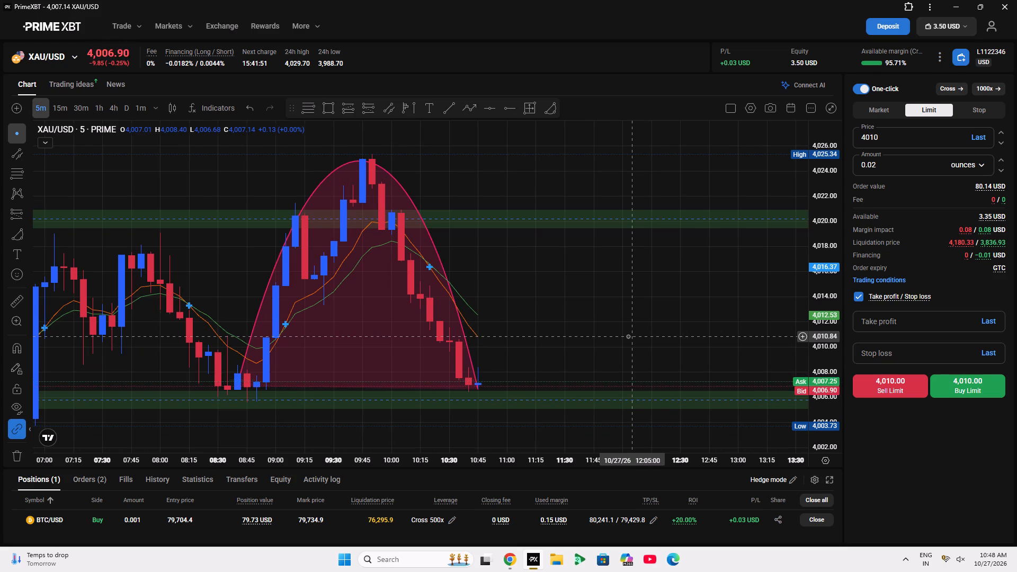
scroll(628, 336, "up", 1)
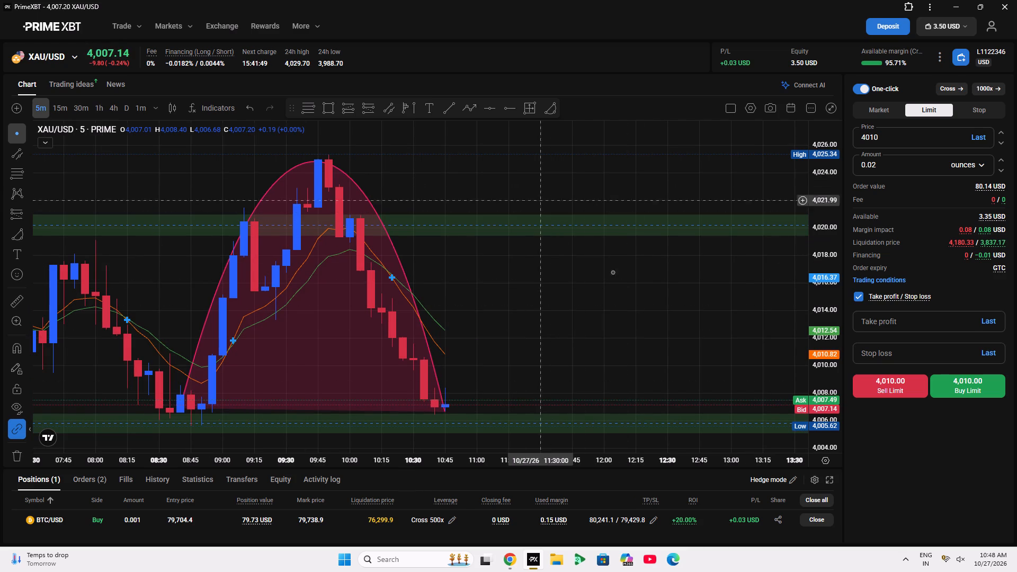
left_click_drag(586, 326, 635, 274)
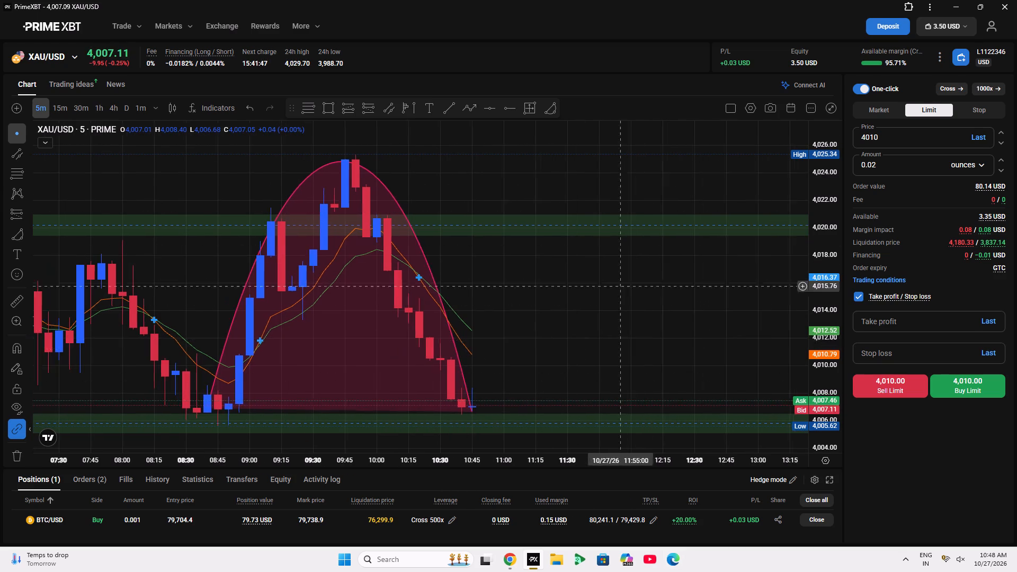
left_click_drag(635, 274, 692, 234)
scroll(713, 273, "down", 5)
scroll(819, 294, "down", 2)
scroll(737, 317, "up", 4)
left_click_drag(734, 315, 729, 261)
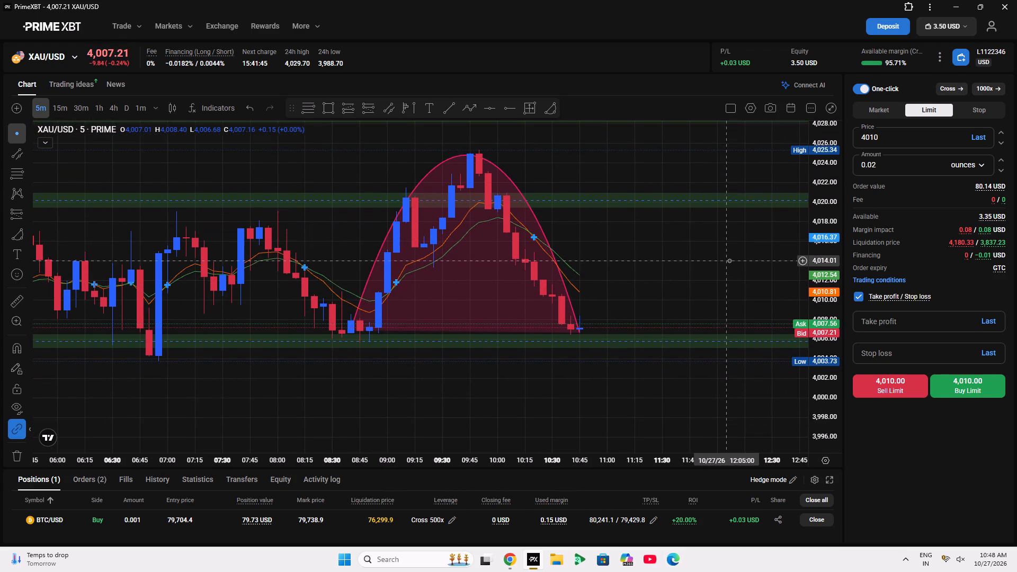
Check the trading ideas for gold and return to the XAU/USD chart.
left_click(68, 76)
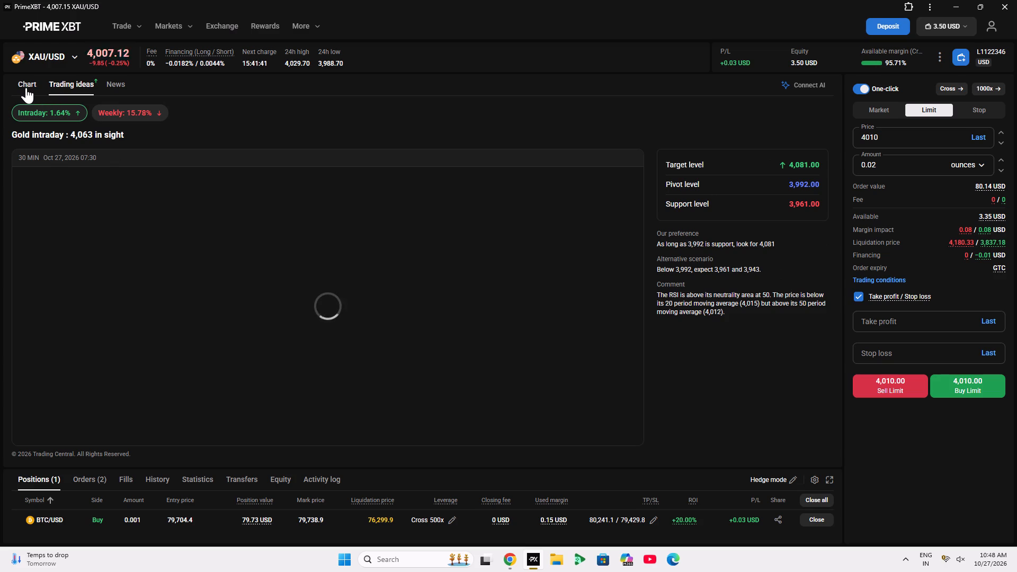
left_click(26, 87)
Compare the recent 5-minute XAU/USD decline with the earlier lows and the green zones at wide and close range.
double_click(828, 290)
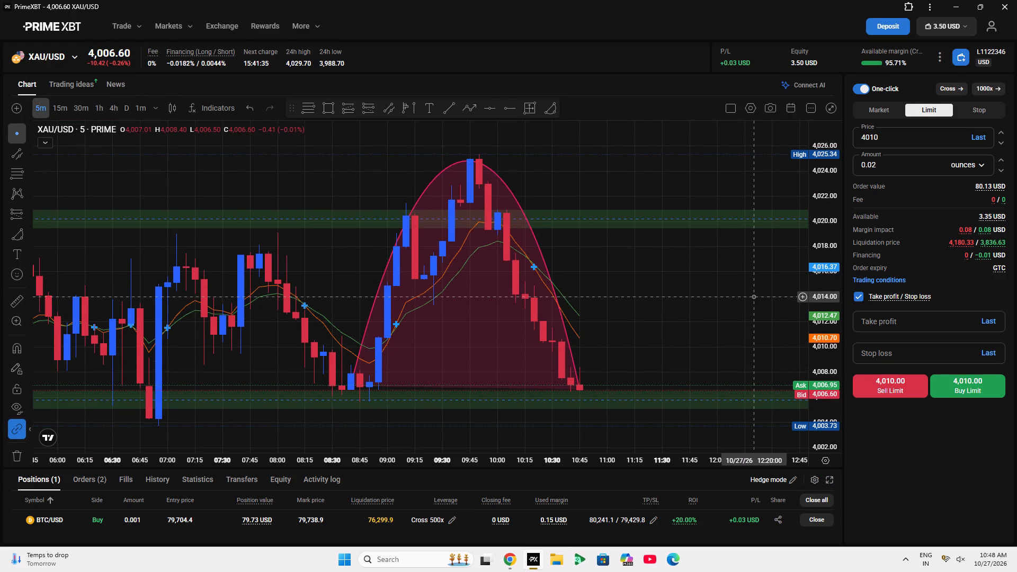
scroll(754, 297, "down", 5)
scroll(811, 325, "down", 5)
scroll(793, 342, "up", 3)
scroll(677, 364, "down", 4)
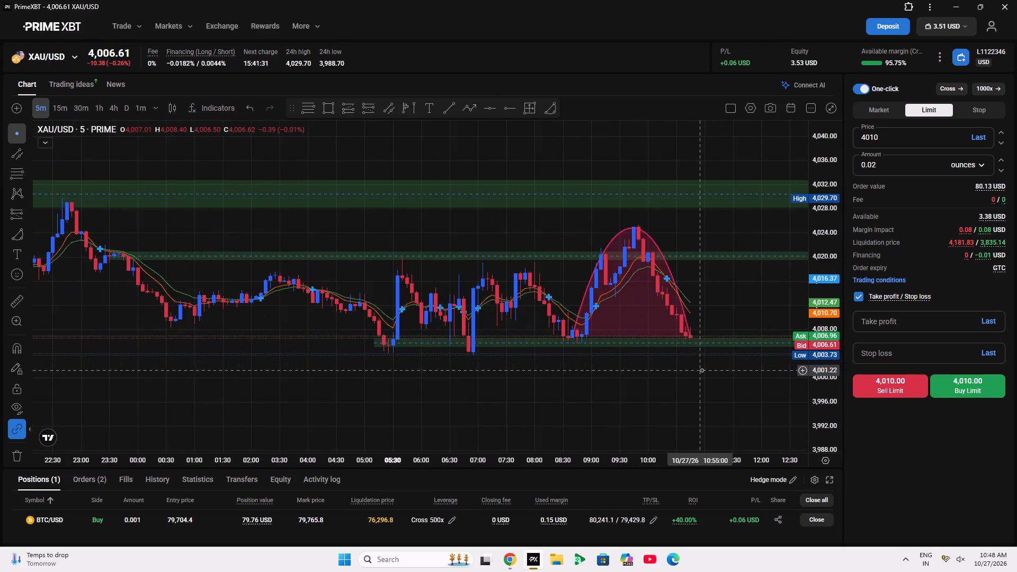
scroll(712, 377, "up", 2)
scroll(811, 396, "up", 10)
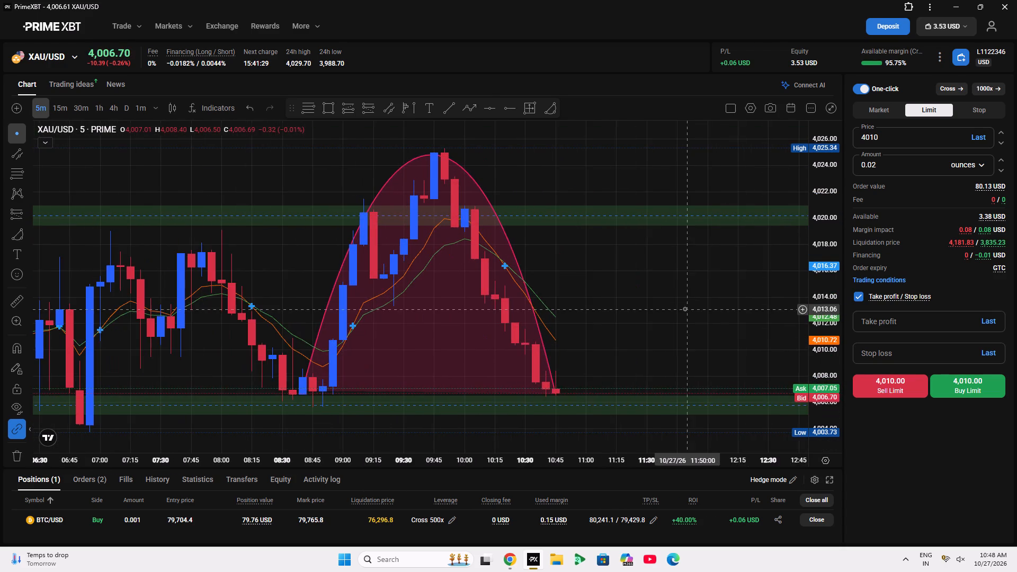
left_click_drag(685, 309, 728, 300)
scroll(727, 309, "up", 3)
scroll(811, 317, "down", 4)
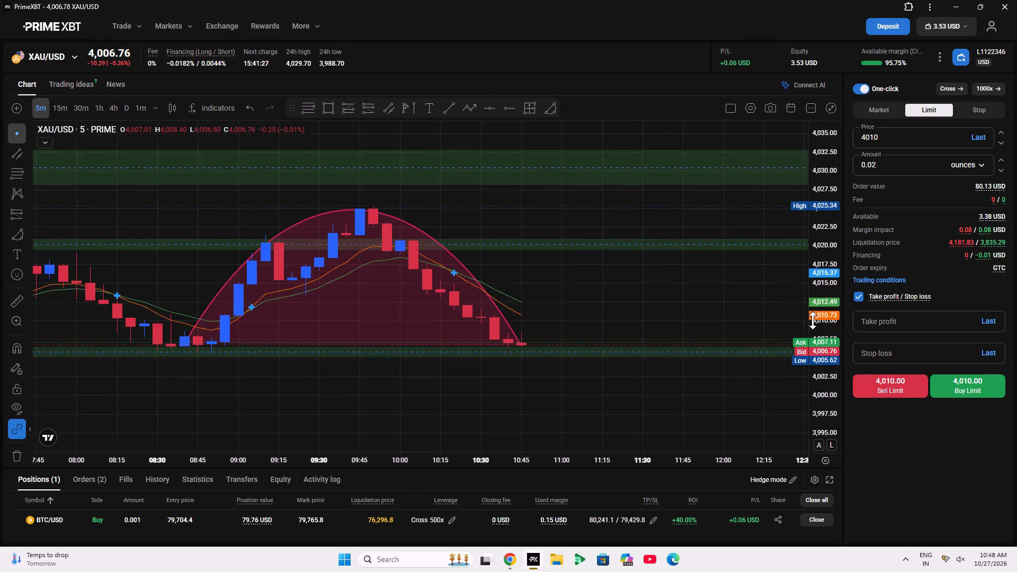
scroll(767, 327, "down", 4)
scroll(764, 311, "up", 4)
scroll(823, 351, "up", 2)
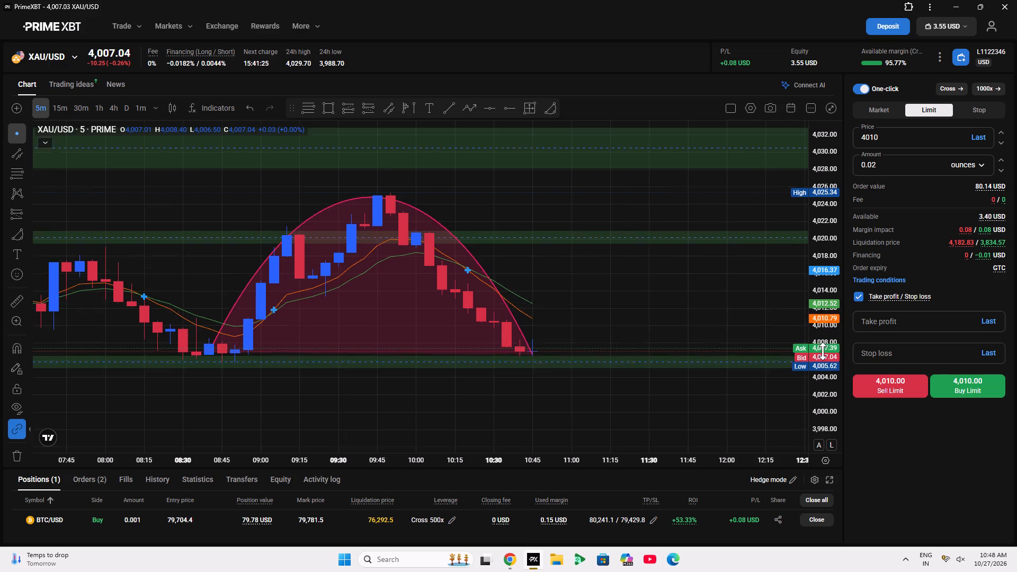
scroll(823, 351, "up", 2)
double_click(823, 351)
Switch XAU/USD to the 1-minute timeframe and examine the price action within the red arc.
left_click(154, 104)
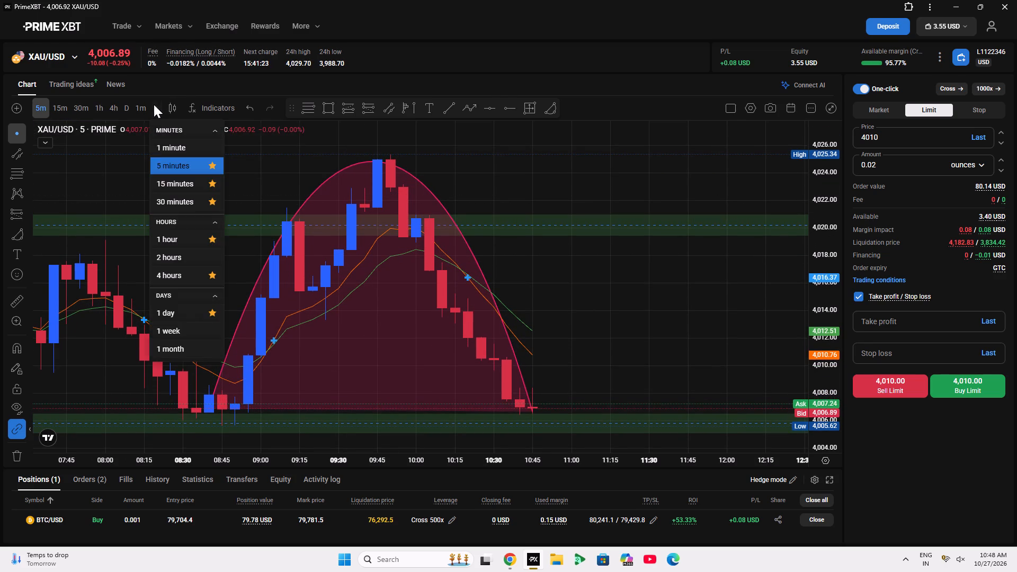
left_click(161, 146)
scroll(397, 269, "down", 5)
scroll(469, 300, "down", 5)
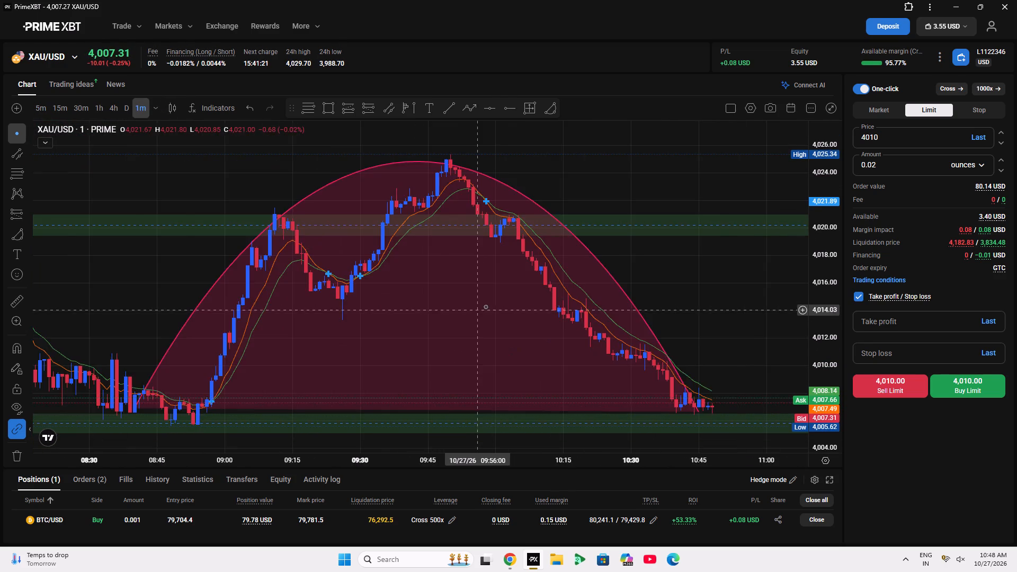
scroll(486, 307, "down", 4)
left_click_drag(746, 281, 562, 267)
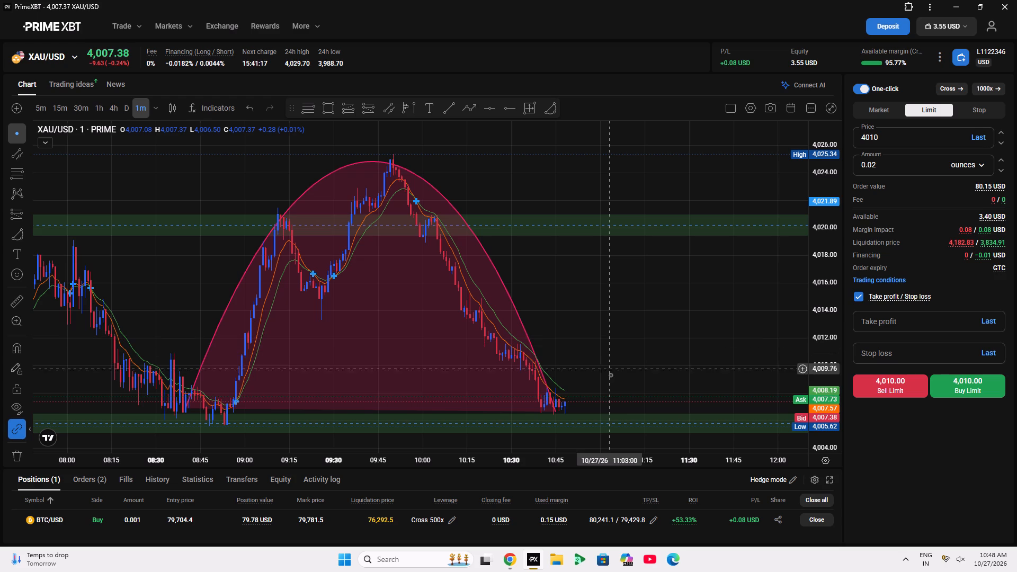
left_click_drag(645, 342, 639, 315)
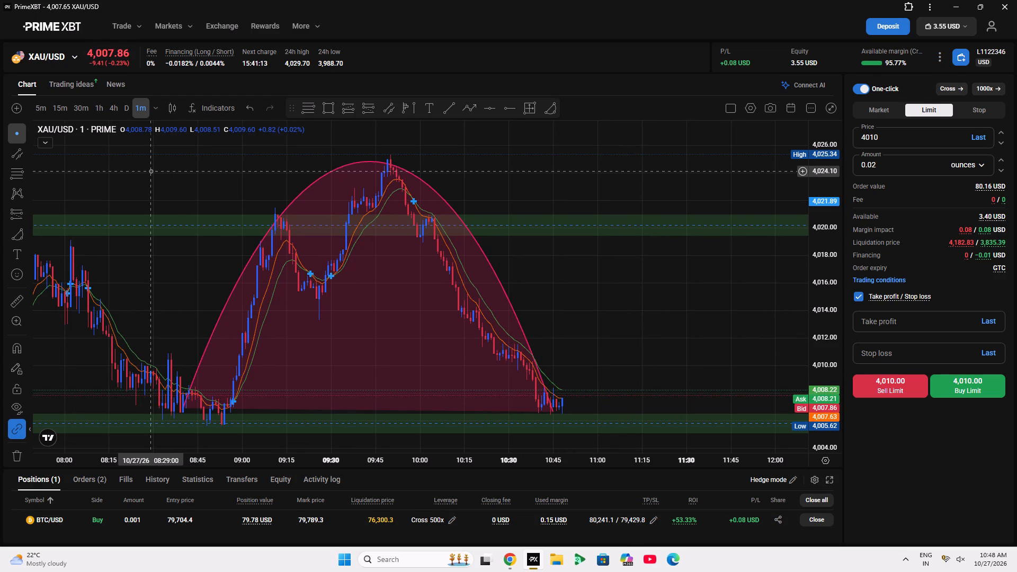
Switch the XAU/USD chart back to the 5-minute timeframe.
left_click(37, 110)
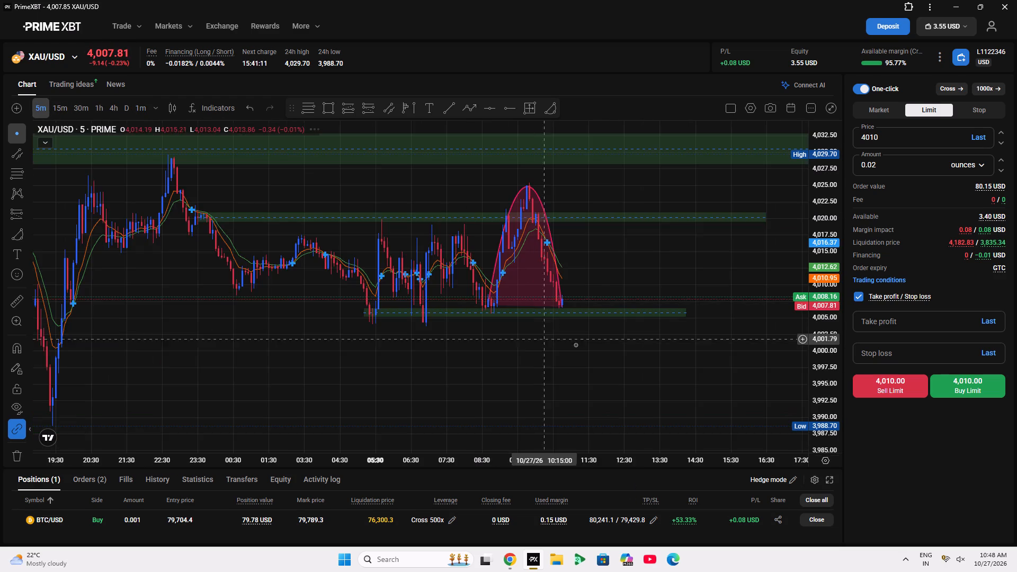
Examine the latest 5-minute XAU/USD candles against the red arc and the lower green zone.
scroll(618, 353, "up", 6)
left_click_drag(545, 300, 858, 322)
scroll(858, 333, "up", 12)
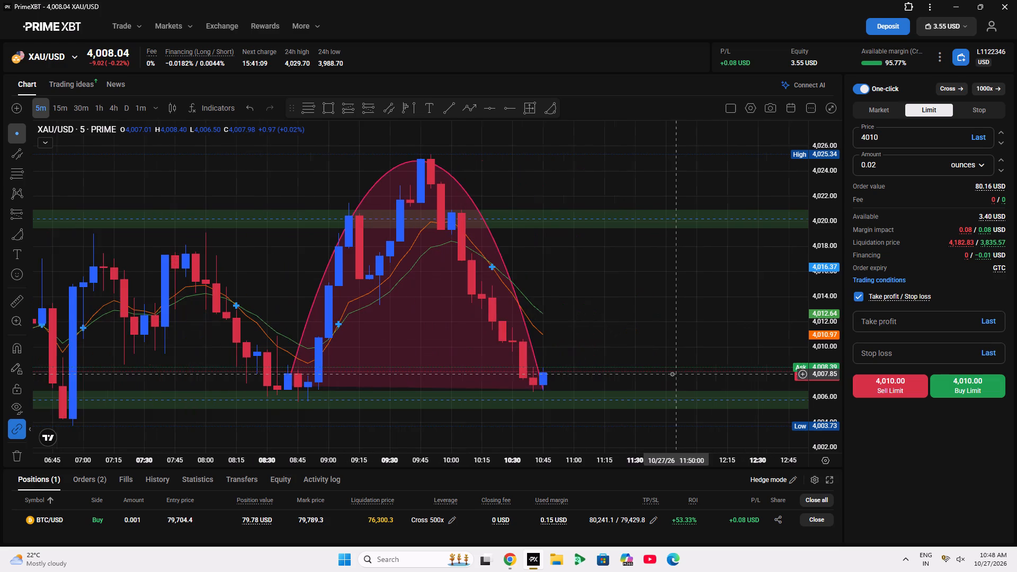
left_click_drag(649, 318, 392, 291)
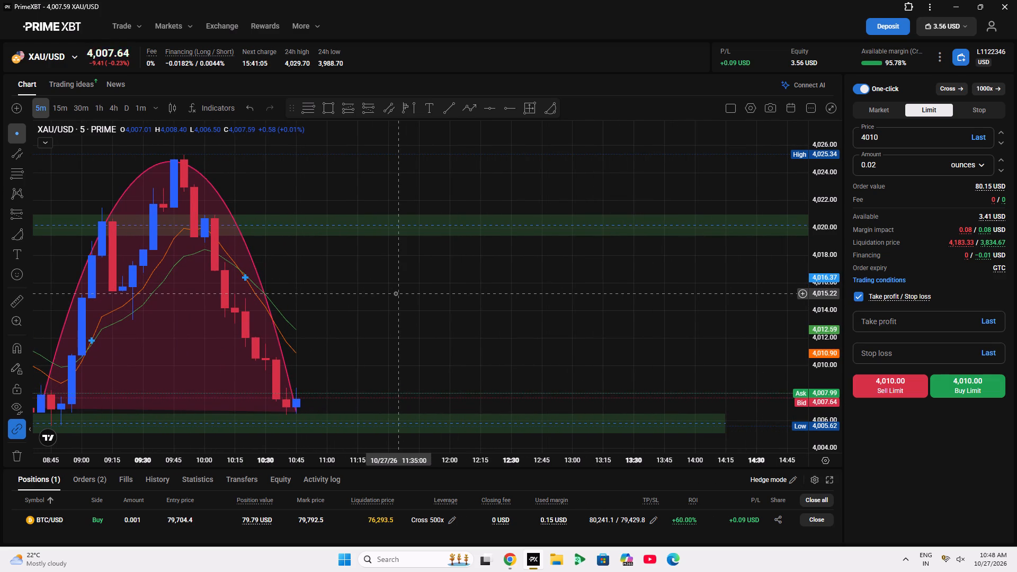
left_click(302, 359)
Switch to the TradingView XAUUSD chart in Chrome, dismiss the advertisement and review the recent 5-minute price action.
left_click(531, 560)
left_click(531, 560)
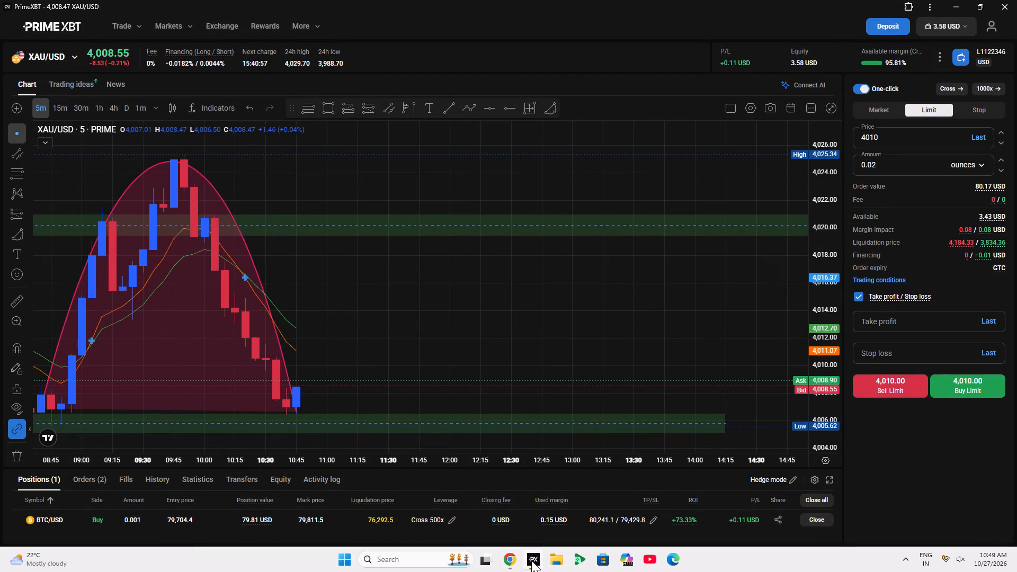
left_click(531, 560)
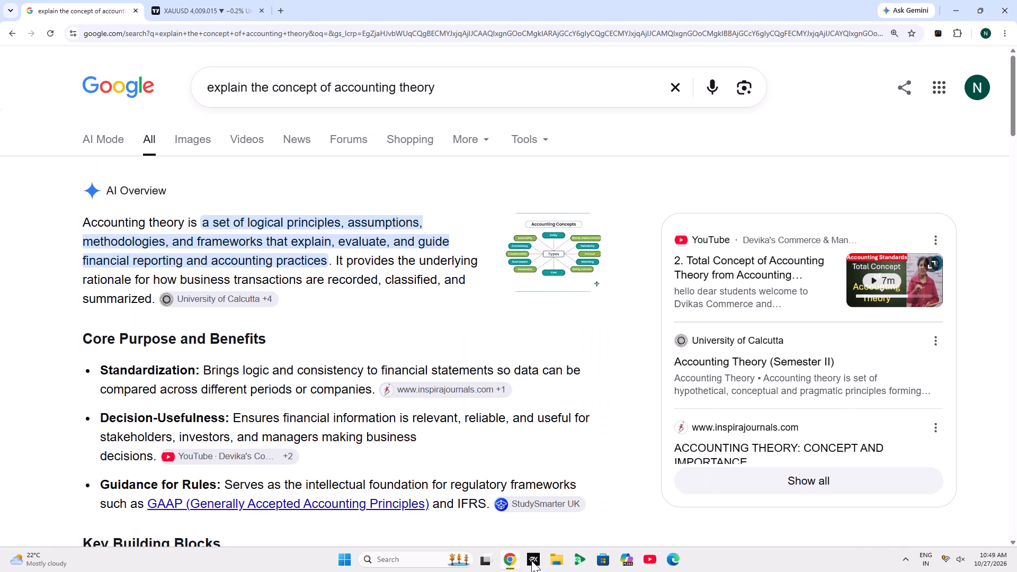
left_click(238, 0)
left_click_drag(637, 378, 530, 391)
double_click(858, 338)
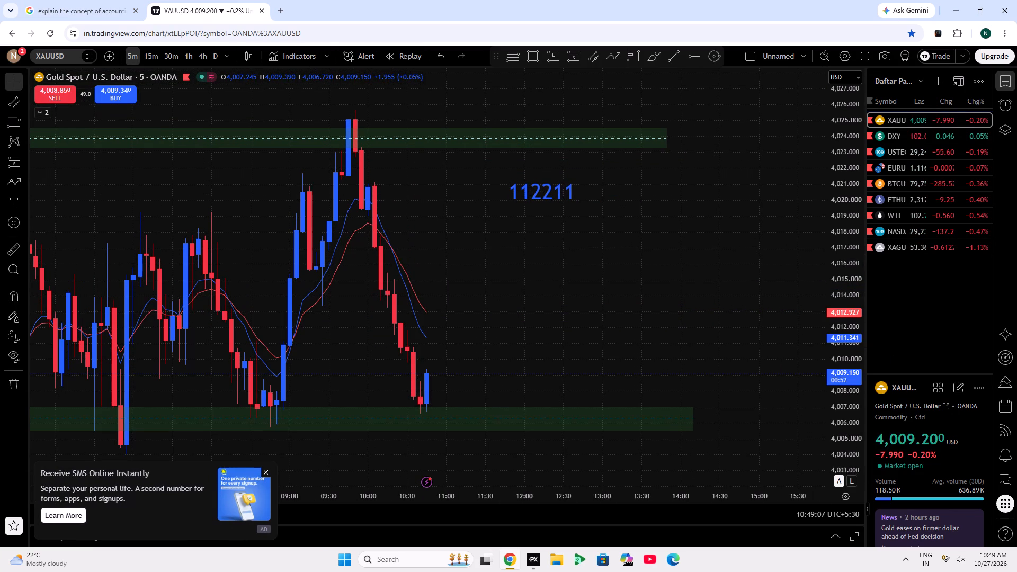
left_click(618, 339)
left_click(265, 470)
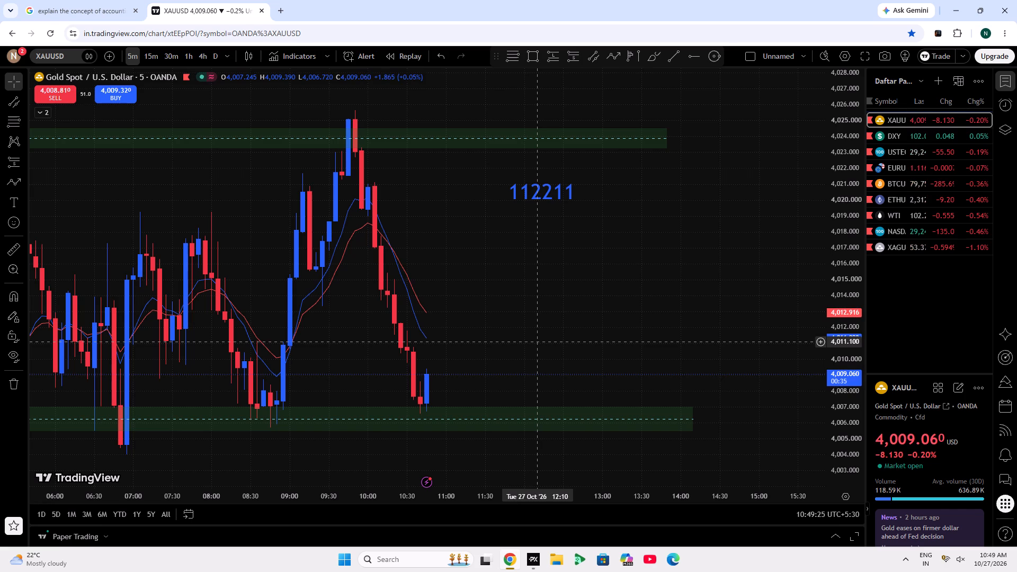
Compare the current 5-minute gold candle between the PrimeXBT and TradingView charts near the lower green zone.
left_click(534, 561)
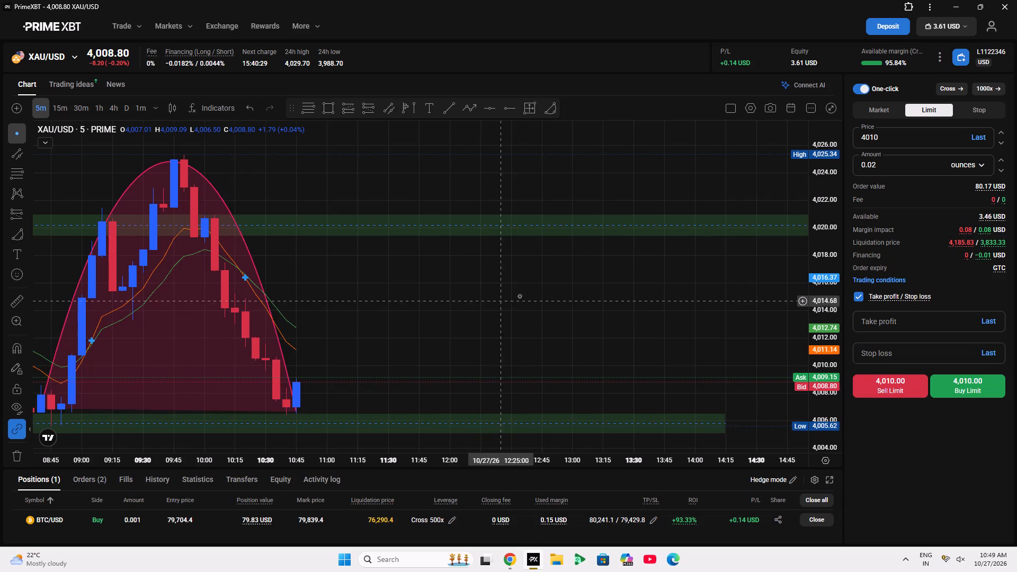
left_click_drag(529, 296, 775, 305)
scroll(559, 248, "down", 4)
scroll(708, 284, "up", 2)
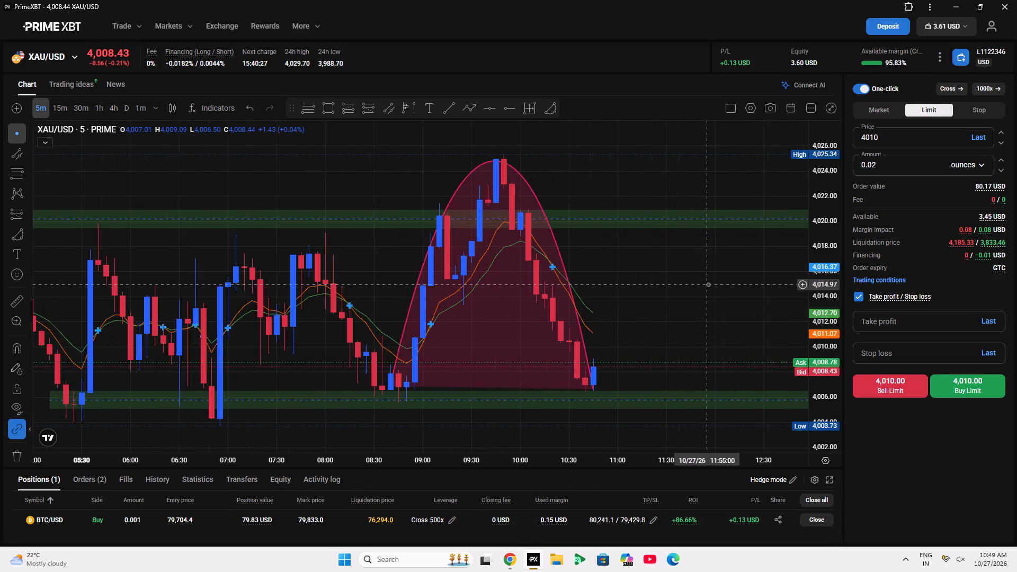
scroll(619, 0, "down", 4)
scroll(684, 262, "up", 3)
scroll(498, 0, "down", 5)
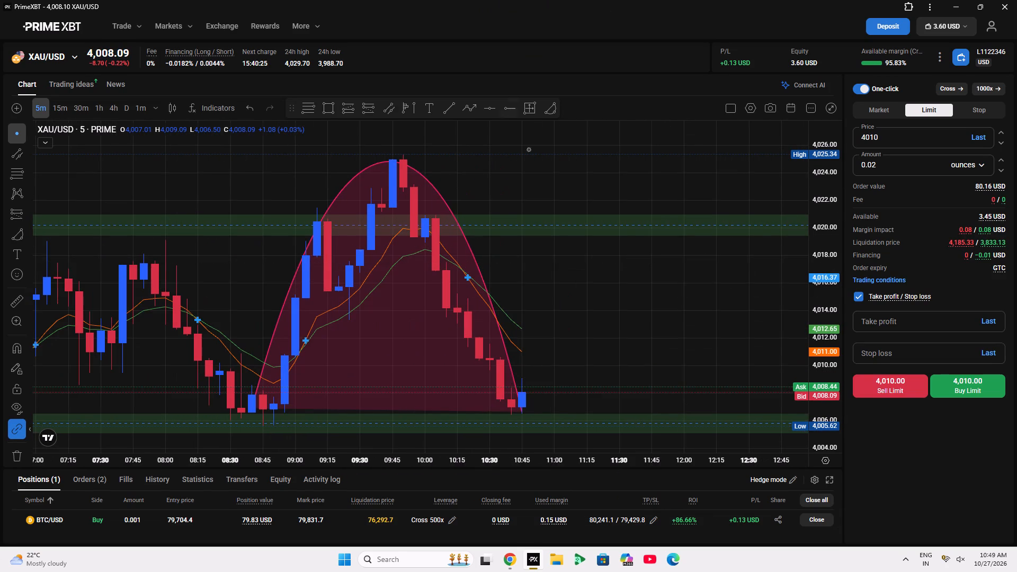
scroll(603, 278, "down", 1)
left_click_drag(662, 292, 520, 234)
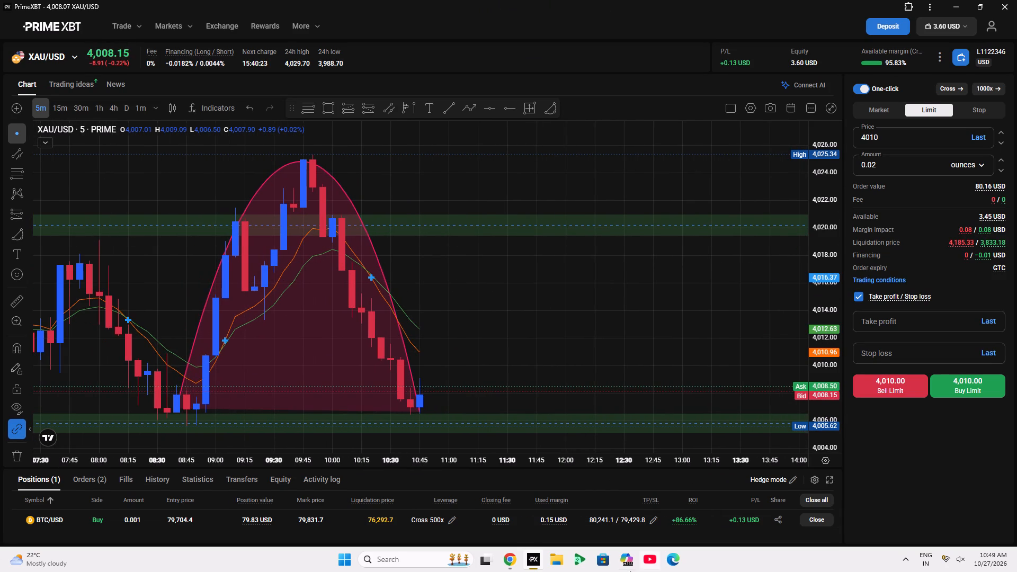
left_click(529, 561)
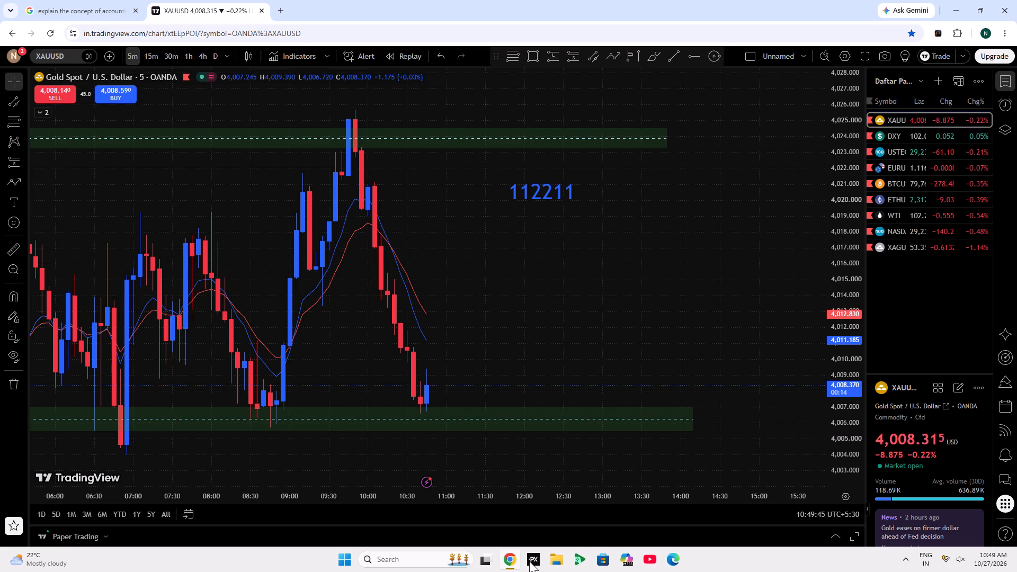
left_click(529, 561)
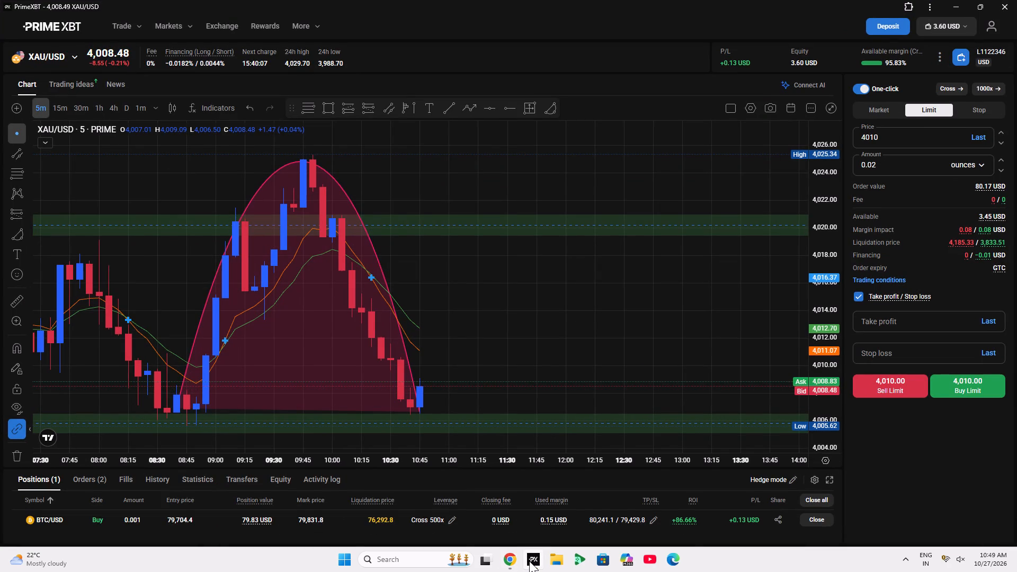
left_click(529, 561)
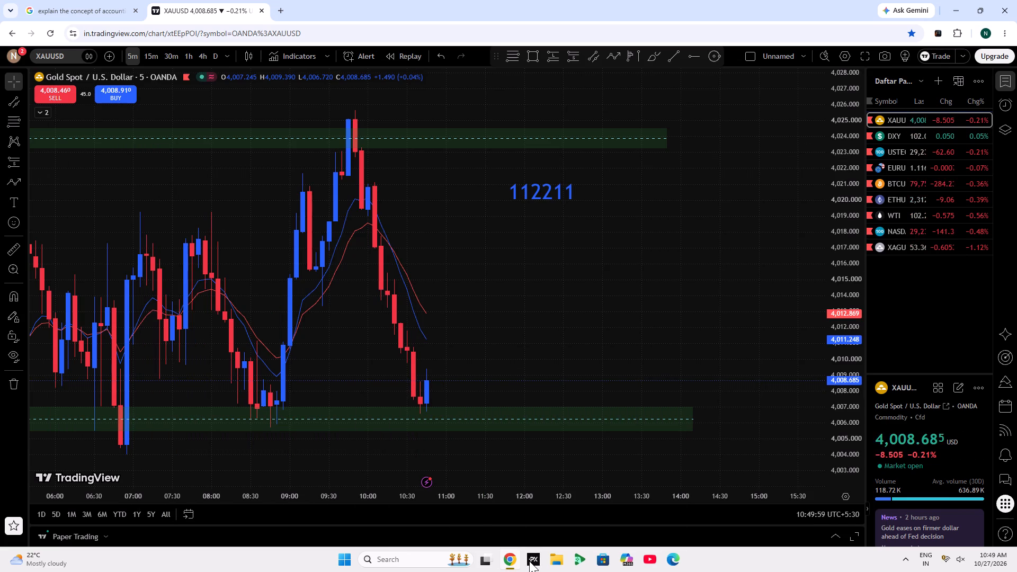
Switch back to PrimeXBT and place a 0.02-ounce XAU/USD buy limit order at 4,010.
left_click(529, 561)
left_click(969, 385)
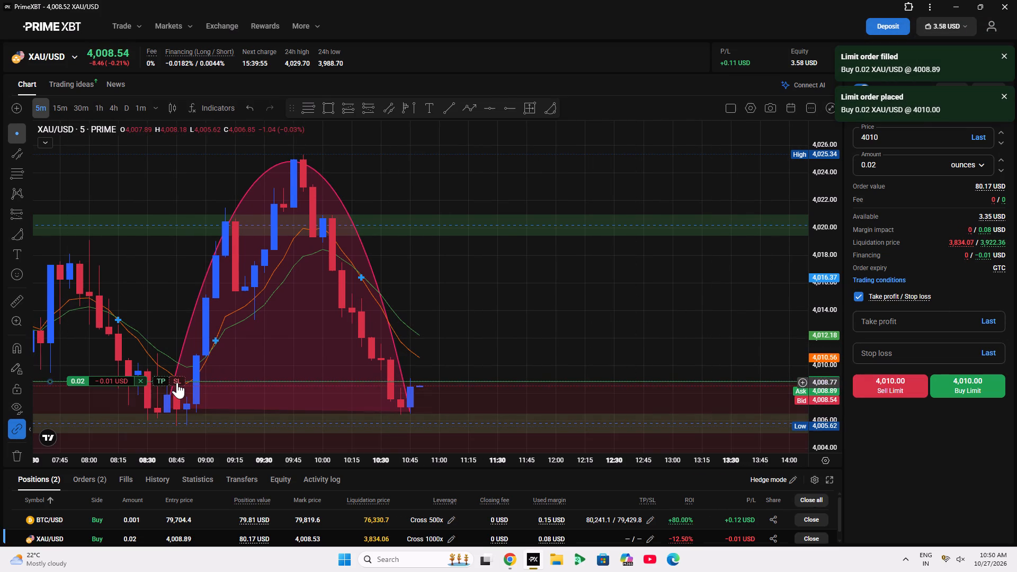
Add a stop loss at 4,001.54 to the XAU/USD buy position.
left_click_drag(177, 382, 166, 482)
Draw a long position at the latest candle from about 4,008.81, with target about 4,019.27 and stop about 4,003.47.
left_click_drag(533, 323, 508, 197)
left_click_drag(821, 353, 824, 381)
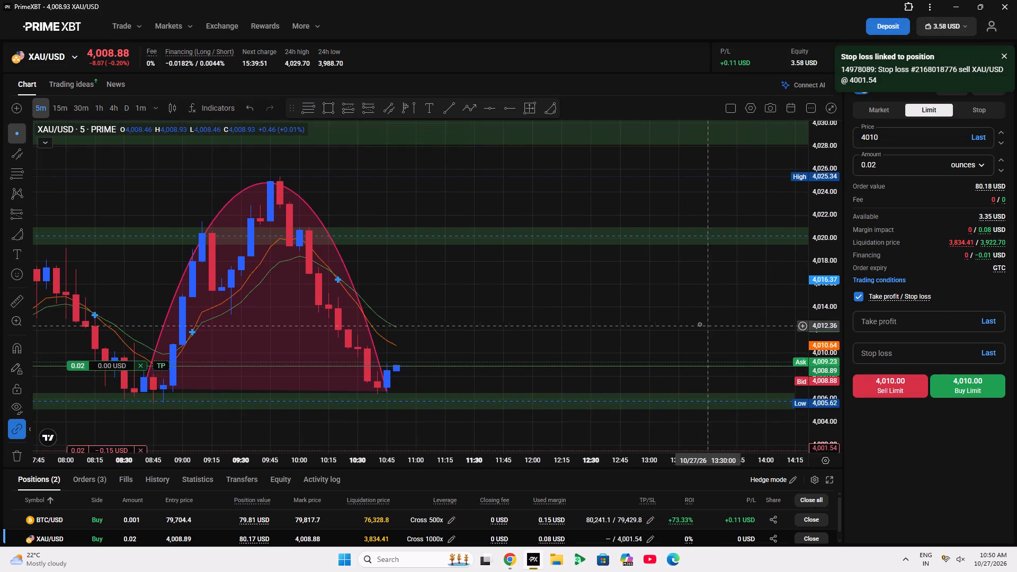
left_click_drag(700, 324, 673, 202)
left_click(349, 109)
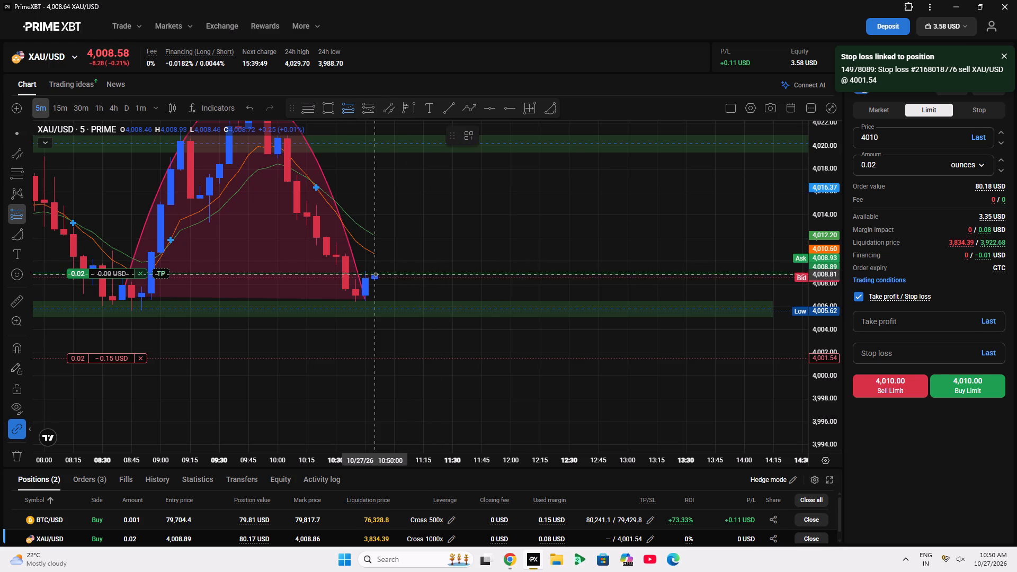
left_click(376, 274)
left_click_drag(376, 230, 365, 176)
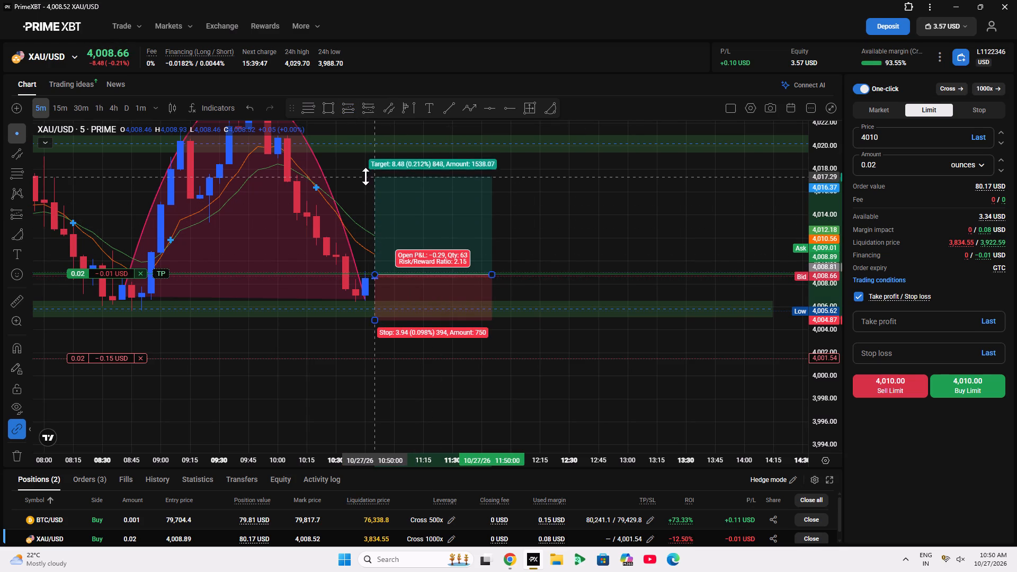
left_click_drag(365, 176, 353, 161)
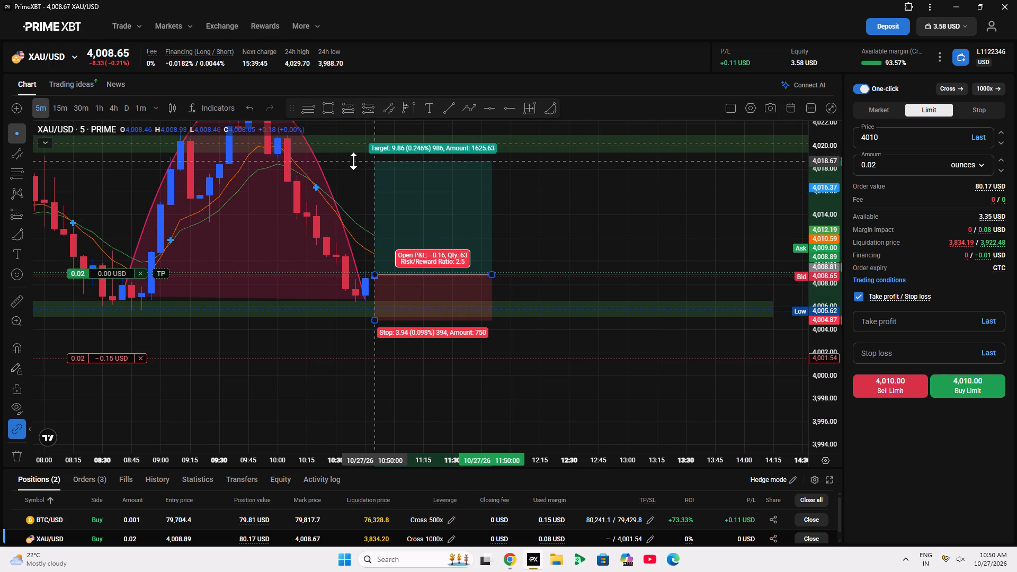
left_click_drag(353, 161, 350, 159)
left_click_drag(377, 160, 376, 161)
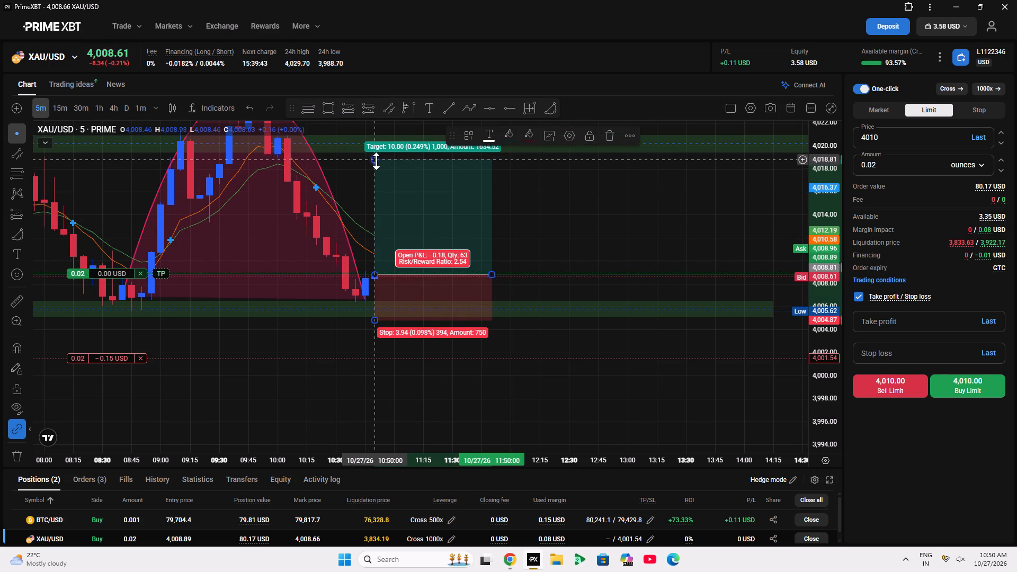
left_click_drag(376, 161, 360, 154)
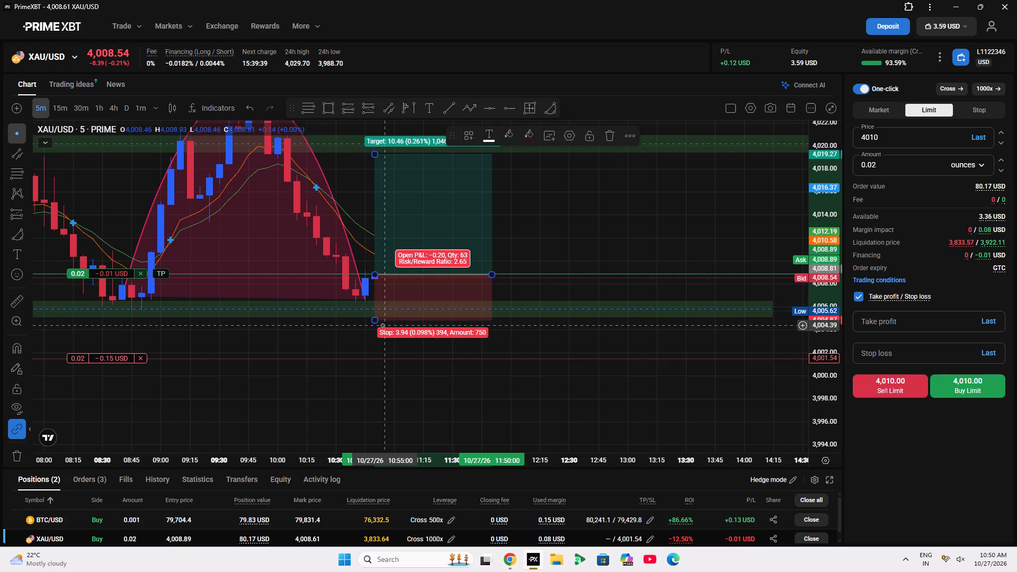
left_click_drag(377, 323, 369, 336)
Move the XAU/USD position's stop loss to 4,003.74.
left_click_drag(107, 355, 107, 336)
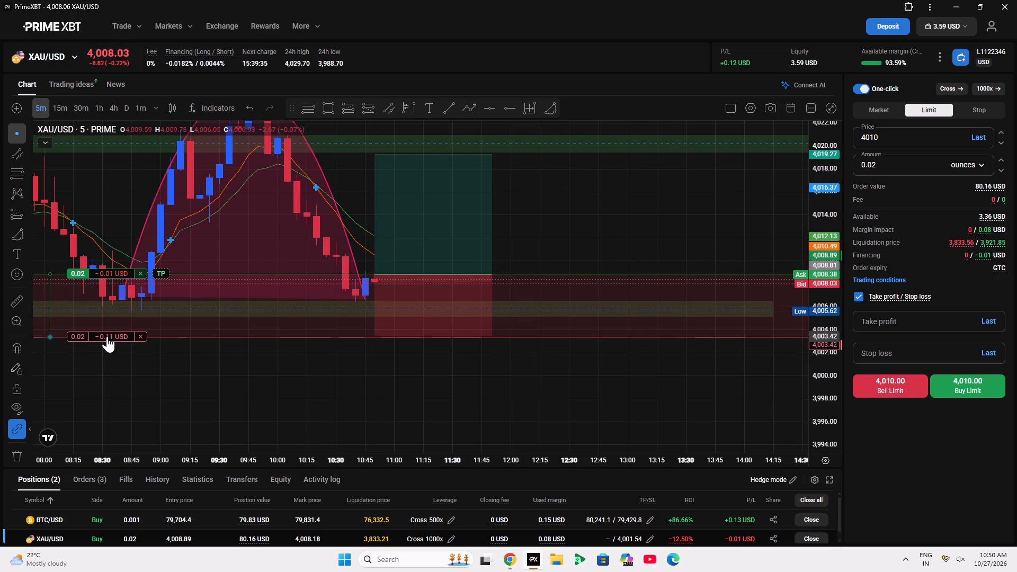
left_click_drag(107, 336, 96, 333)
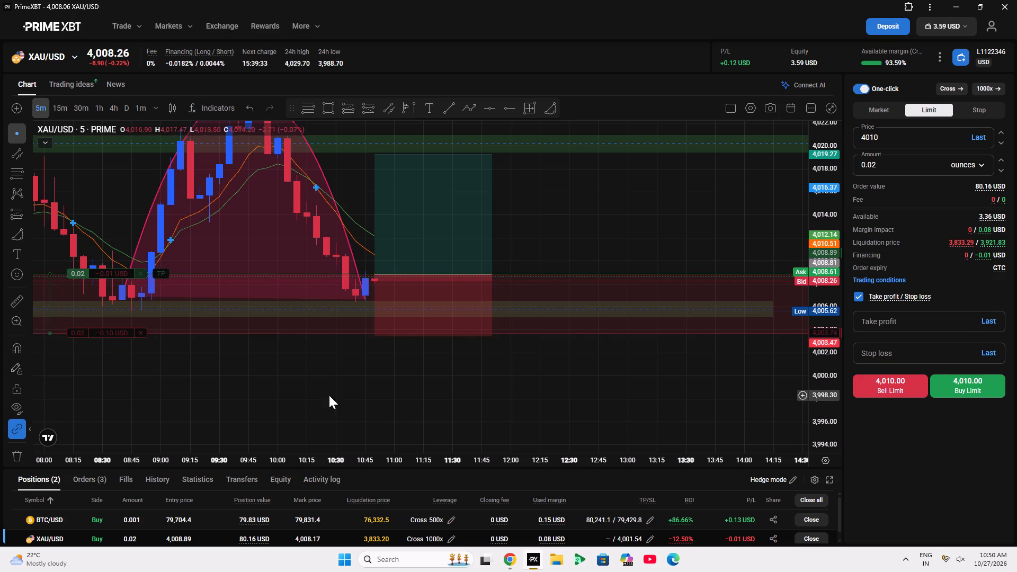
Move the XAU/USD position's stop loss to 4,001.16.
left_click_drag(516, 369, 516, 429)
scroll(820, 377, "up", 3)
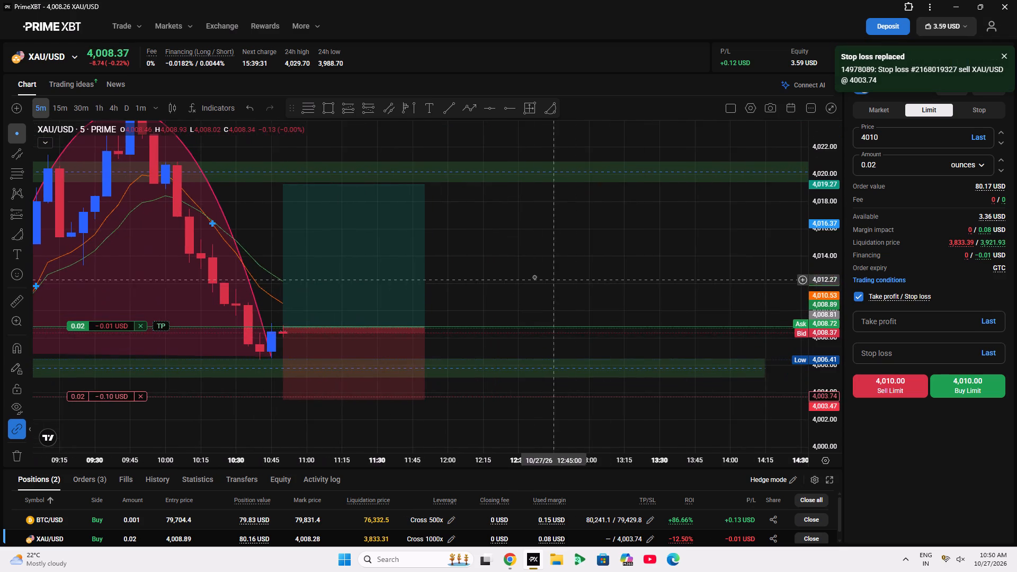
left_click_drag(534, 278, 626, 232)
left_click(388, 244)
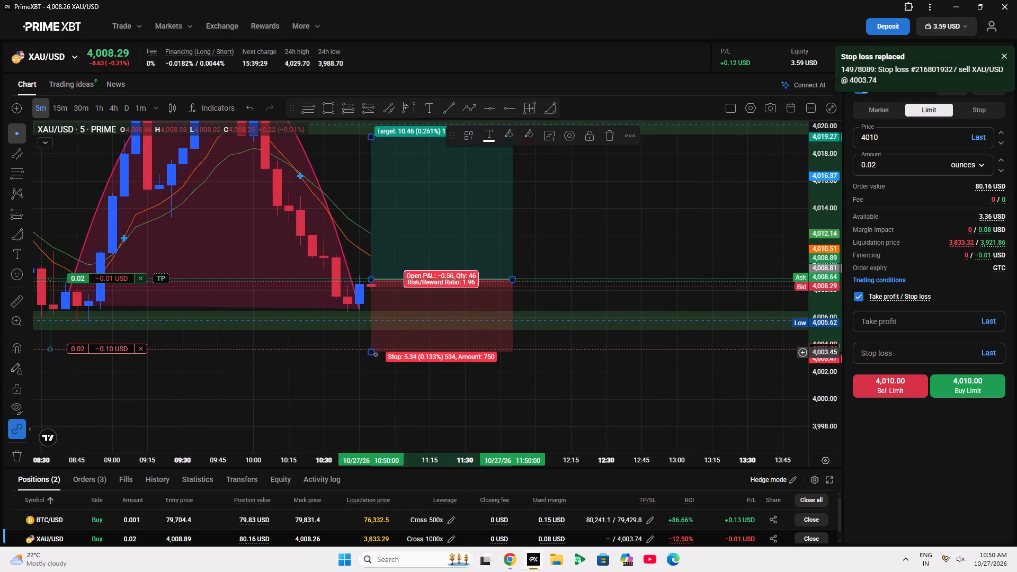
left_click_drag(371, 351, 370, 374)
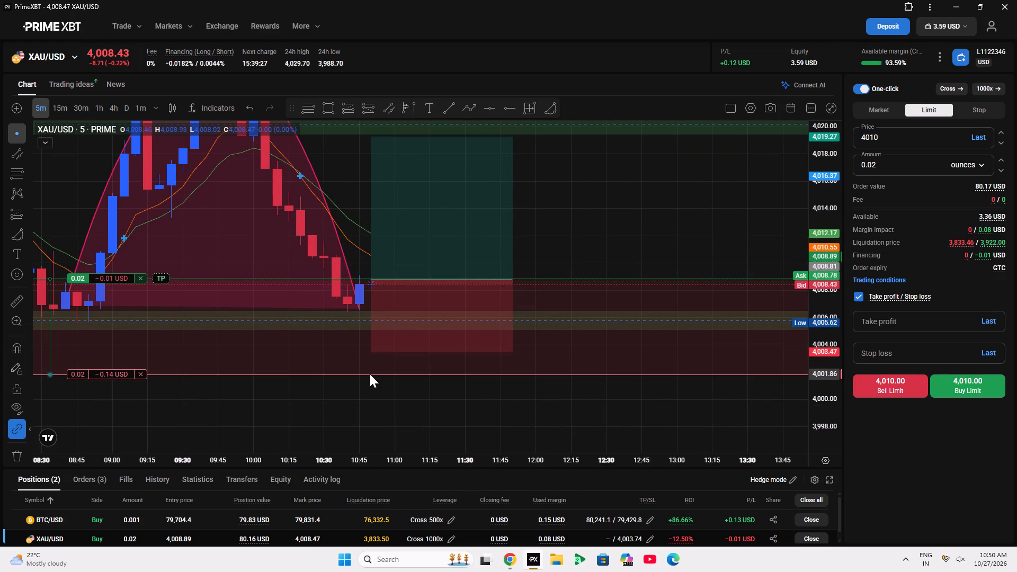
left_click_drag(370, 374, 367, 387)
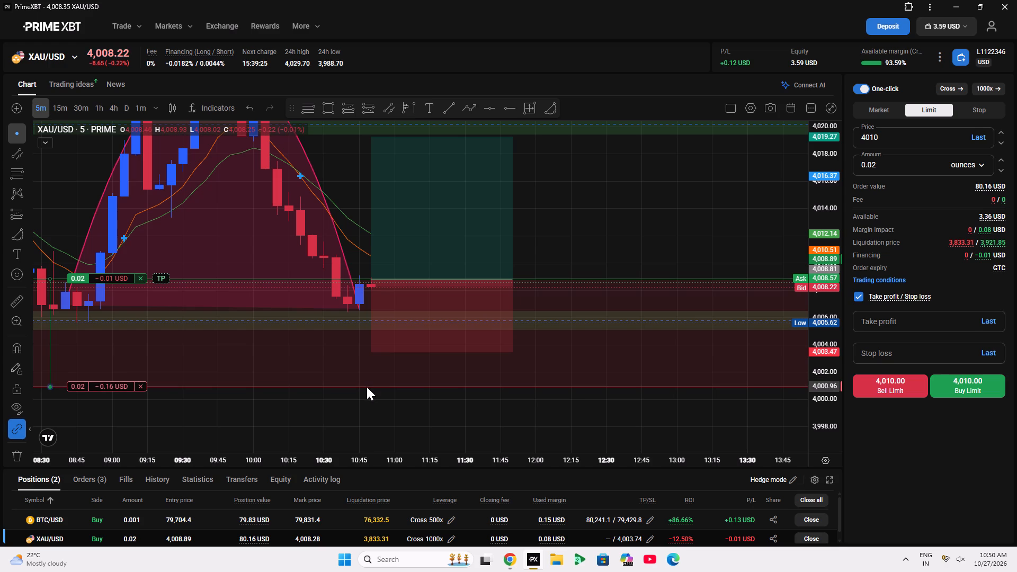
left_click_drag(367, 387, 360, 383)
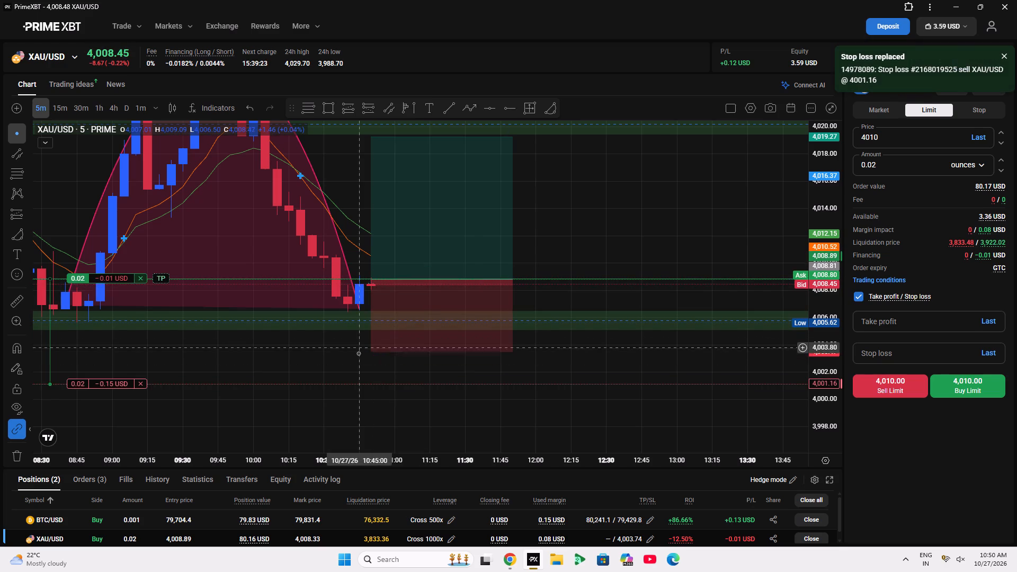
Lower the long position drawing's stop level to about 4,003.10.
left_click_drag(373, 354, 360, 362)
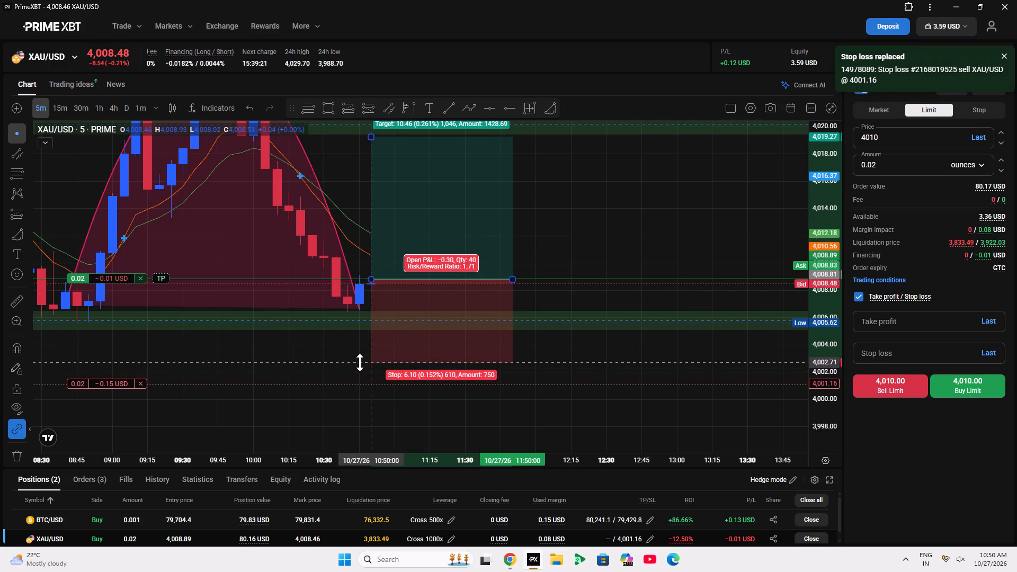
left_click_drag(360, 362, 349, 357)
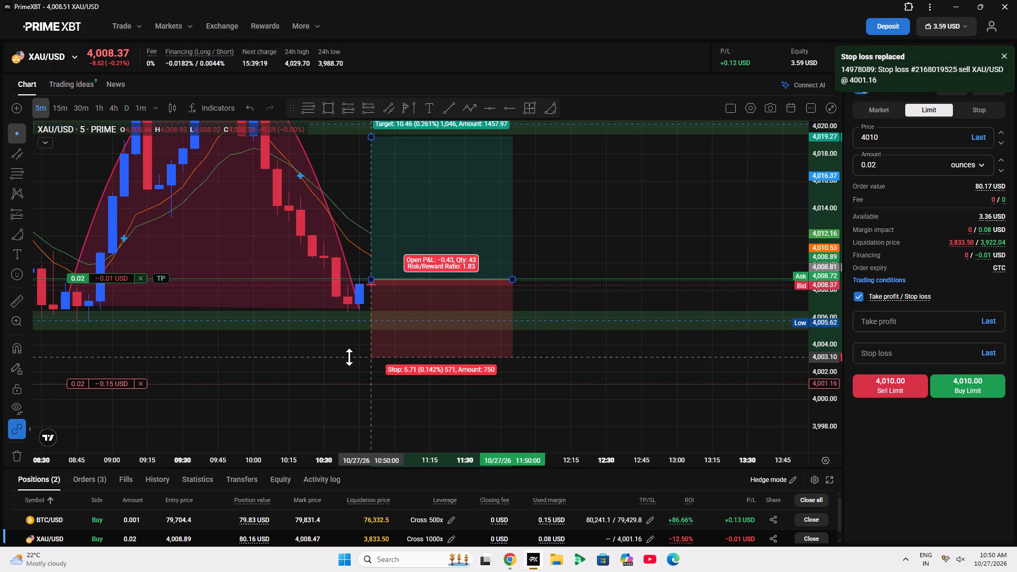
Move the XAU/USD position's stop loss to 4,003.10, level with the bottom of the long position drawing.
left_click_drag(105, 381, 103, 375)
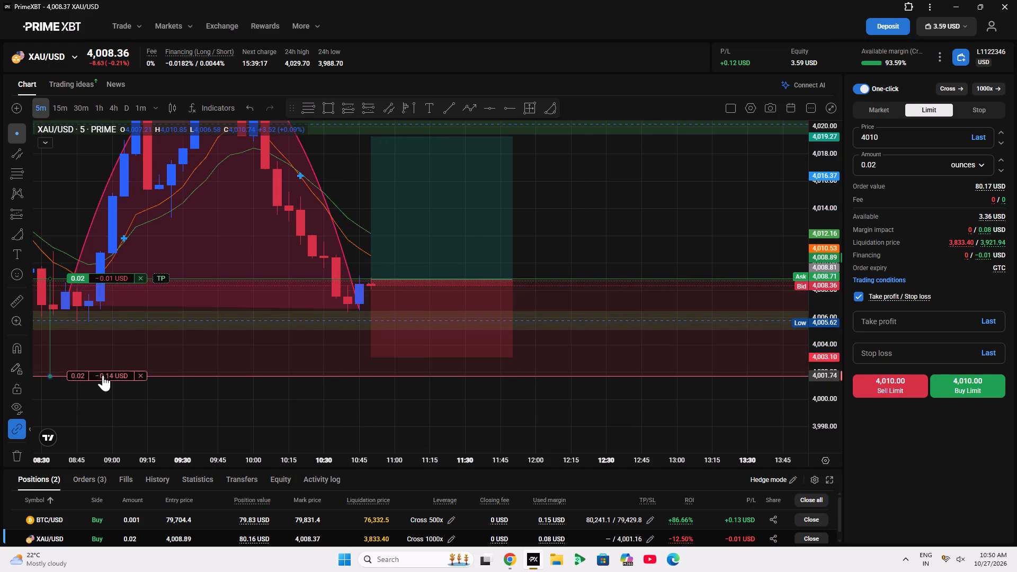
left_click_drag(103, 375, 87, 357)
Add a take profit at 4,020.65 to the XAU/USD buy position, within the upper green zone.
left_click_drag(601, 240, 593, 350)
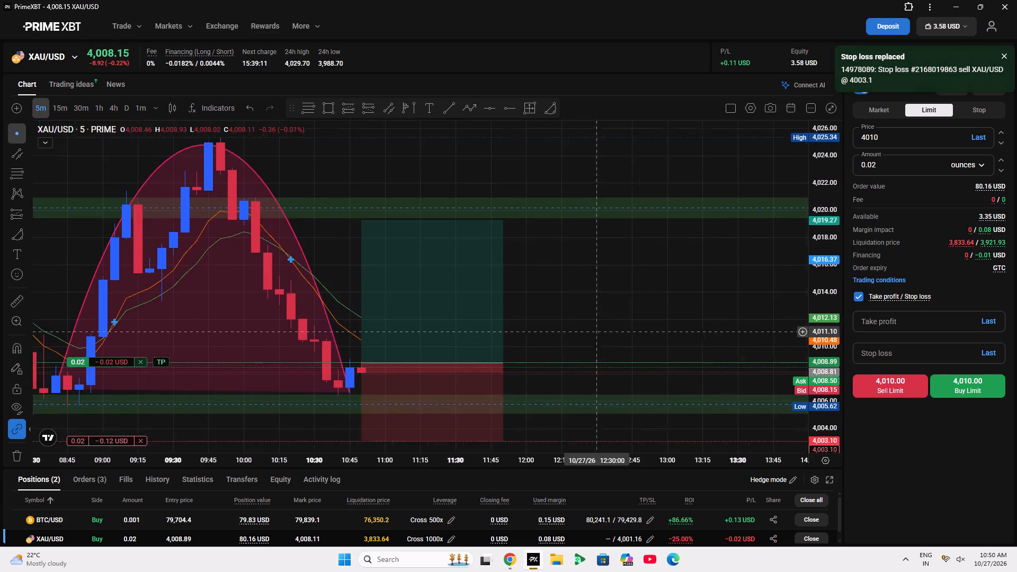
left_click_drag(593, 350, 593, 365)
left_click_drag(164, 399, 165, 260)
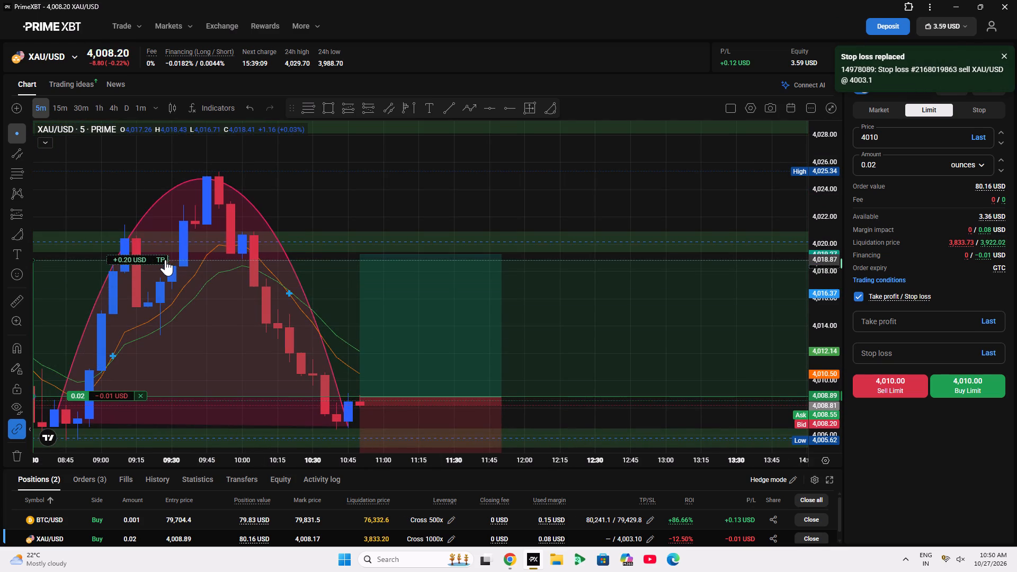
left_click_drag(165, 260, 168, 237)
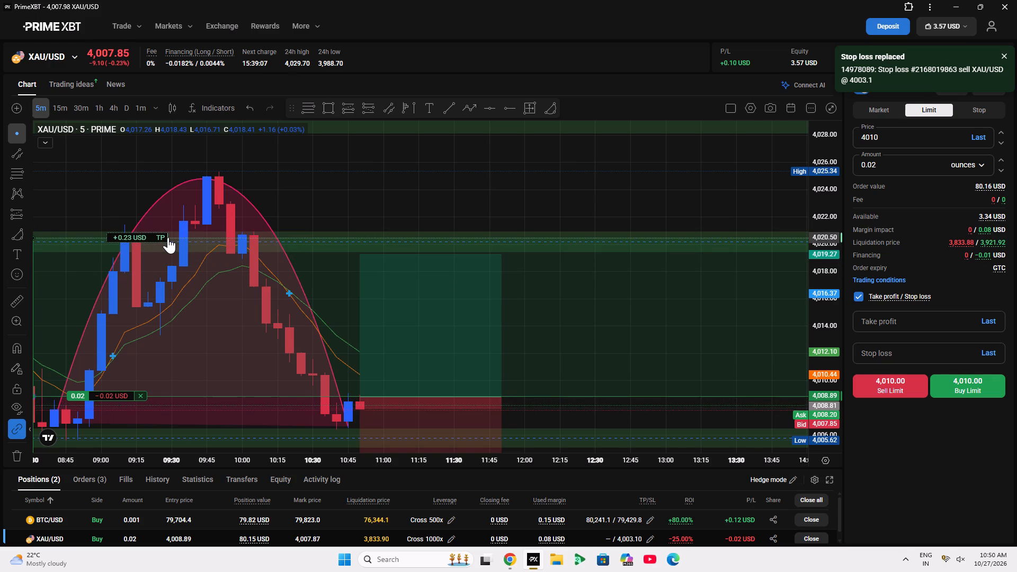
left_click_drag(168, 237, 163, 235)
Raise the long position drawing's target to about 4,022.99.
left_click(394, 305)
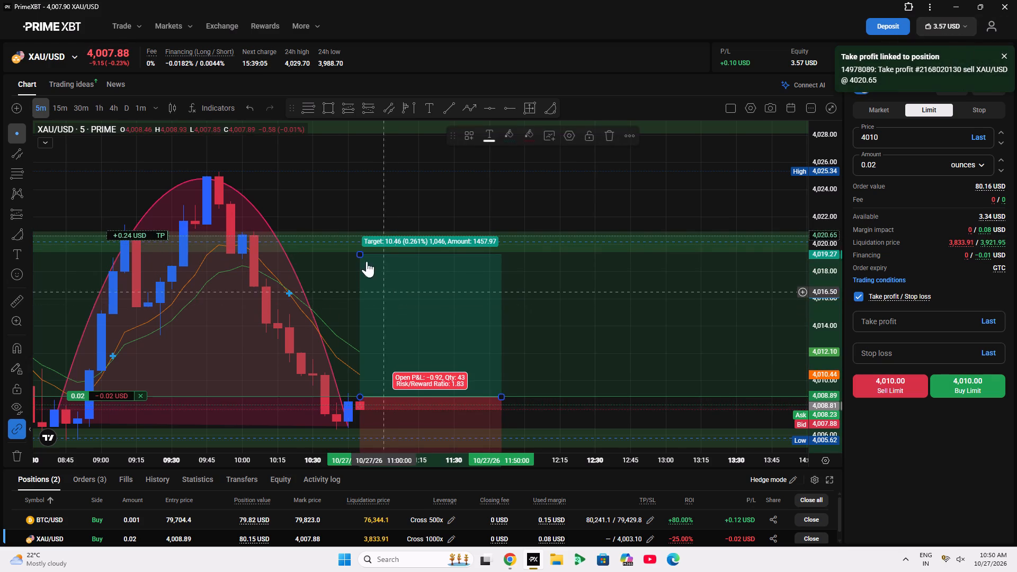
left_click_drag(362, 255, 348, 203)
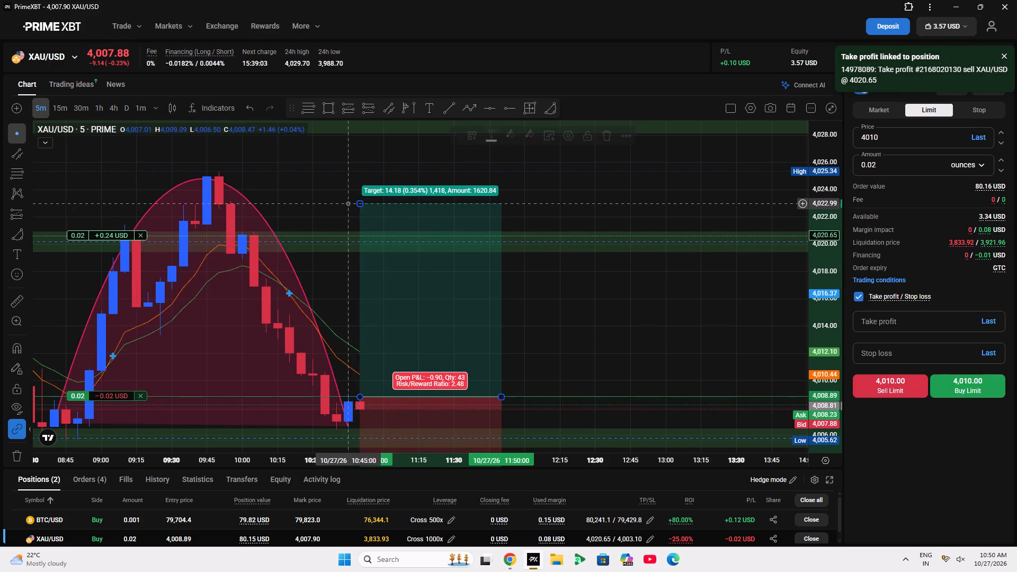
Examine the XAU/USD 5-minute price action around the open buy position, its take profit and its stop loss.
left_click_drag(610, 300, 605, 258)
left_click_drag(591, 309, 699, 267)
scroll(704, 313, "down", 5)
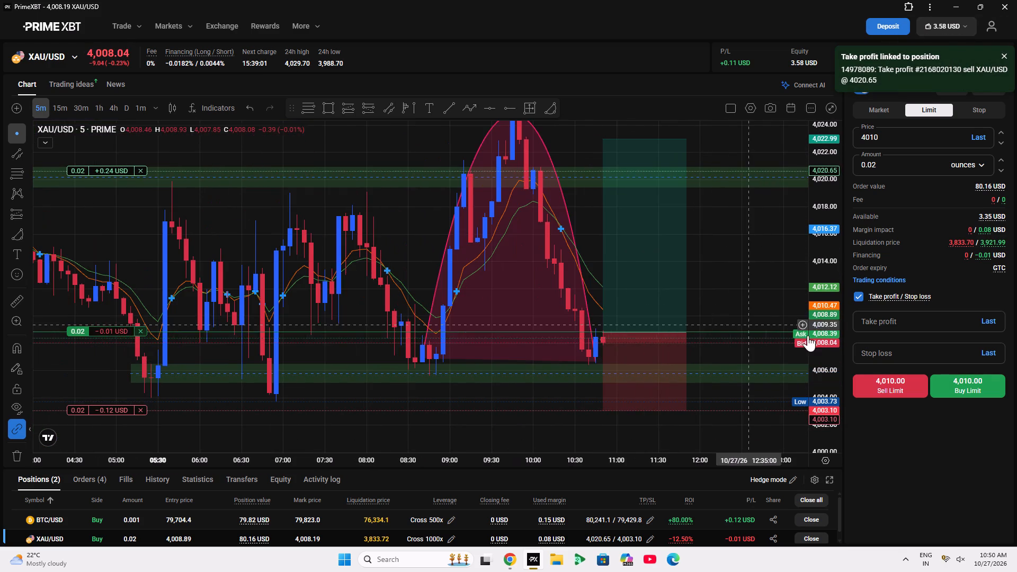
left_click(826, 335)
left_click(827, 328)
double_click(816, 345)
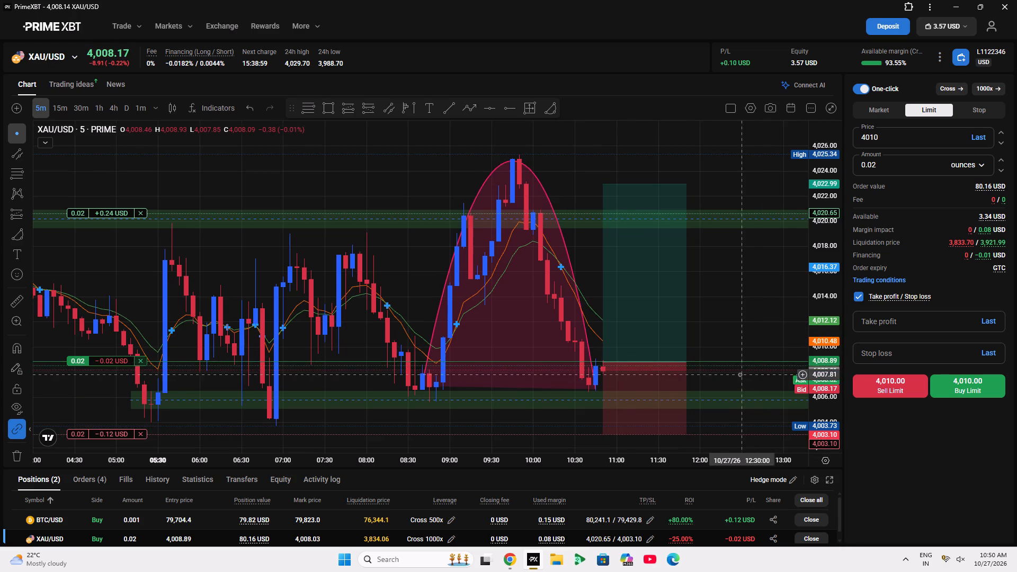
scroll(740, 374, "up", 5)
left_click_drag(738, 340, 658, 294)
left_click_drag(819, 302, 830, 334)
left_click_drag(539, 368, 480, 369)
left_click(587, 348)
left_click_drag(587, 348, 708, 312)
double_click(819, 340)
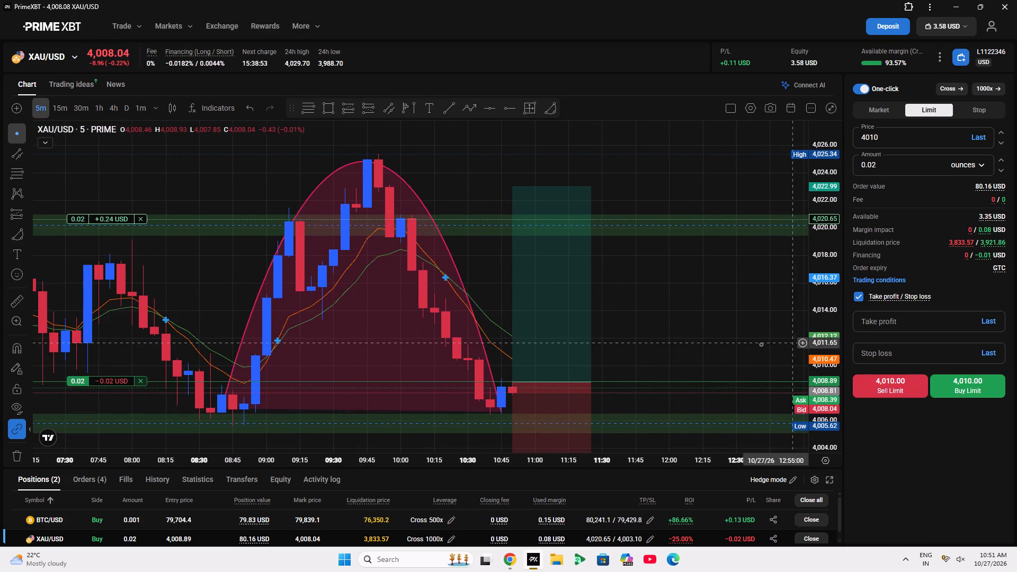
scroll(711, 348, "up", 5)
scroll(711, 348, "down", 5)
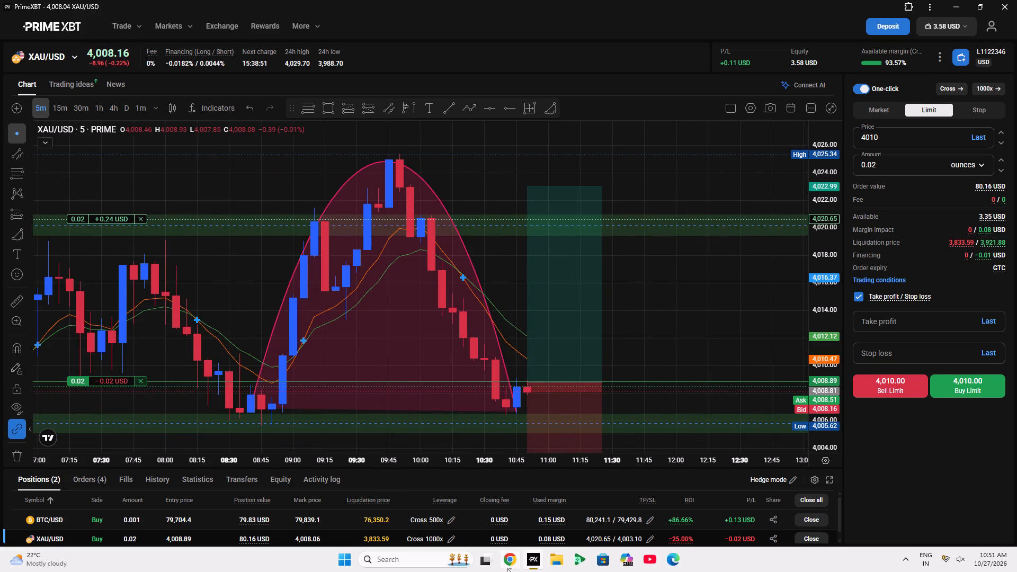
Switch to TradingView and draw a long position on XAUUSD from the current candle, entry about 4,008.70, target about 4,019.63.
left_click(543, 557)
left_click_drag(557, 340, 495, 316)
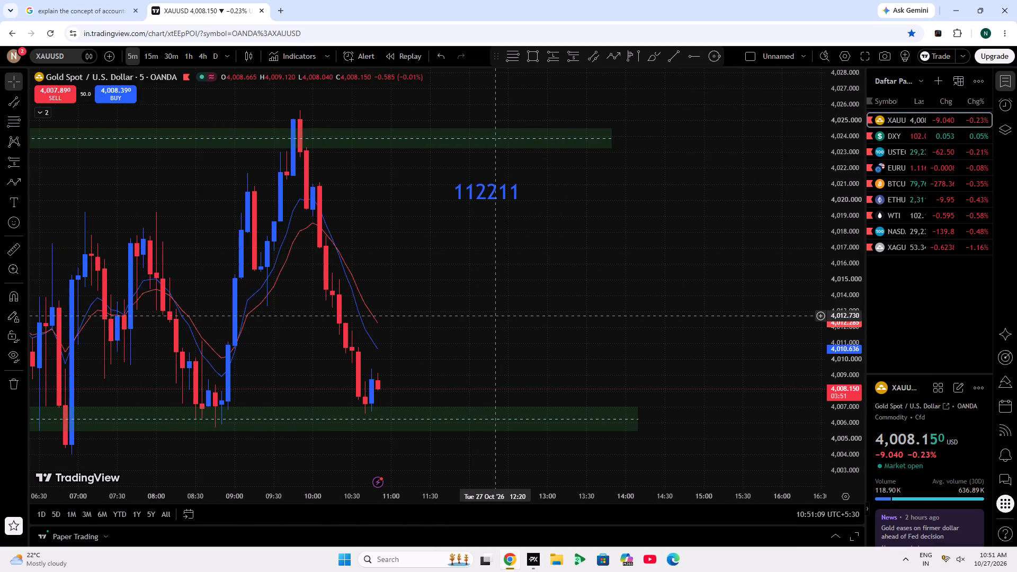
left_click_drag(495, 316, 495, 315)
scroll(463, 408, "down", 4)
scroll(644, 418, "up", 5)
left_click_drag(594, 320, 781, 309)
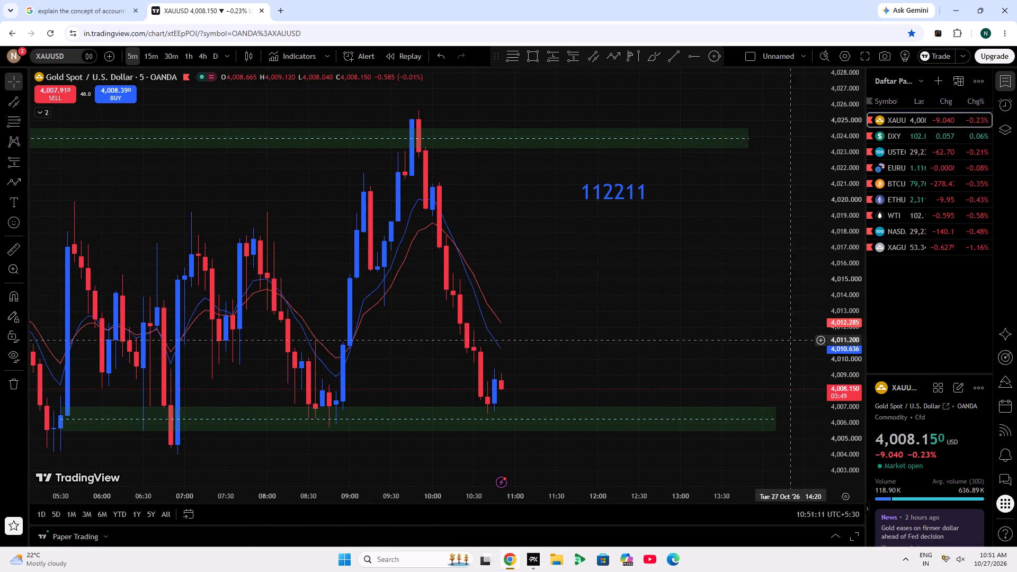
scroll(844, 345, "down", 2)
scroll(614, 395, "up", 3)
left_click_drag(542, 343, 618, 331)
scroll(830, 362, "up", 1)
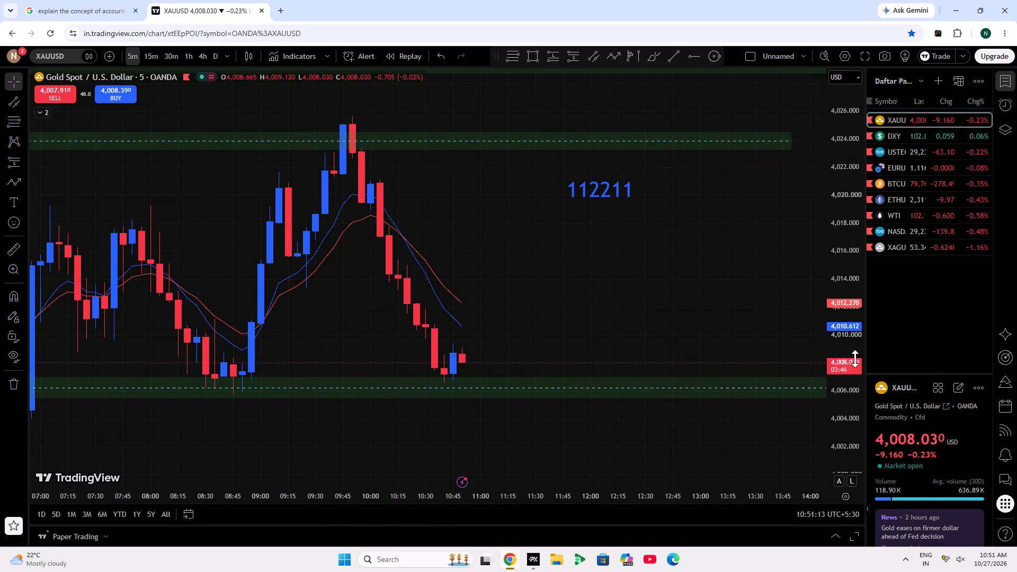
scroll(855, 359, "up", 1)
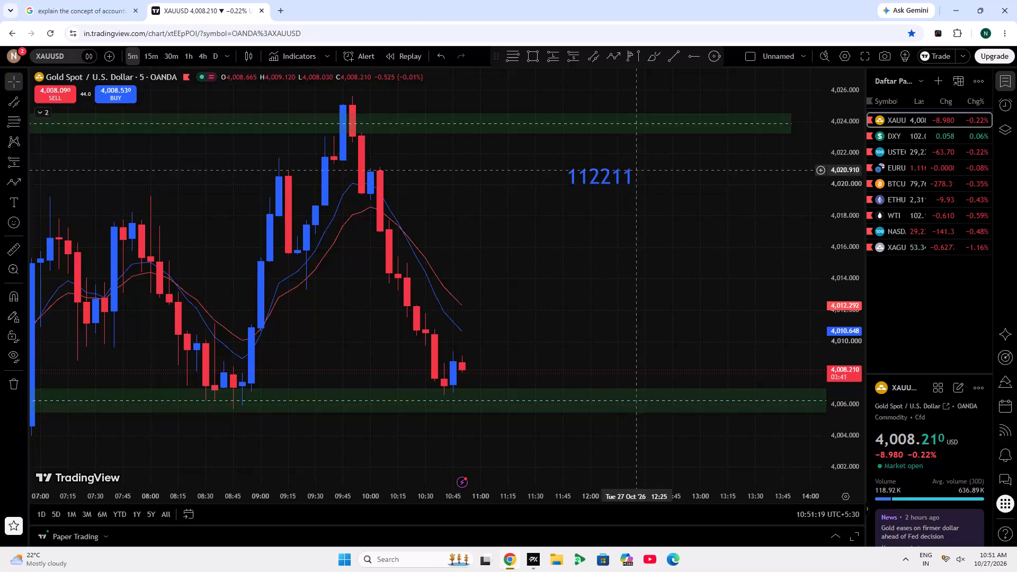
left_click(558, 49)
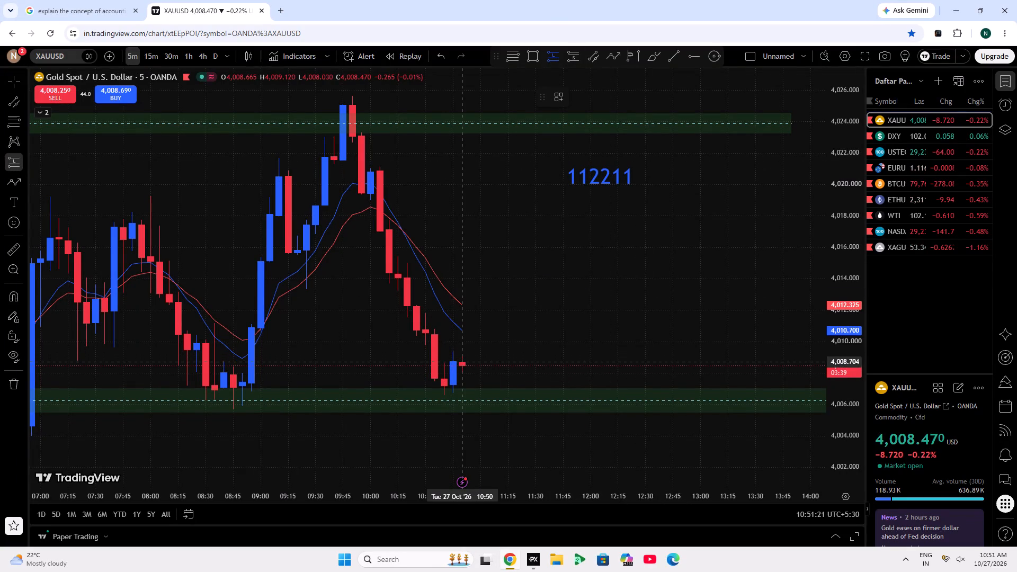
left_click(462, 362)
left_click_drag(465, 296, 435, 184)
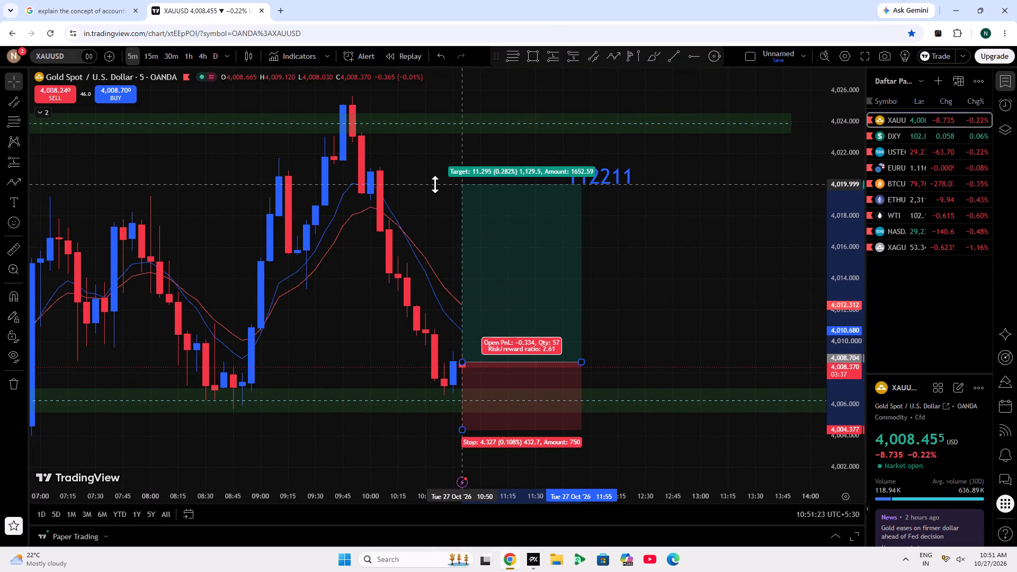
left_click_drag(435, 184, 437, 190)
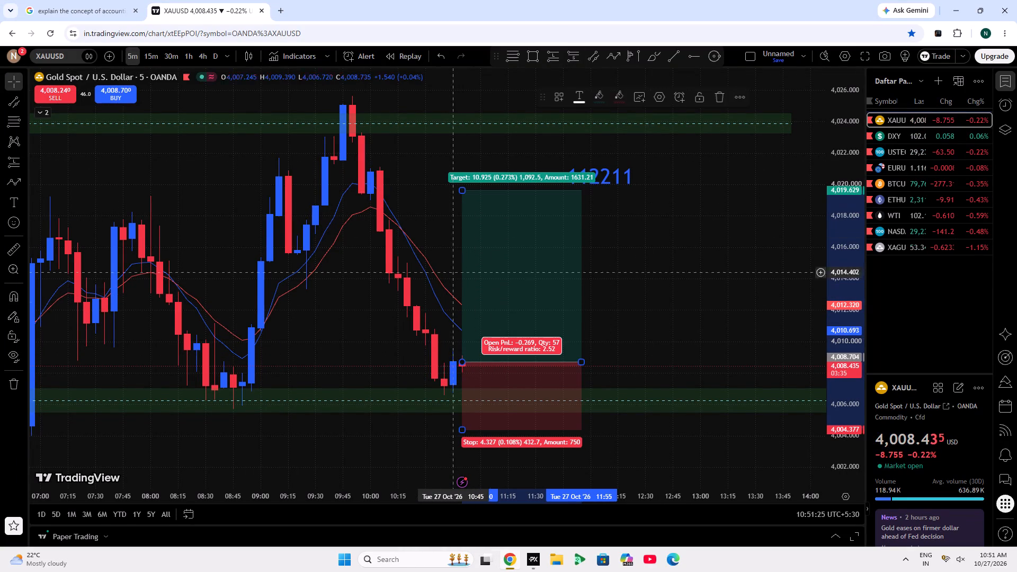
Lower the TradingView long position drawing's stop level to about 4,003.04, below the lower green zone.
left_click_drag(462, 426, 461, 443)
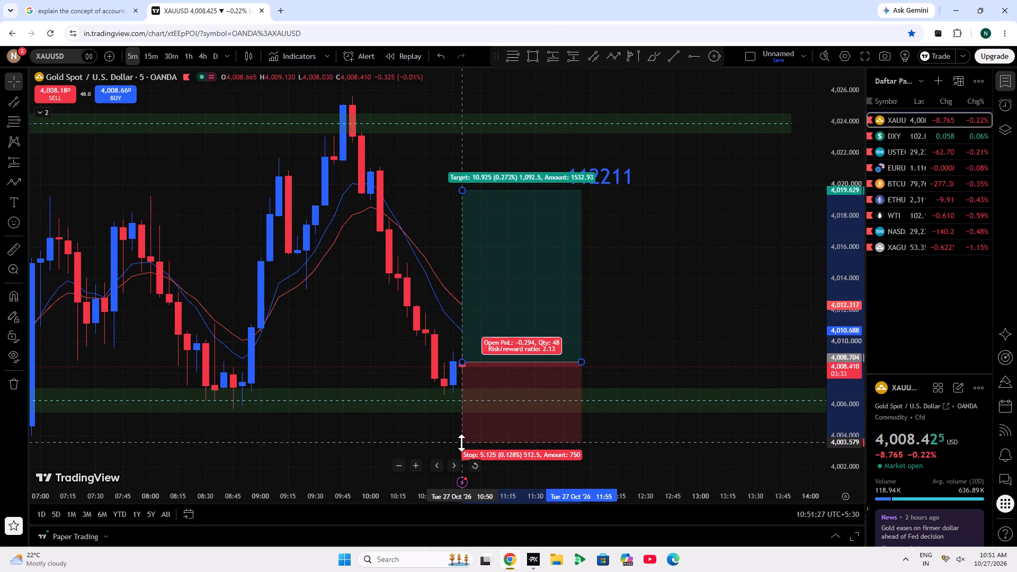
left_click_drag(461, 443, 459, 451)
left_click(438, 424)
Shift the long position drawing back to the 10:45 candle with its entry at about 4,008.81.
scroll(390, 429, "up", 3)
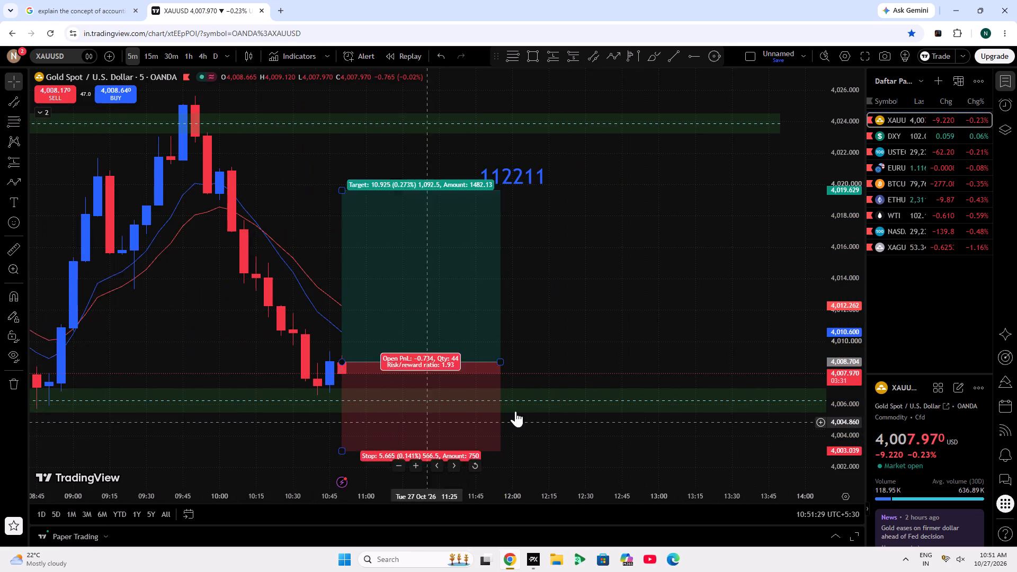
left_click_drag(578, 337, 626, 267)
left_click_drag(505, 330, 491, 333)
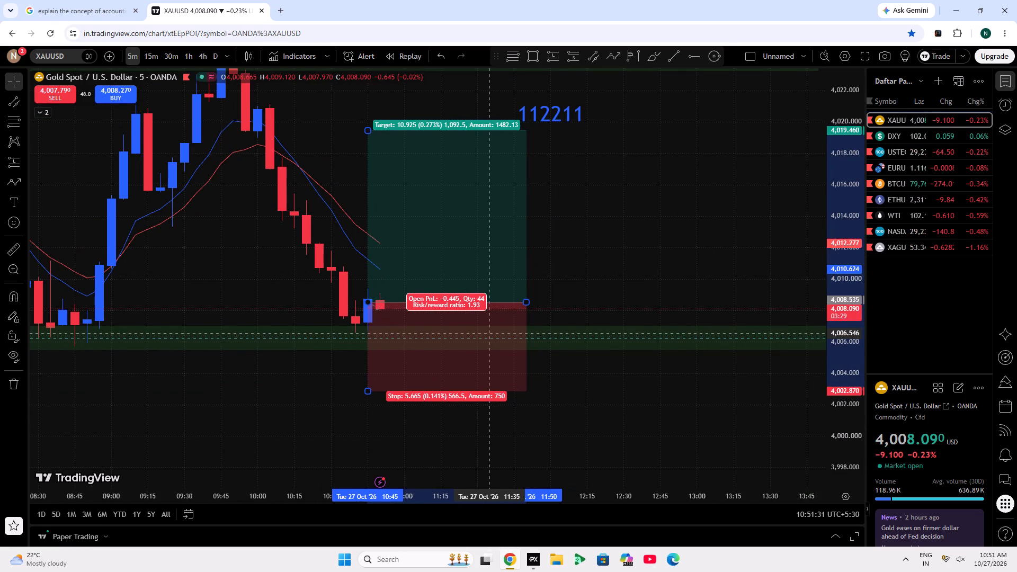
left_click_drag(491, 333, 485, 329)
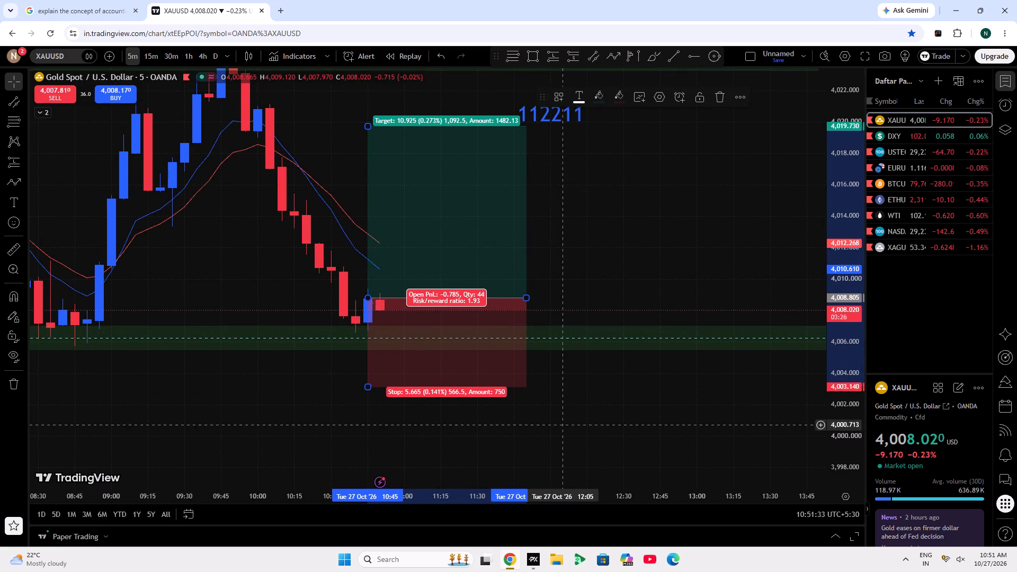
Check the PrimeXBT XAU/USD chart, then return to TradingView and raise the long position drawing's stop to about 4,003.31.
left_click(532, 561)
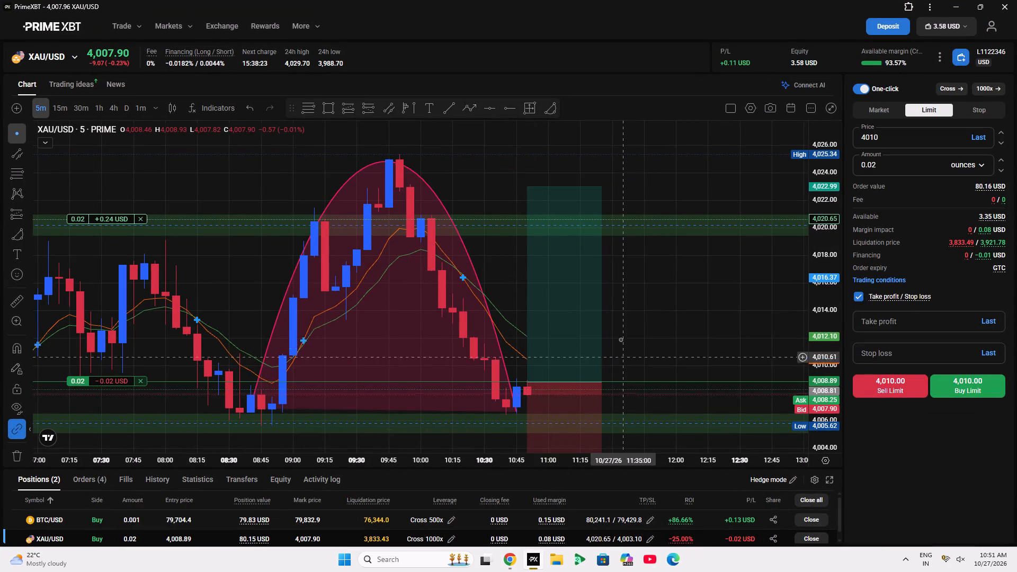
left_click(622, 336)
scroll(591, 355, "up", 5)
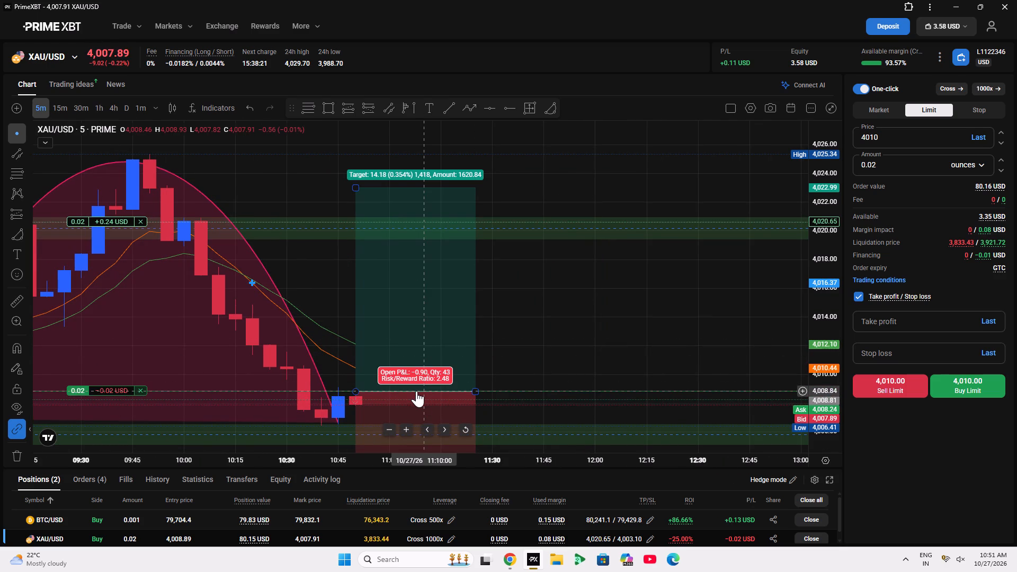
left_click(512, 568)
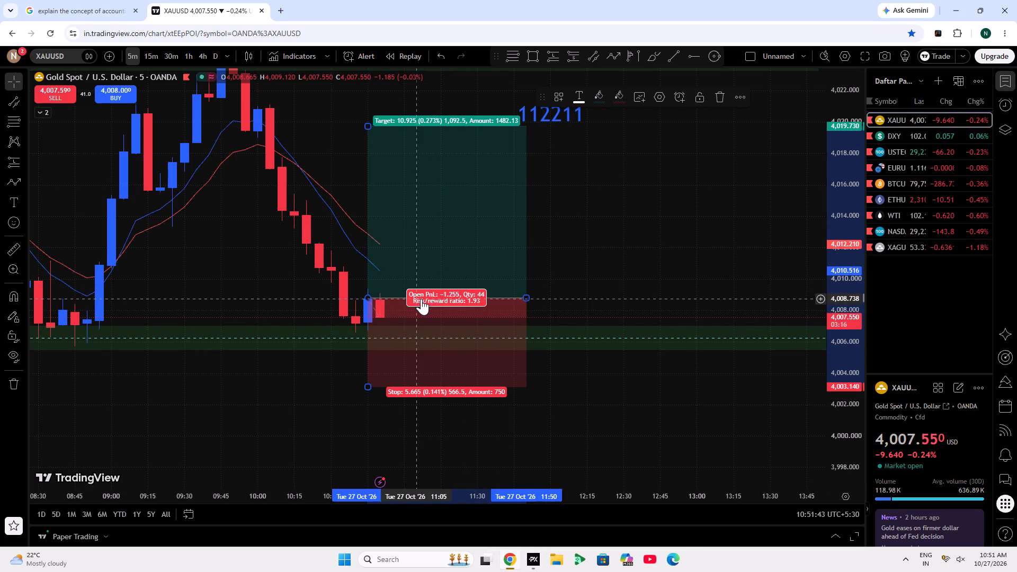
left_click(367, 387)
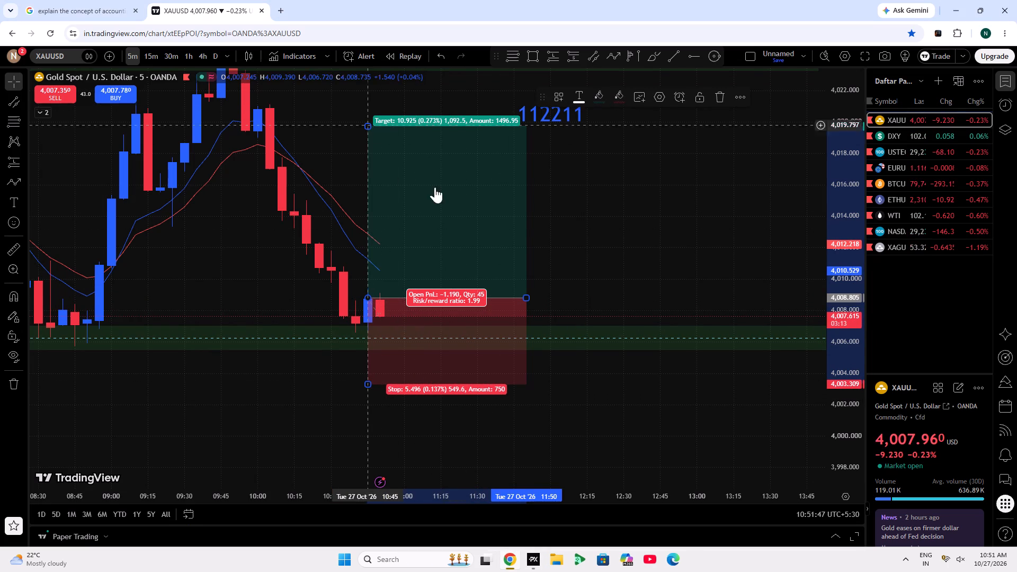
left_click(588, 241)
Switch to PrimeXBT and add the text 112211 beside the XAU/USD long position drawing, at about the 4,019.13 level.
left_click(530, 558)
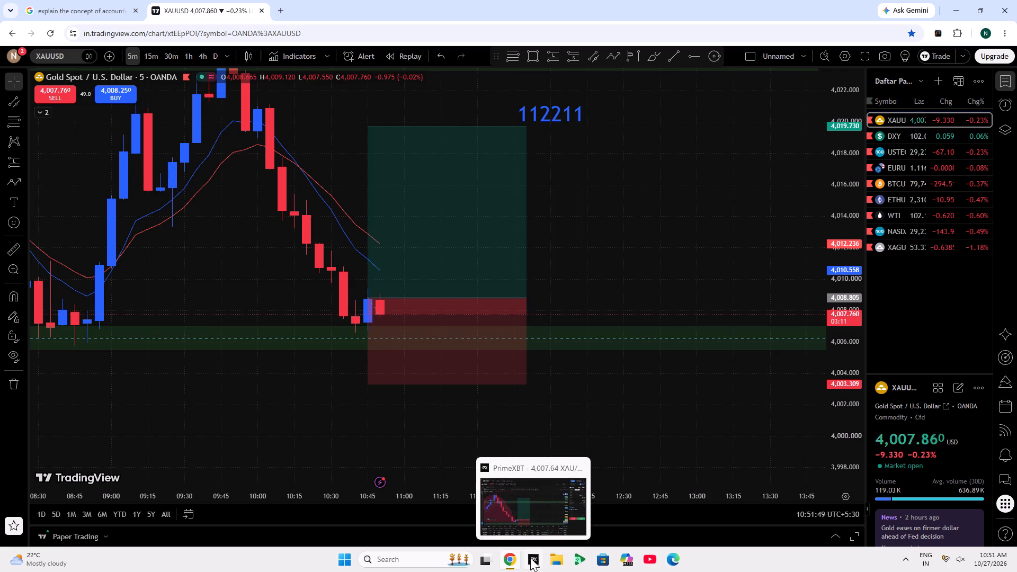
left_click(564, 311)
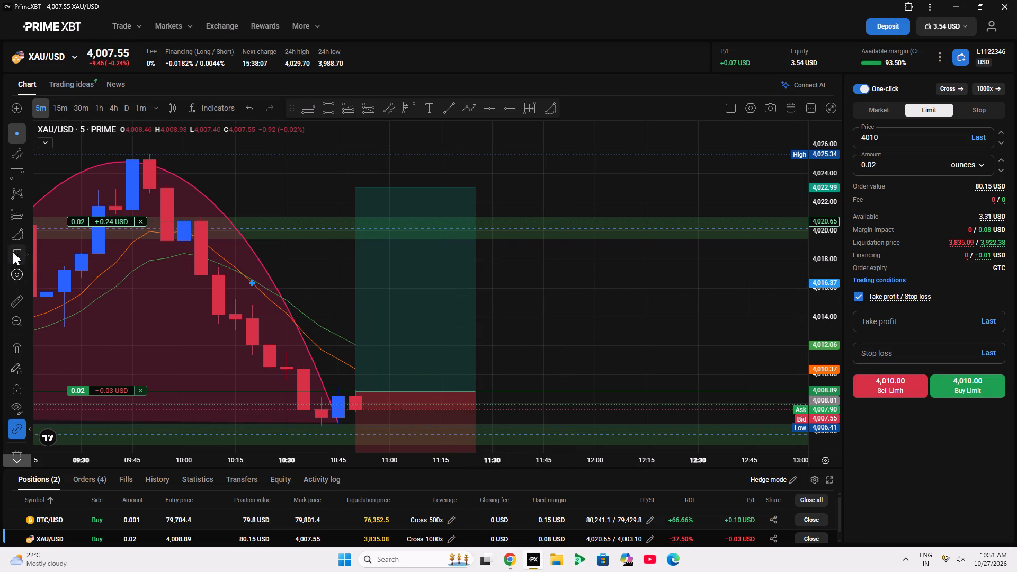
left_click(13, 259)
left_click(507, 243)
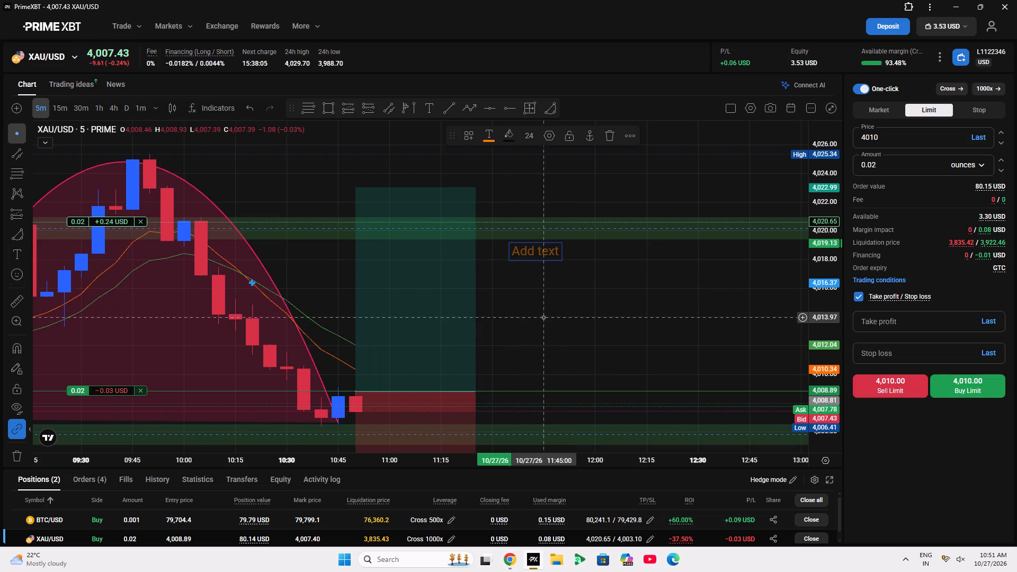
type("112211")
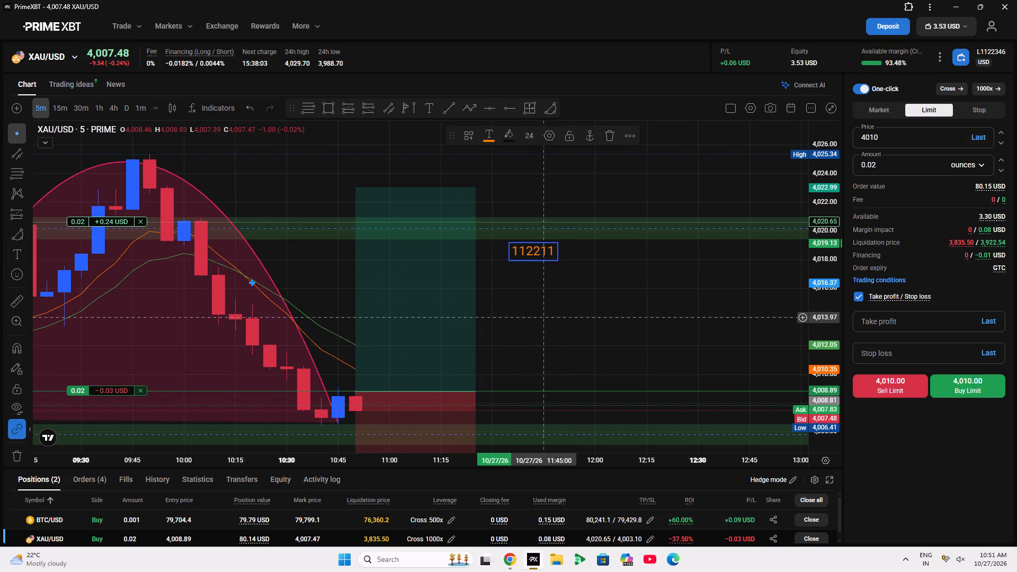
Format the 112211 text label at size 40 in blue and lock it.
left_click(522, 139)
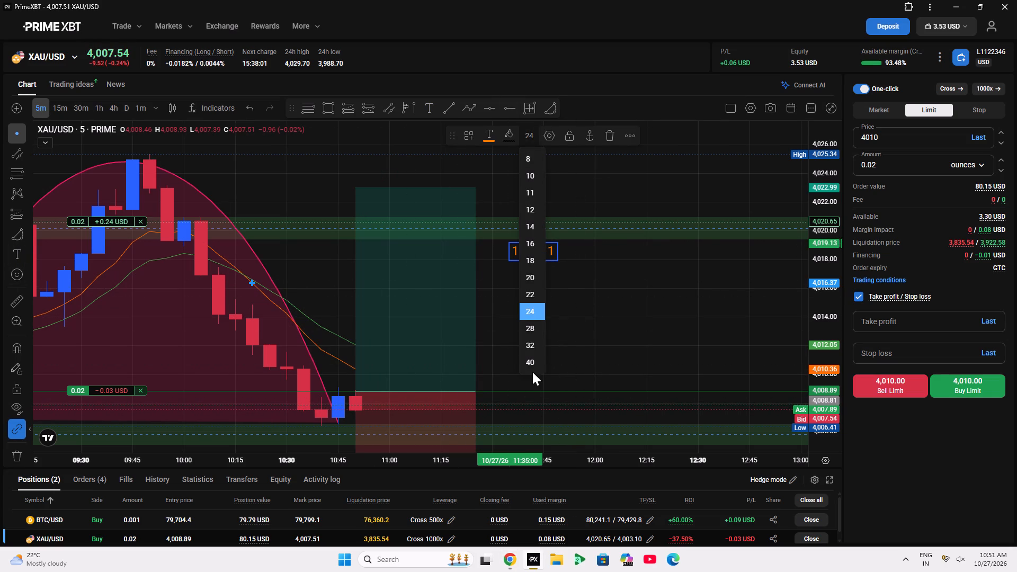
left_click(532, 372)
left_click(536, 356)
left_click(568, 136)
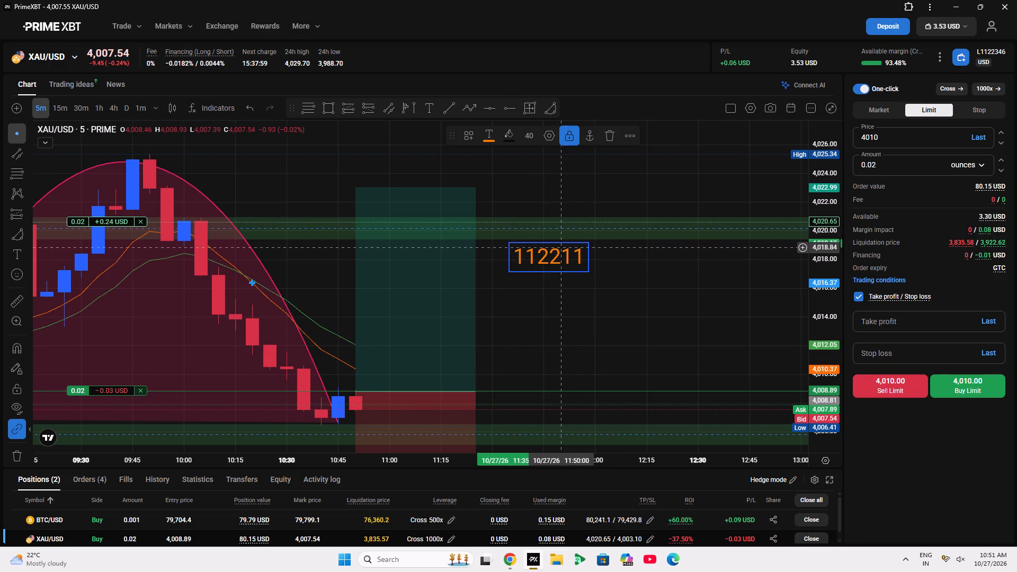
left_click(485, 137)
left_click(564, 168)
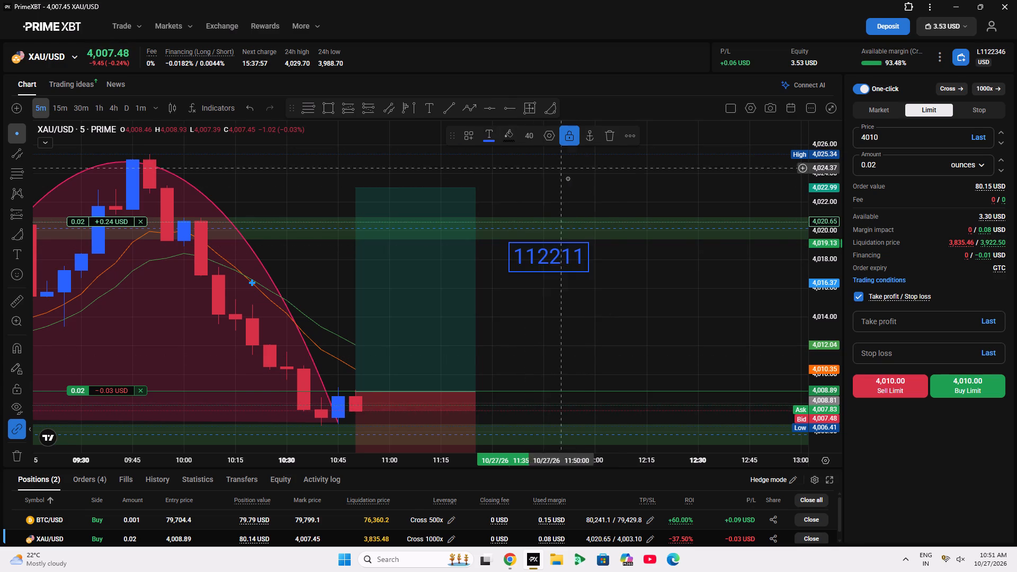
Unlock the 112211 label, raise it to about 4,023.04 near the top of the long position drawing, and lock it again.
left_click(655, 315)
left_click(539, 254)
left_click(567, 128)
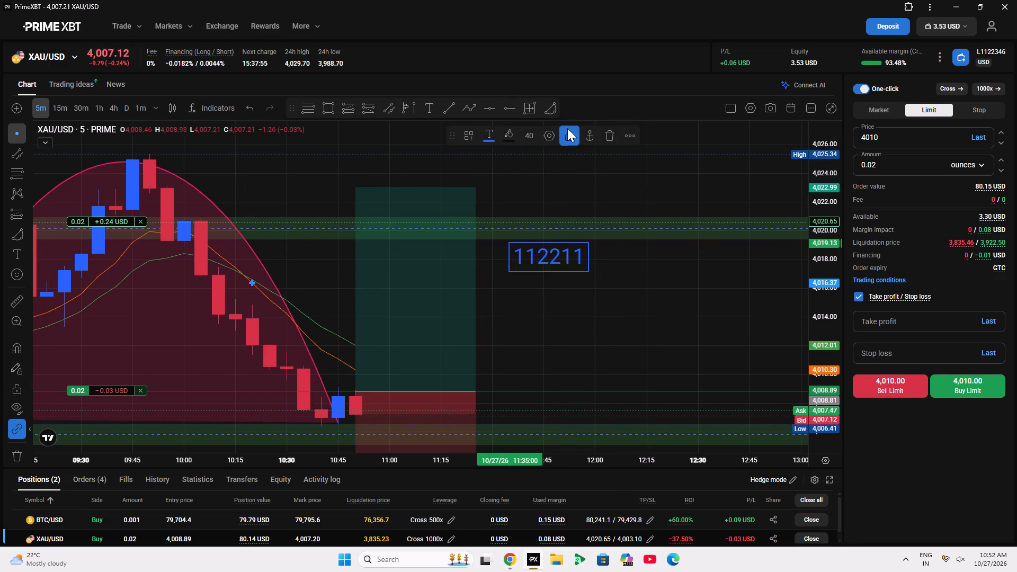
left_click_drag(560, 258, 563, 202)
left_click(561, 137)
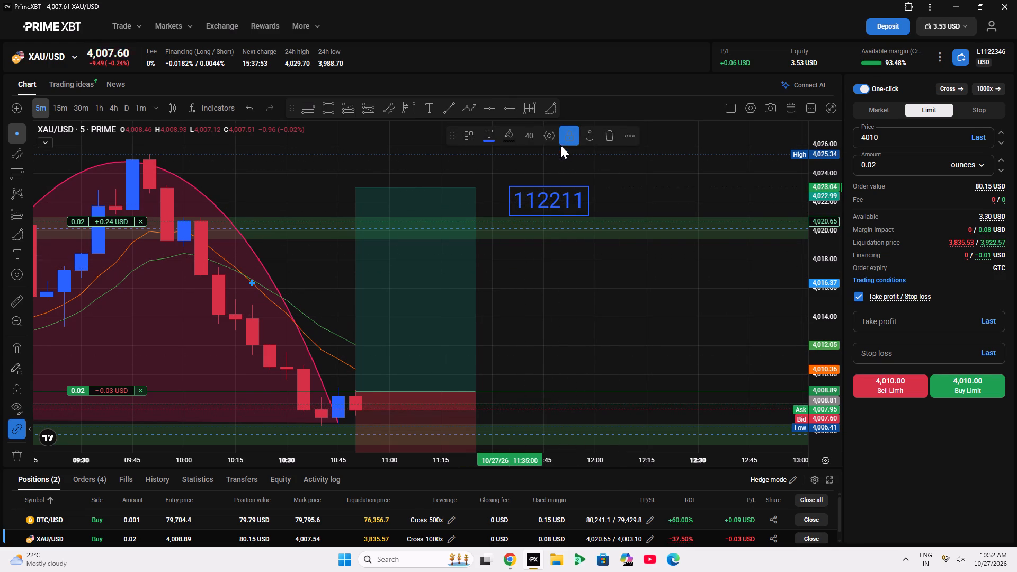
left_click(549, 292)
Examine the marked-up XAU/USD chart, including the long position drawing, trade levels and green zones.
scroll(587, 347, "down", 4)
double_click(817, 341)
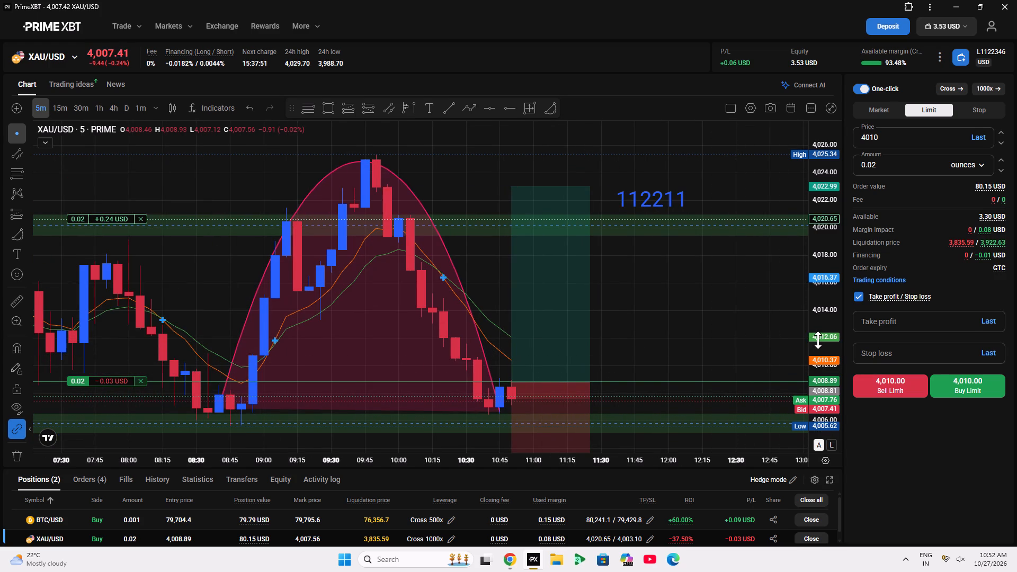
left_click_drag(759, 330, 590, 270)
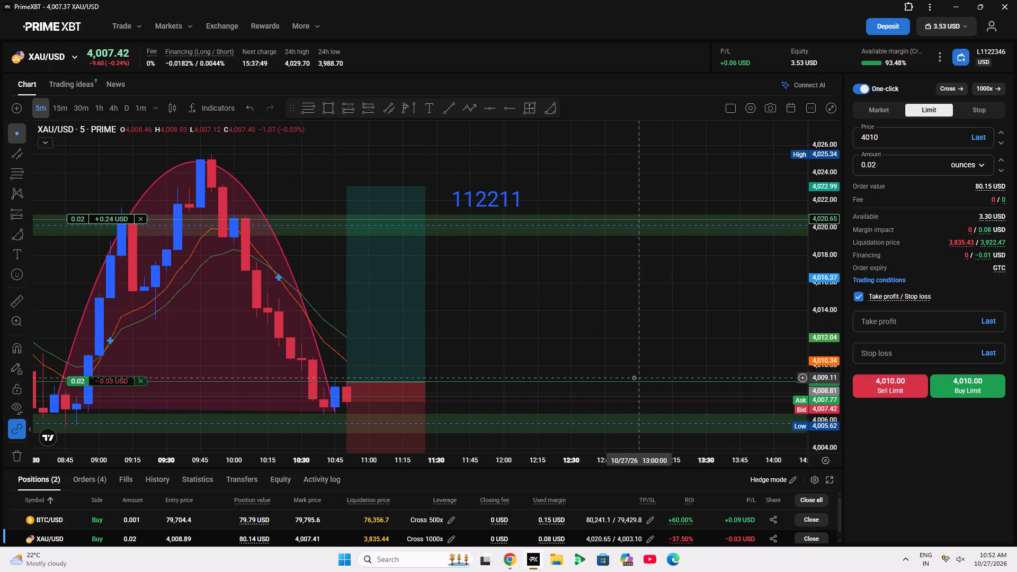
left_click_drag(826, 287, 826, 303)
left_click_drag(647, 330, 699, 249)
scroll(528, 333, "up", 4)
left_click_drag(492, 267, 668, 271)
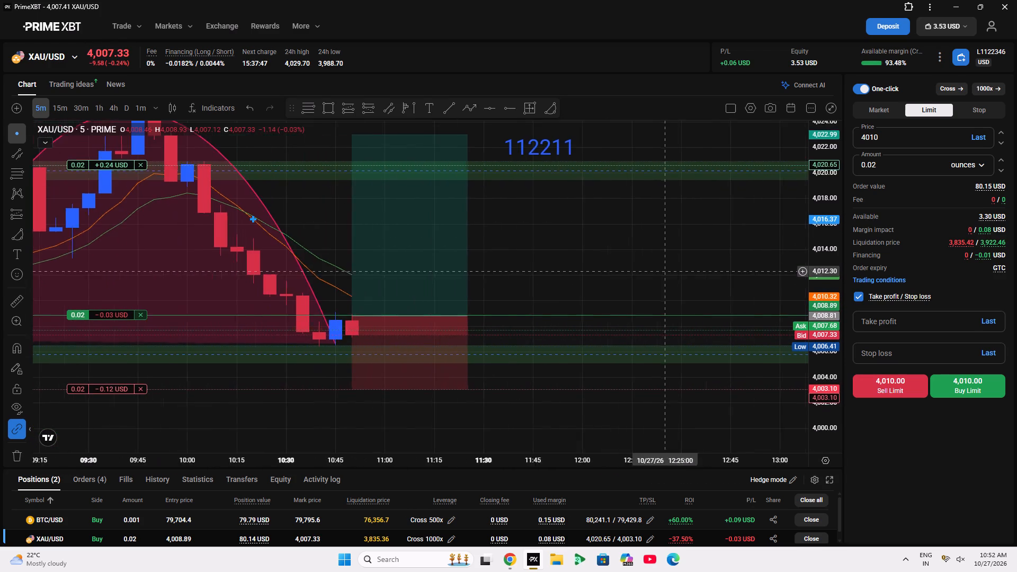
left_click_drag(668, 271, 661, 273)
Switch to the BTC/USD chart and examine recent price action around the open buy position.
left_click(74, 53)
left_click(67, 212)
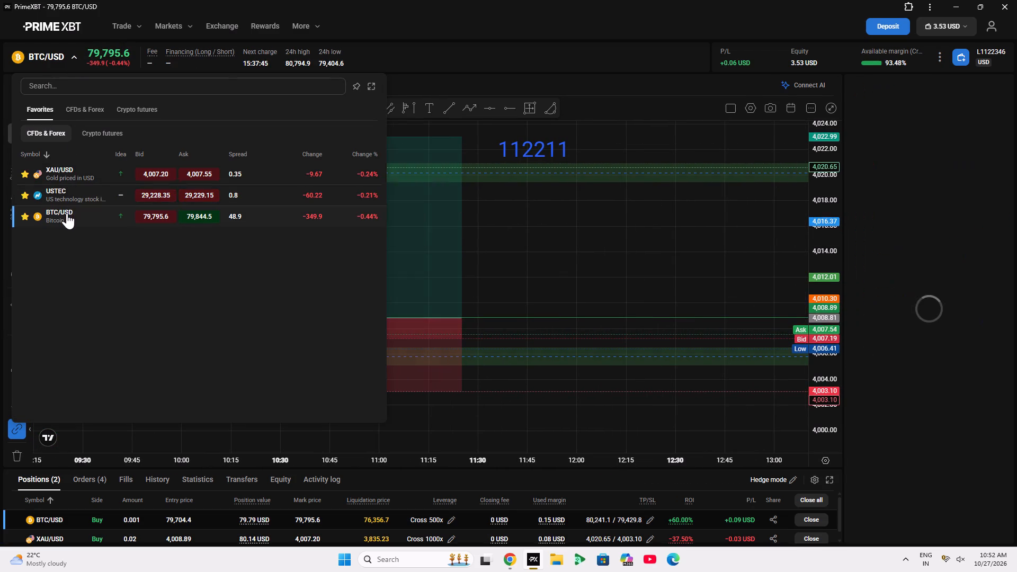
scroll(516, 339, "down", 5)
left_click(441, 216)
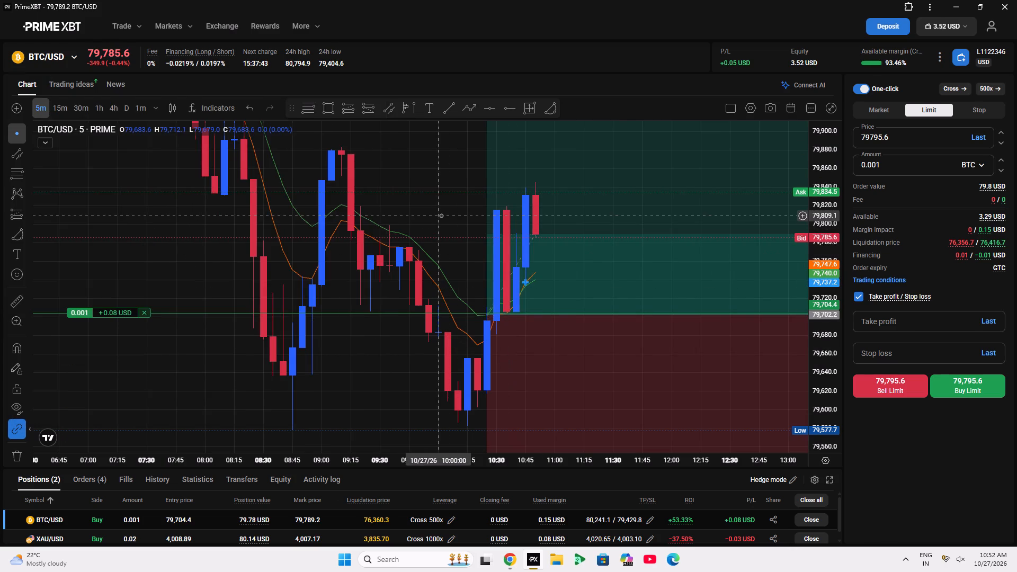
scroll(441, 216, "down", 6)
double_click(823, 298)
scroll(618, 358, "up", 5)
scroll(613, 363, "down", 6)
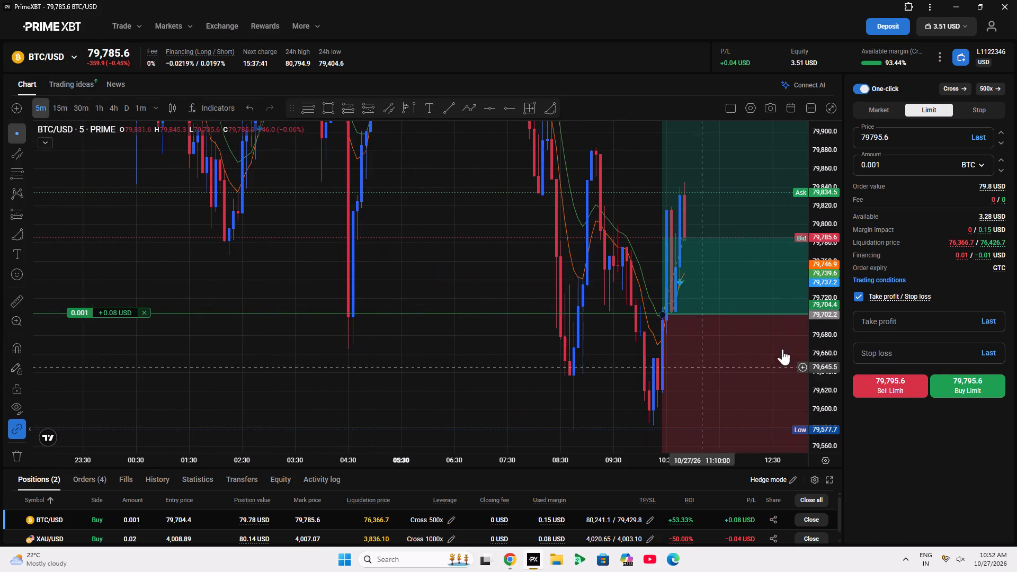
Examine the BTC/USD chart's long position drawing with its target and stop levels around the recent price action.
left_click_drag(842, 325, 835, 327)
triple_click(834, 328)
left_click_drag(573, 332, 202, 371)
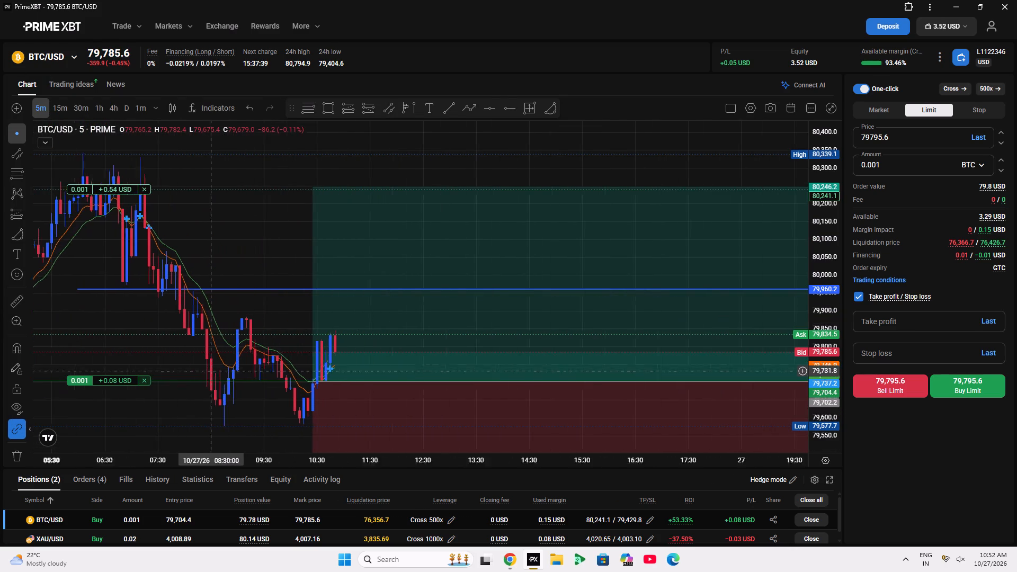
left_click_drag(202, 371, 106, 373)
left_click_drag(820, 298, 806, 368)
scroll(701, 344, "down", 3)
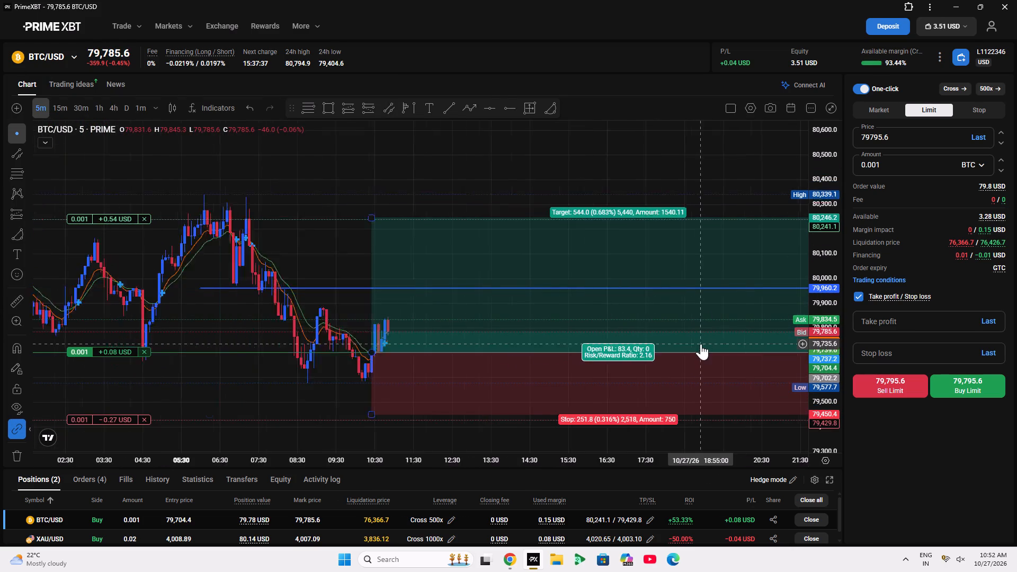
scroll(701, 344, "down", 1)
left_click_drag(704, 192, 495, 151)
scroll(828, 342, "up", 2)
left_click_drag(740, 357, 739, 314)
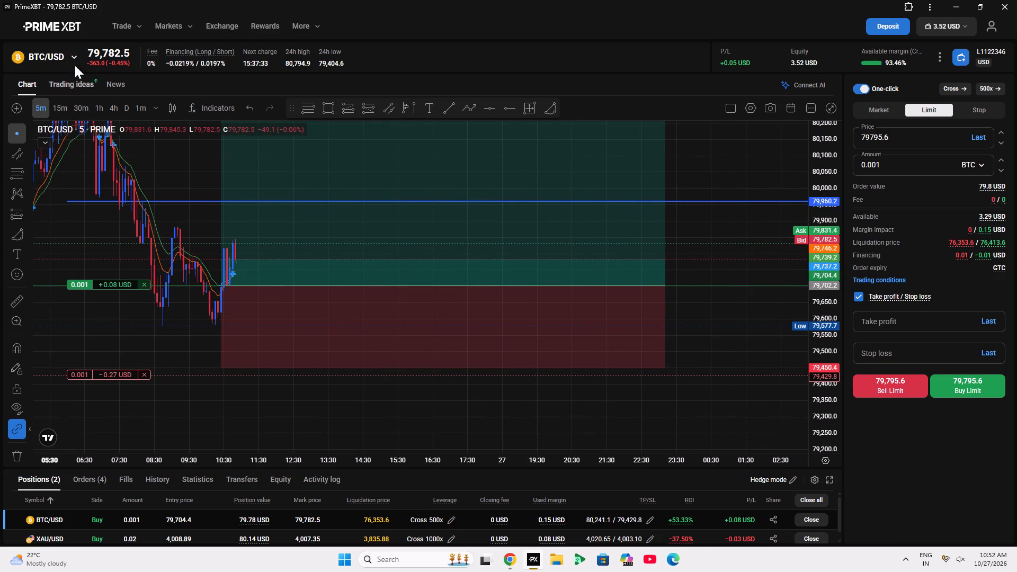
Switch to the XAU/USD chart and review recent price action around the green zones and 112211 label.
left_click(75, 59)
left_click(81, 166)
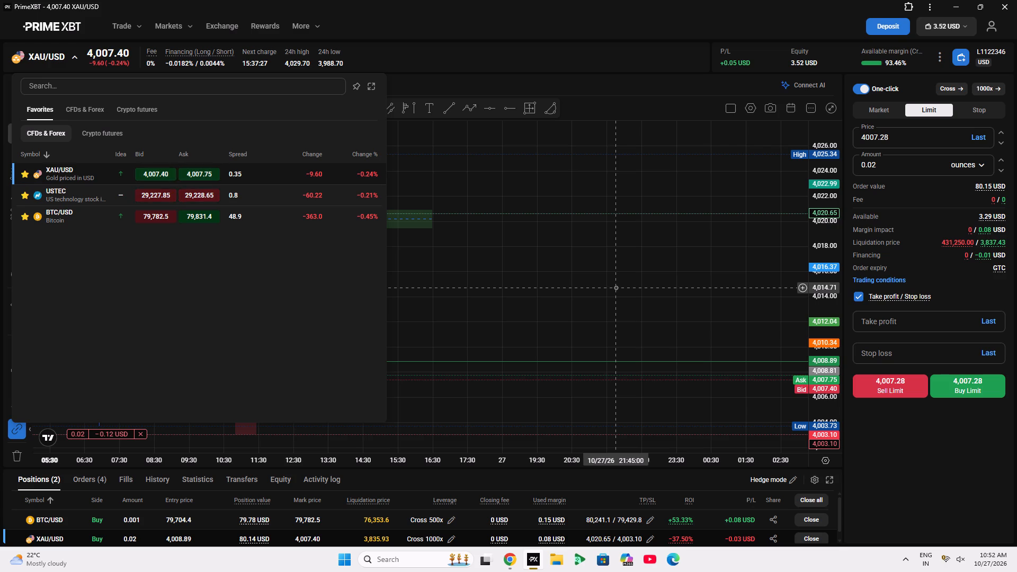
left_click(557, 265)
left_click_drag(367, 319, 628, 282)
Close the PrimeXBT trading window.
left_click(1016, 0)
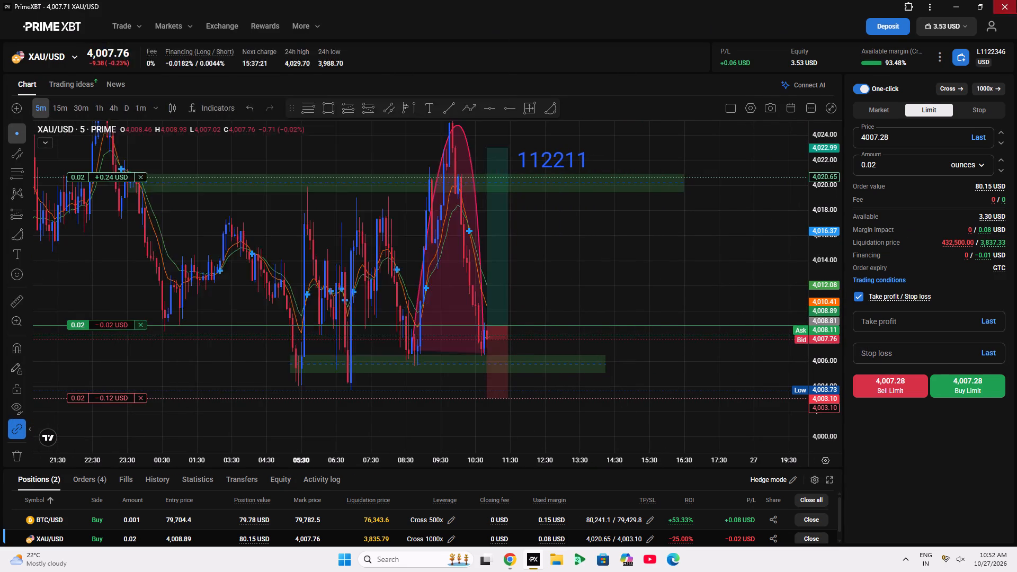
left_click(1016, 0)
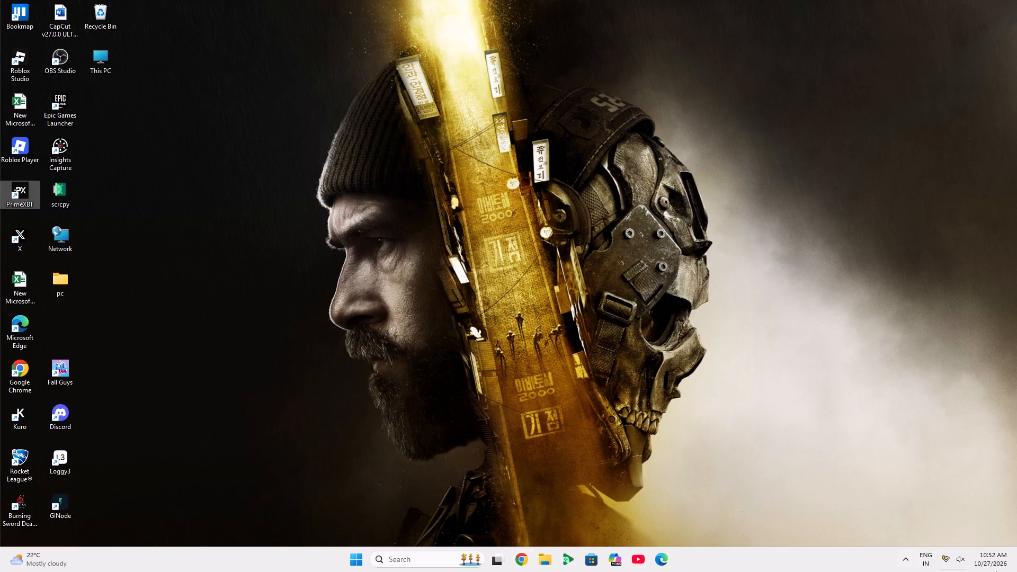
Disconnect the active VPN connection in Windows and dismiss the network settings.
left_click(958, 570)
left_click(915, 443)
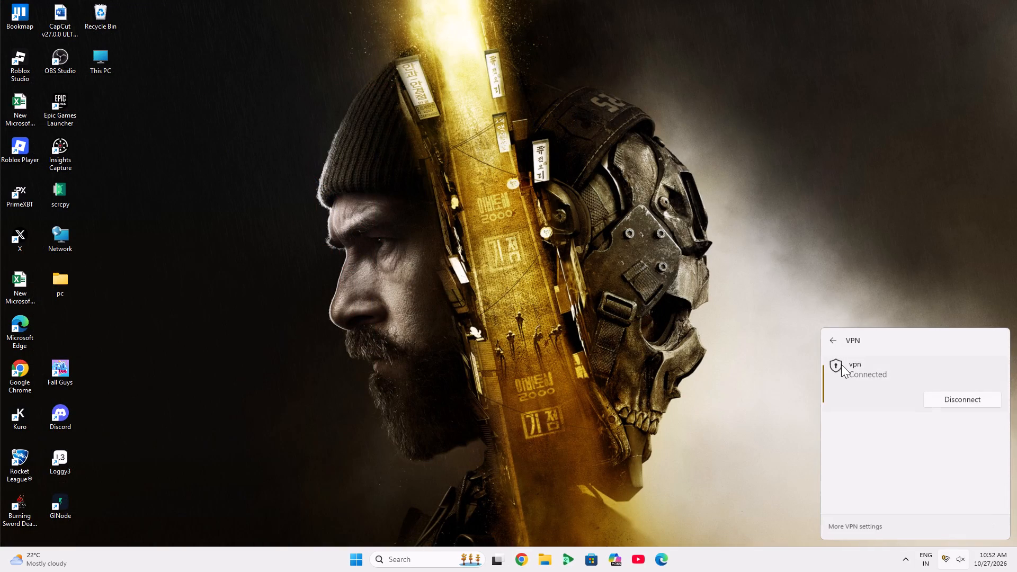
left_click(967, 396)
left_click(880, 133)
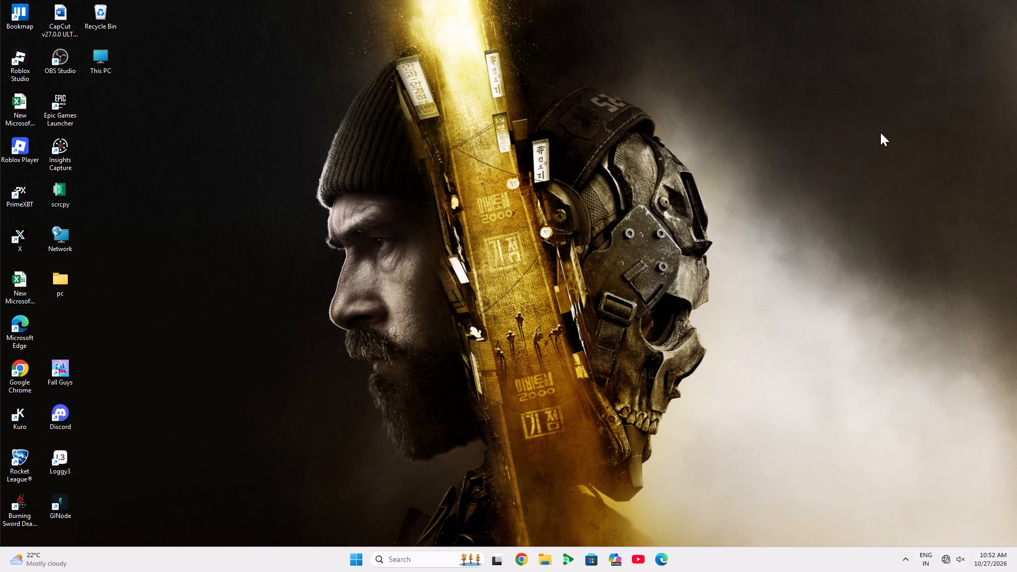